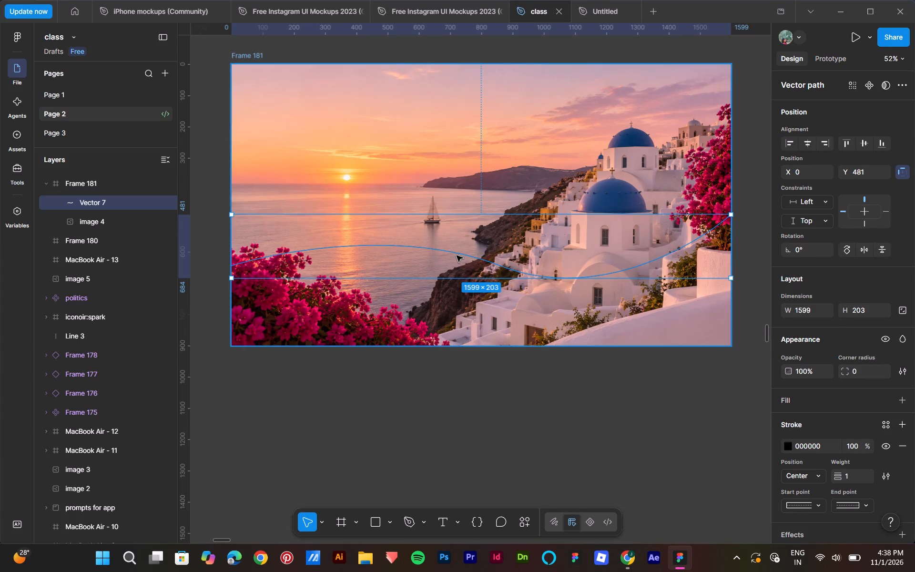
{"action": "left_click", "coordinate": [461, 250]}
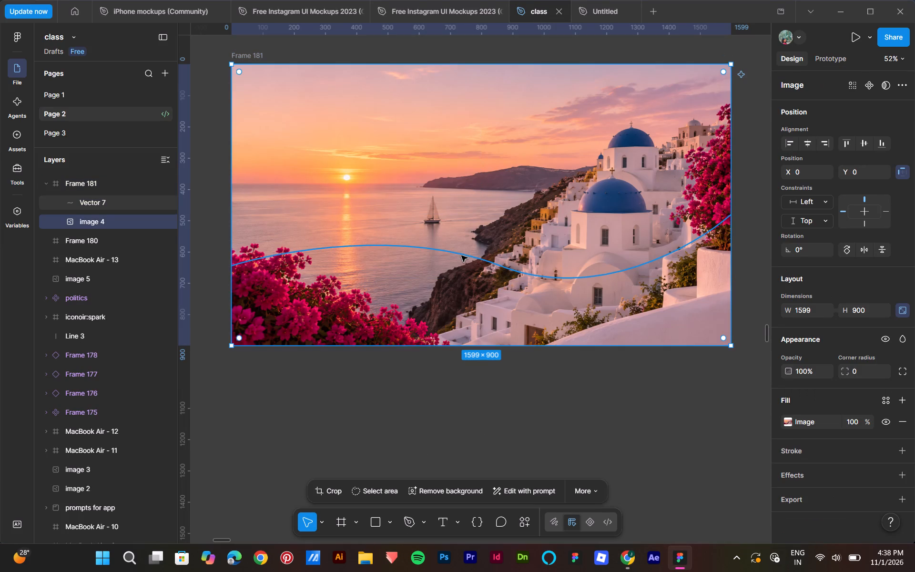
{"action": "double_click", "coordinate": [461, 255]}
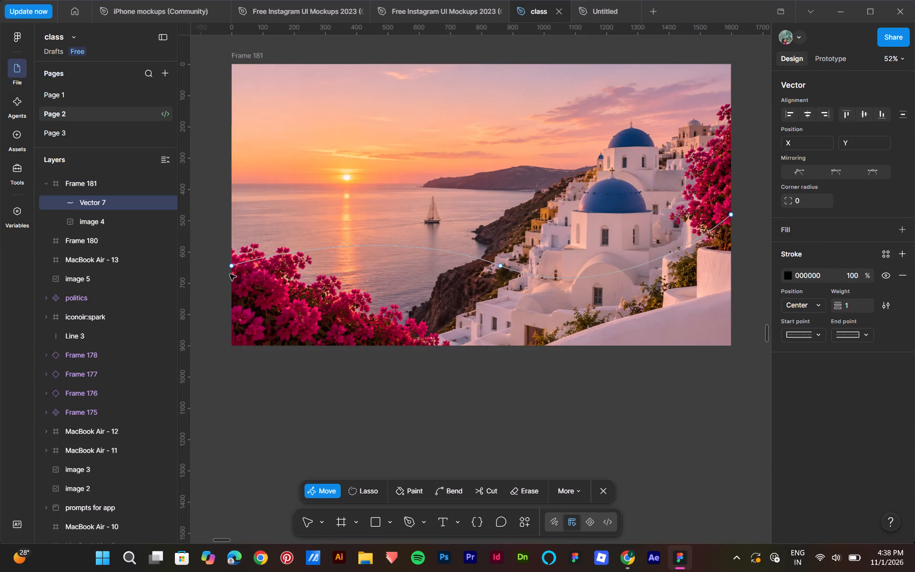
{"action": "left_click", "coordinate": [732, 215]}
{"action": "left_click", "coordinate": [731, 215]}
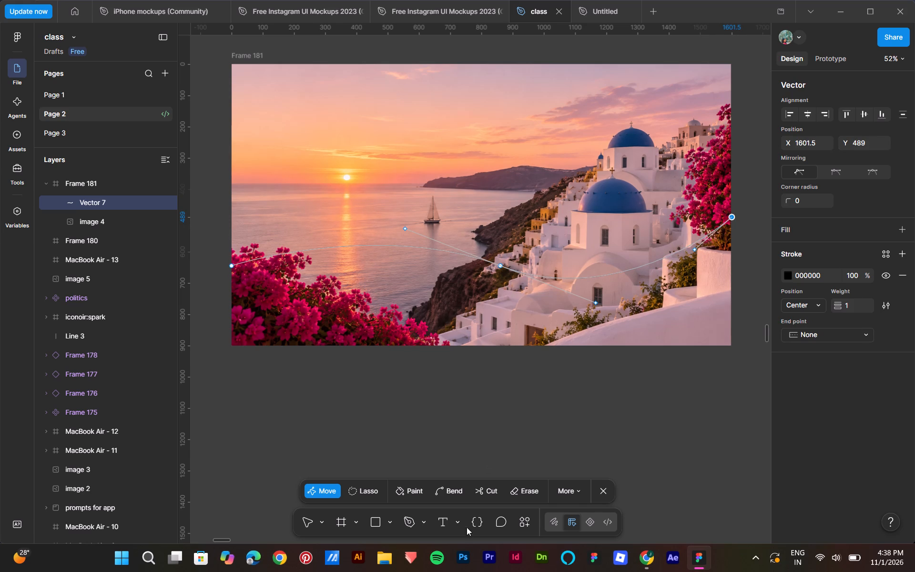
{"action": "left_click", "coordinate": [417, 518]}
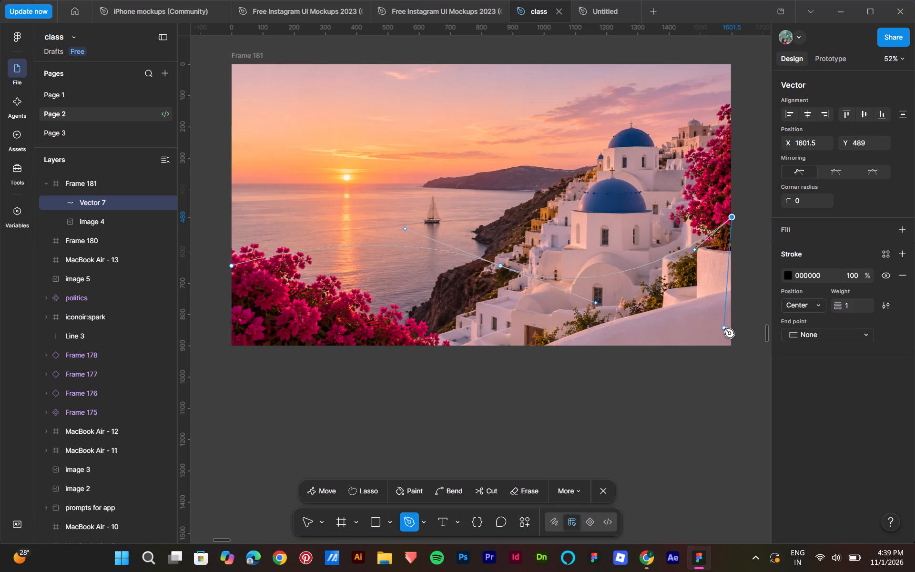
{"action": "left_click", "coordinate": [731, 346]}
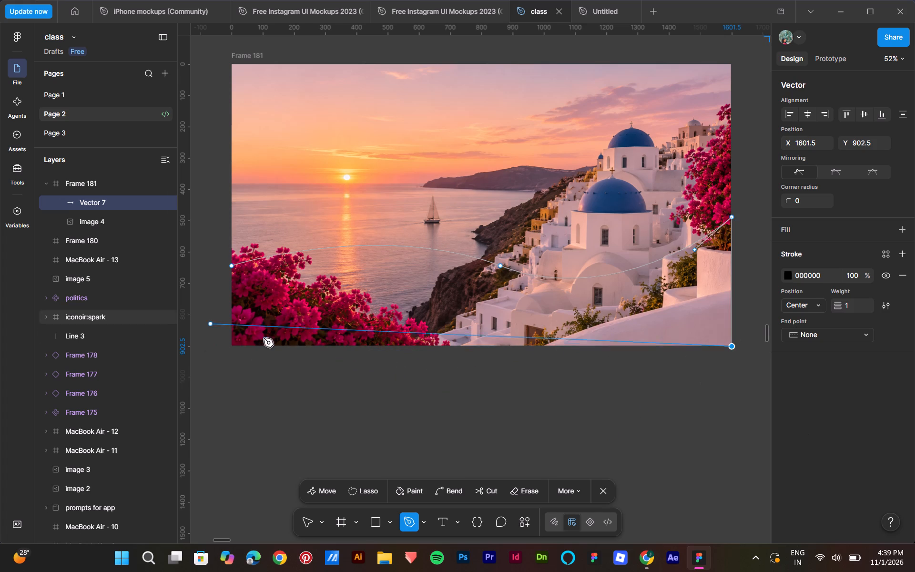
{"action": "left_click", "coordinate": [231, 346]}
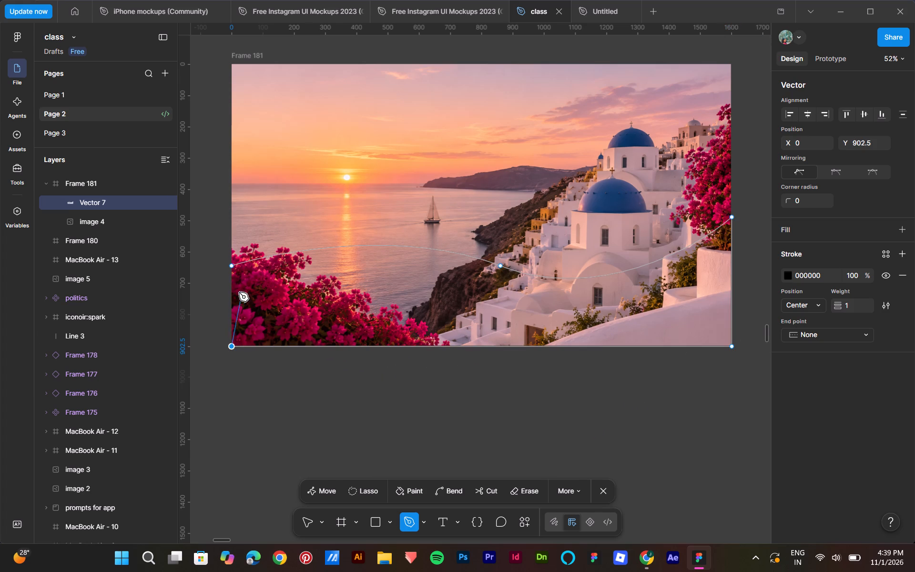
{"action": "left_click", "coordinate": [230, 267]}
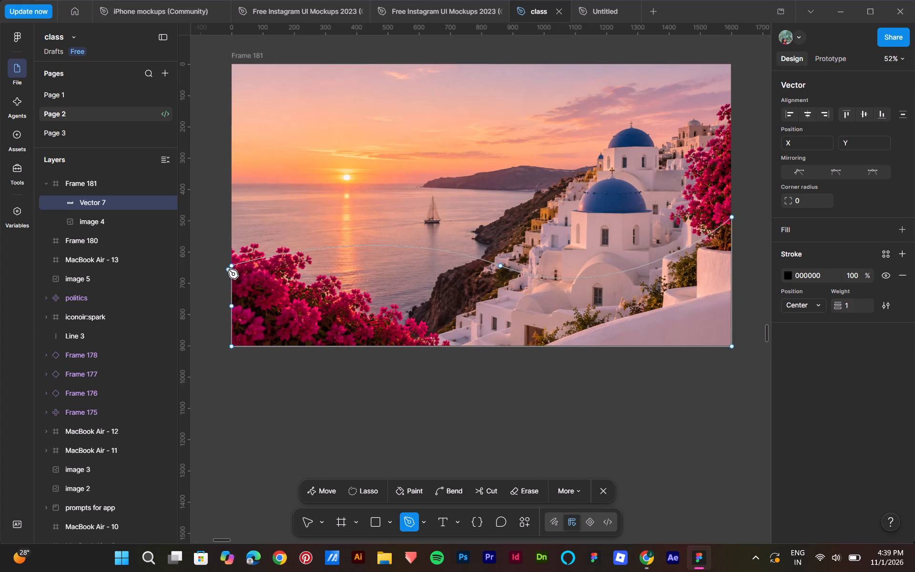
{"action": "left_click", "coordinate": [600, 489]}
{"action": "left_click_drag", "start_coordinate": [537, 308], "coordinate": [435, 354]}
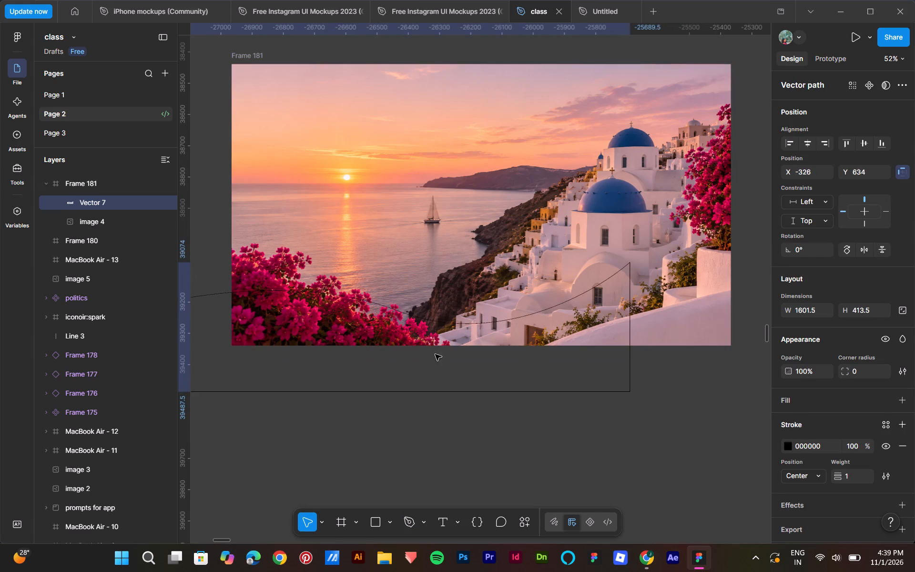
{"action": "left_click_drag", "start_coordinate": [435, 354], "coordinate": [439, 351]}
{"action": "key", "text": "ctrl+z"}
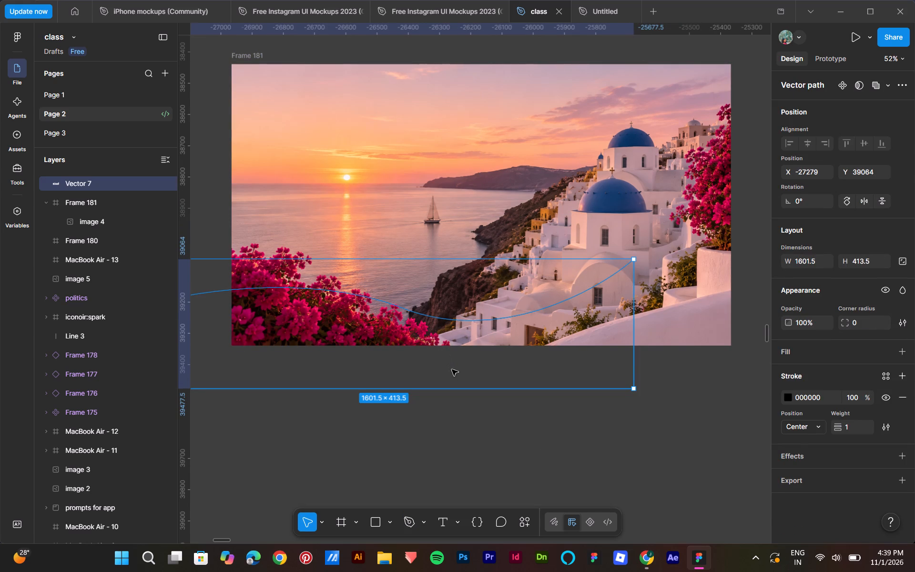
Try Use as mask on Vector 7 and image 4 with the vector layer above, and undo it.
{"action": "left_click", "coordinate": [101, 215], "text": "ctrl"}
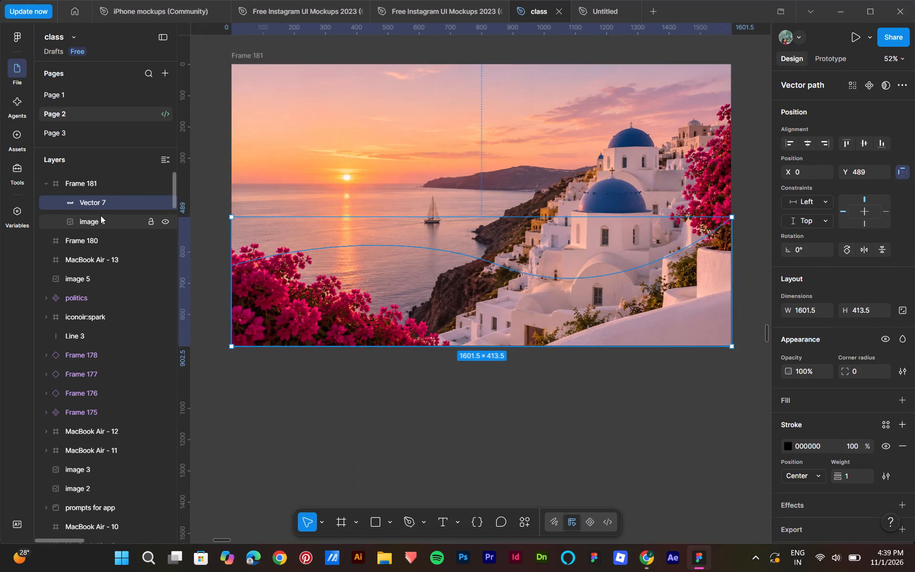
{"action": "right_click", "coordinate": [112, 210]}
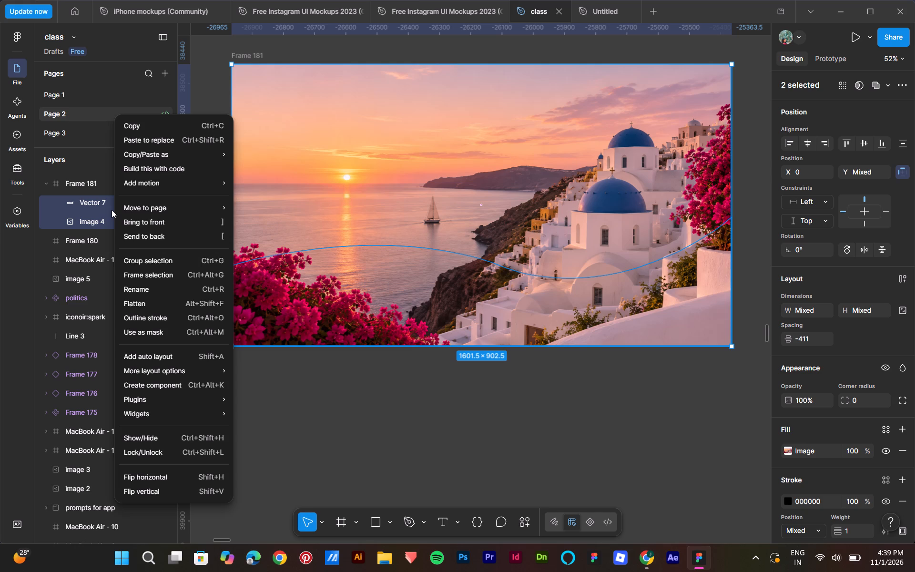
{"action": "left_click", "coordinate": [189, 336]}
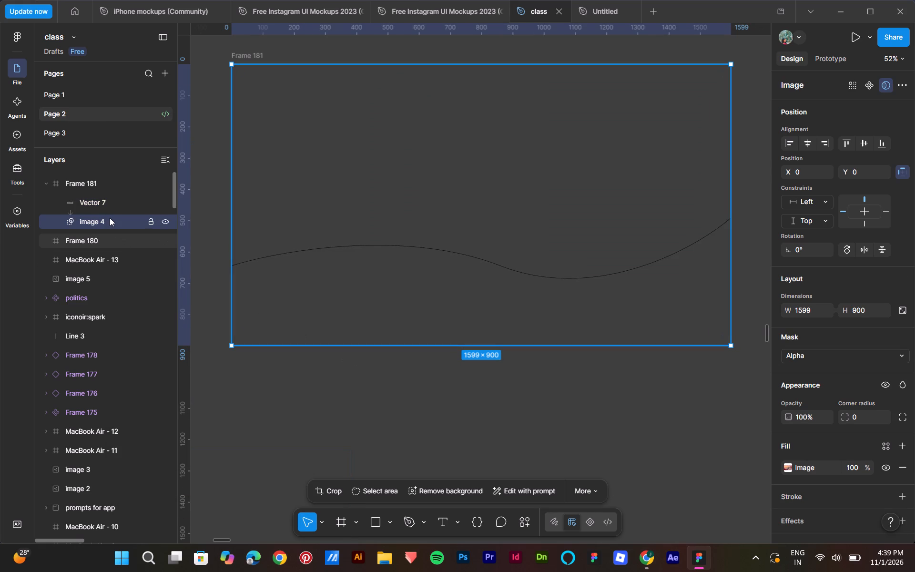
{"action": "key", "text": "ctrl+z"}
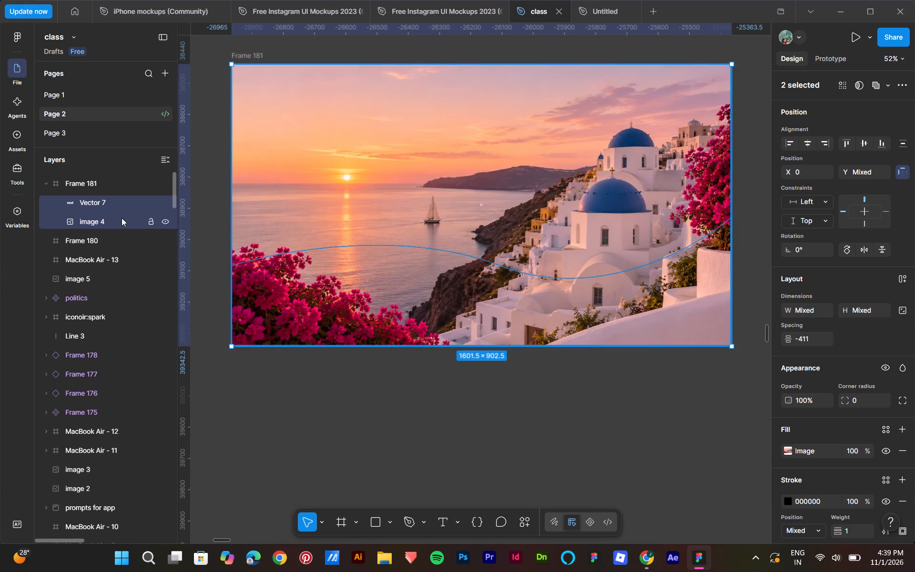
Move the image 4 layer above Vector 7 in Frame 181 and apply Use as mask to both layers.
{"action": "left_click", "coordinate": [104, 225]}
{"action": "left_click_drag", "start_coordinate": [109, 222], "coordinate": [112, 199]}
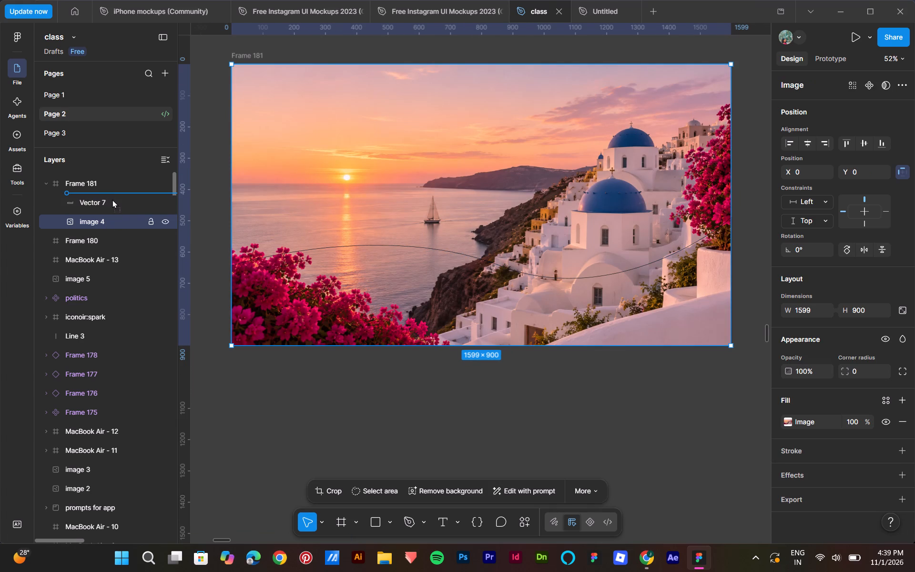
{"action": "left_click_drag", "start_coordinate": [112, 199], "coordinate": [113, 197]}
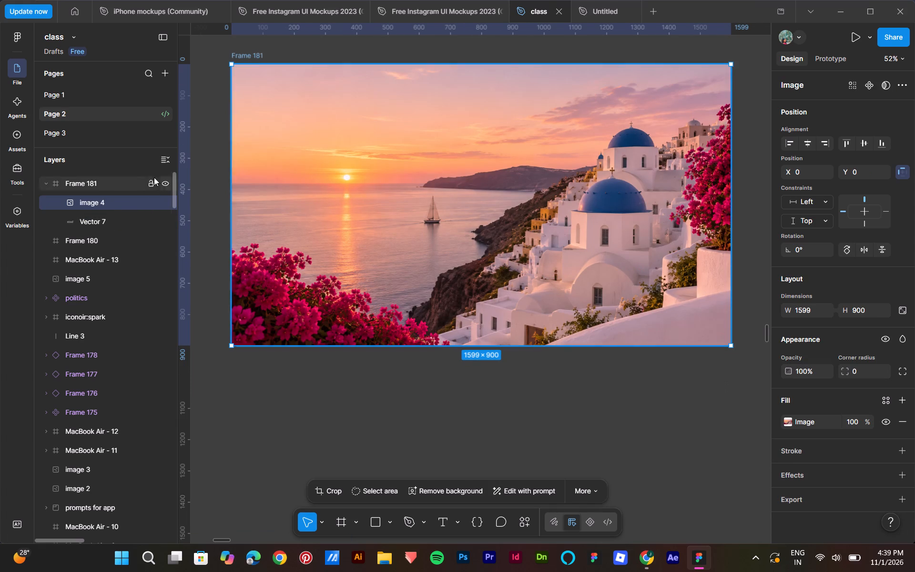
{"action": "left_click", "coordinate": [133, 223], "text": "ctrl"}
{"action": "right_click", "coordinate": [134, 208]}
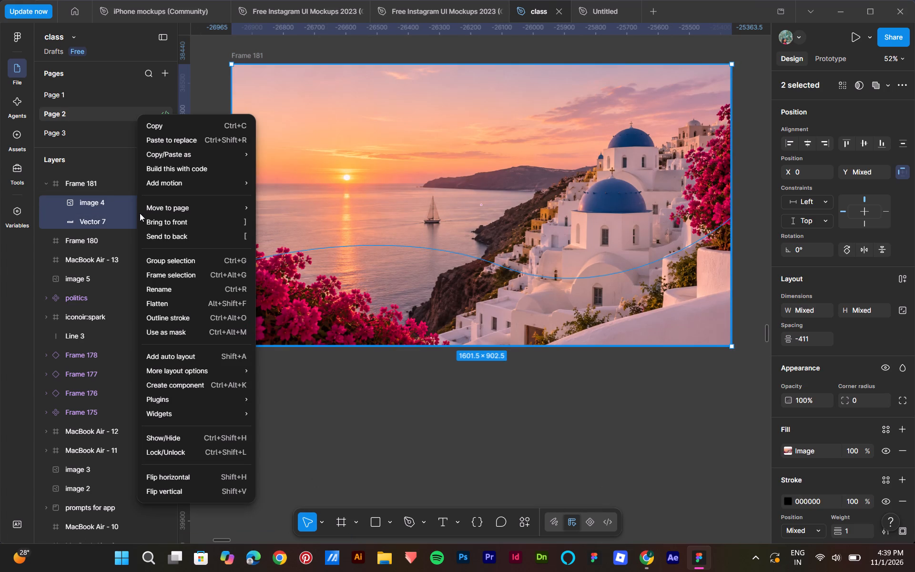
{"action": "left_click", "coordinate": [194, 332]}
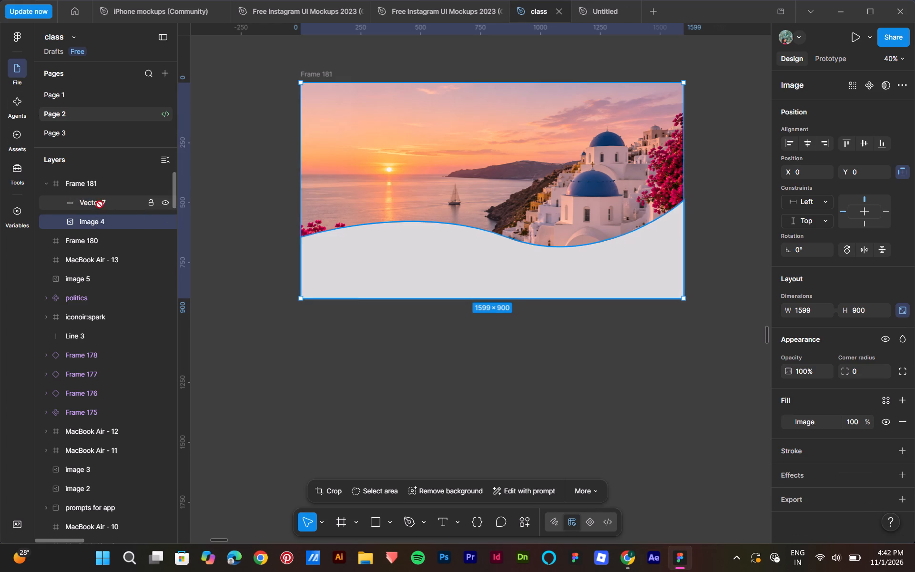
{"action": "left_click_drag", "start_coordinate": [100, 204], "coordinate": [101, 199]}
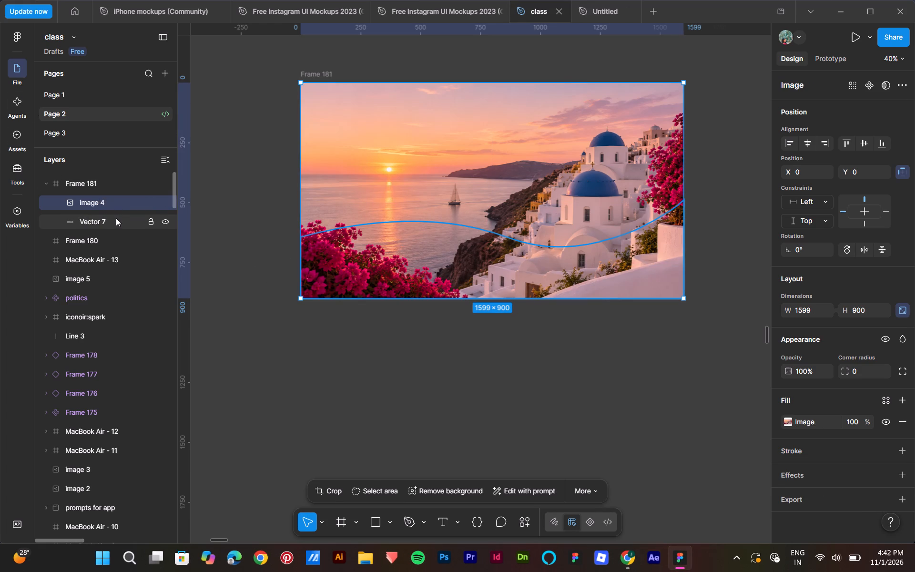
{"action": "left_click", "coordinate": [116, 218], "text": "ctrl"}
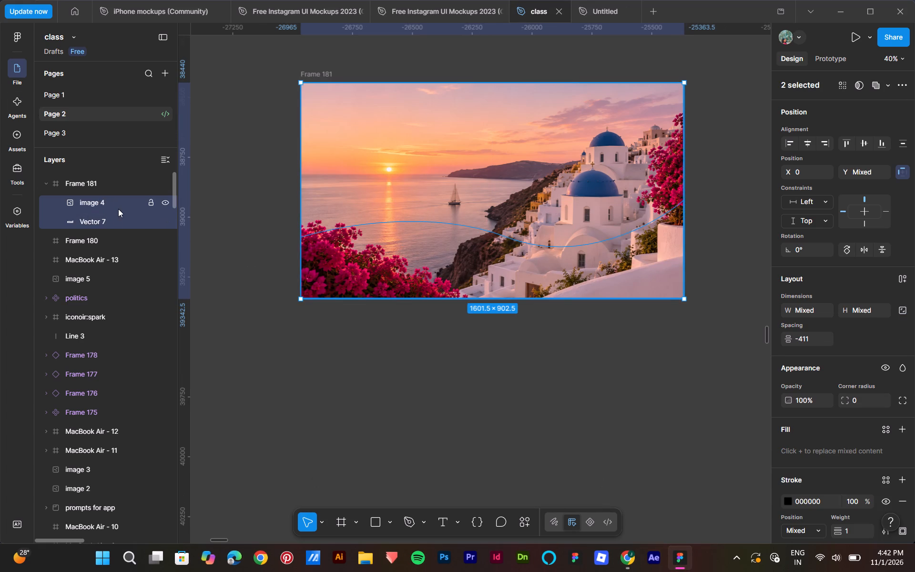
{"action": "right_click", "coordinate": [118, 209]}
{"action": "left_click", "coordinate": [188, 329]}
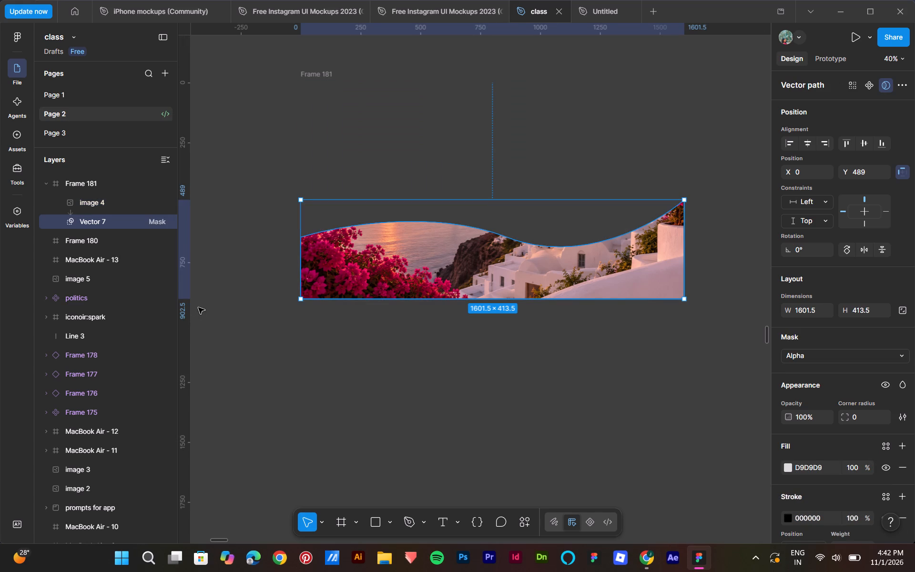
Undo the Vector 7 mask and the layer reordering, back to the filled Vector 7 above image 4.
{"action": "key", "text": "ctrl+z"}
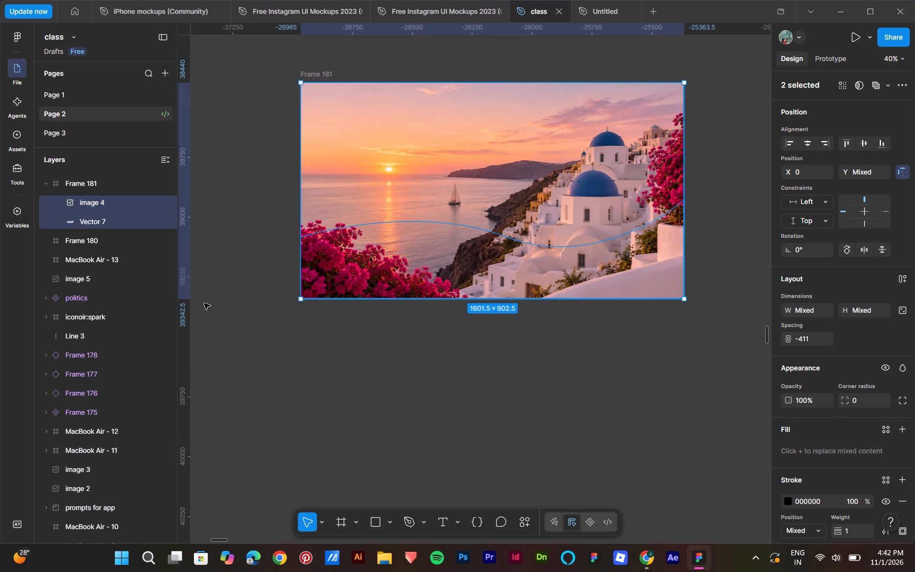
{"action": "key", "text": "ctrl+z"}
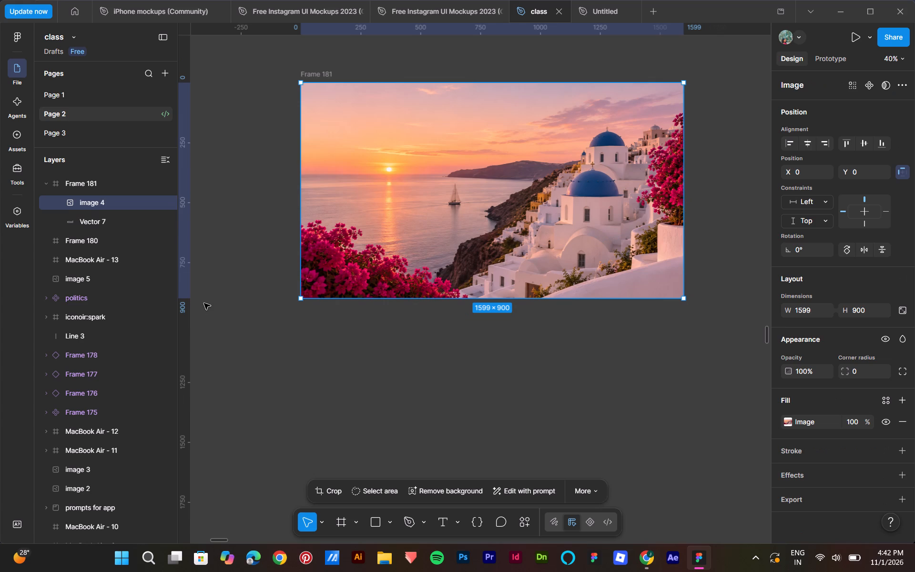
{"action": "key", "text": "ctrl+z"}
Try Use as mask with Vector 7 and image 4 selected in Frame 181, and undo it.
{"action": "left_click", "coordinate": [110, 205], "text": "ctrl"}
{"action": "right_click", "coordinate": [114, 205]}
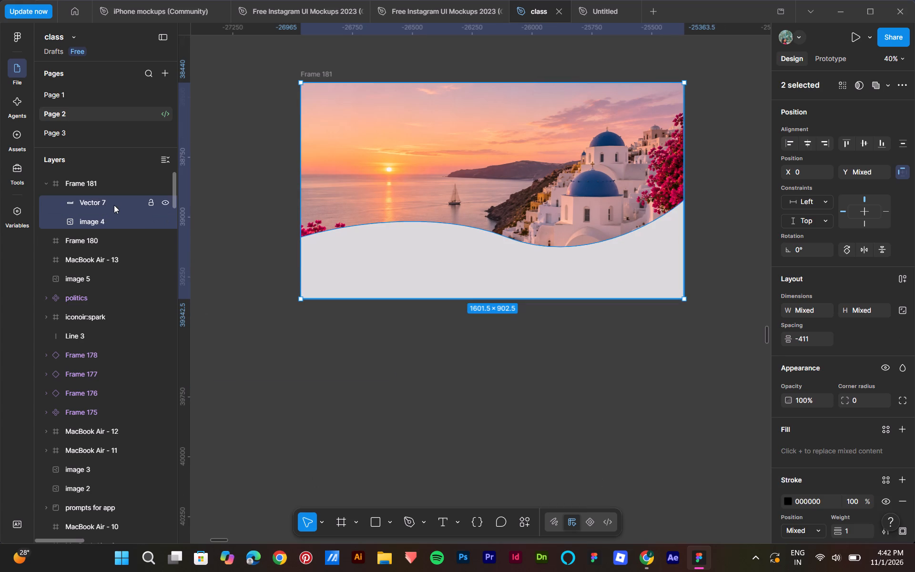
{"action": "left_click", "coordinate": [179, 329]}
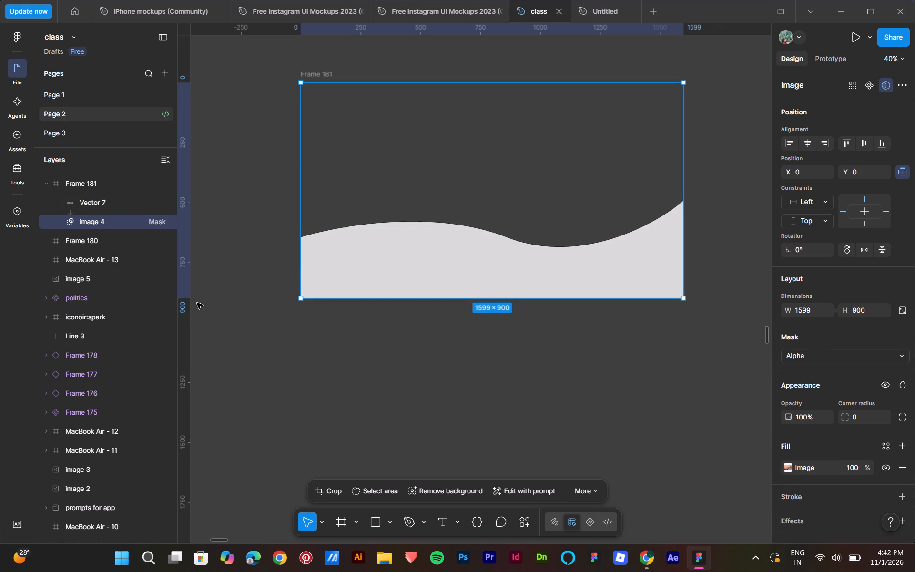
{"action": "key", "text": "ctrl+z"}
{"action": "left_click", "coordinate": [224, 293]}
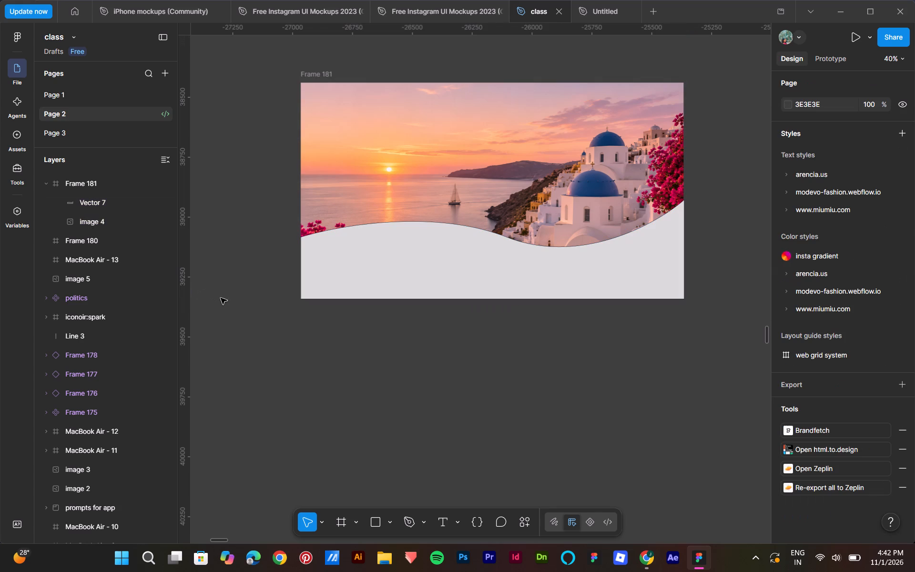
Change Vector 7's stroke color to white, FFFFFF.
{"action": "middle_click_drag", "start_coordinate": [466, 374], "coordinate": [358, 374]}
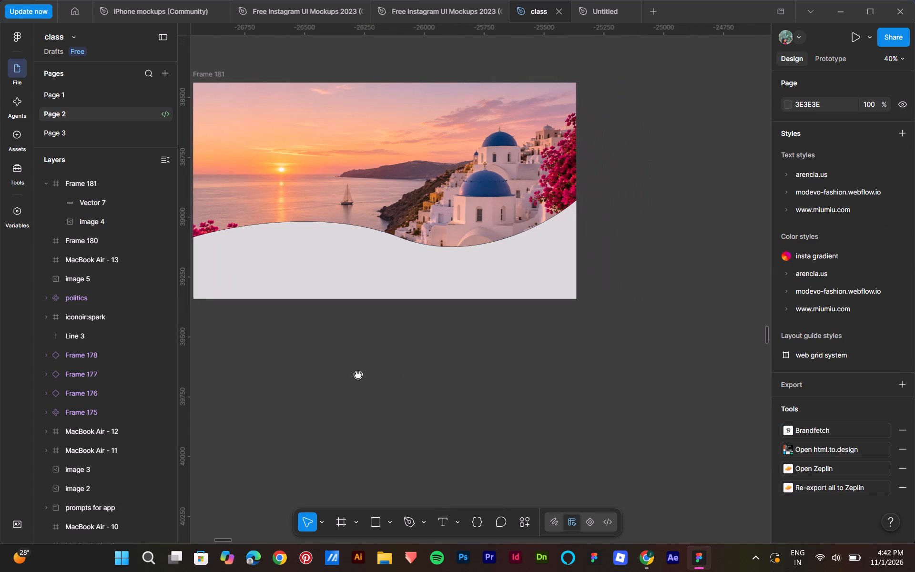
{"action": "middle_click_drag", "start_coordinate": [358, 374], "coordinate": [482, 369]}
{"action": "left_click", "coordinate": [553, 242]}
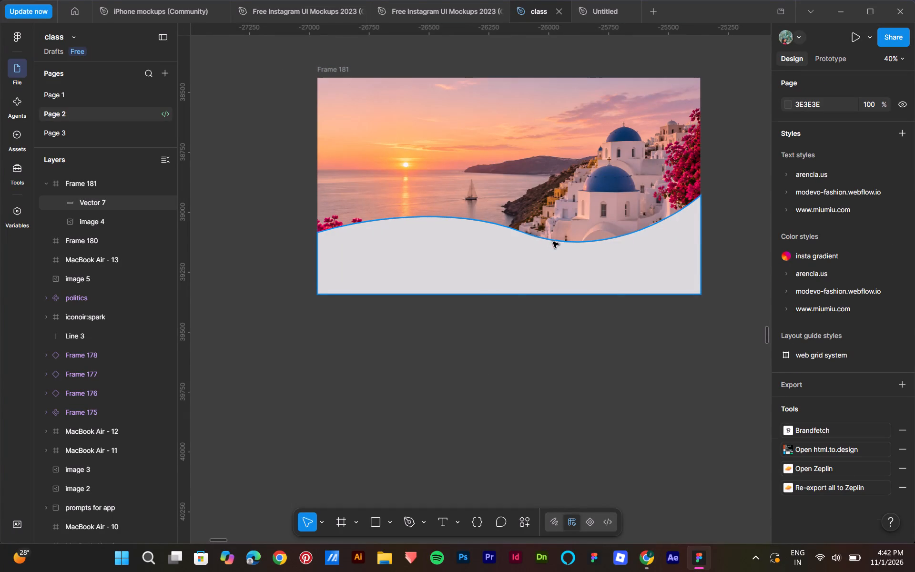
{"action": "scroll", "coordinate": [821, 453], "scroll_direction": "down", "scroll_amount": 2}
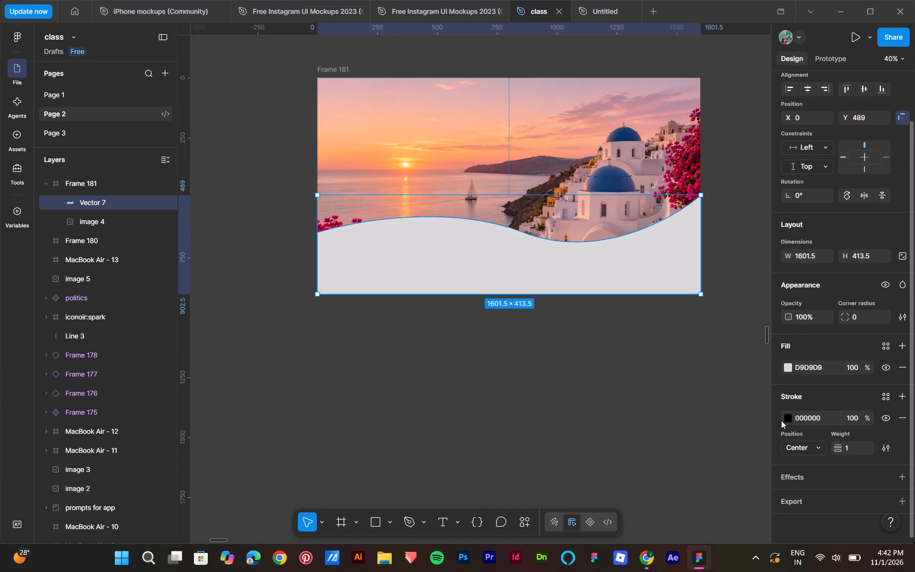
{"action": "left_click", "coordinate": [786, 419]}
{"action": "left_click_drag", "start_coordinate": [649, 335], "coordinate": [625, 265]}
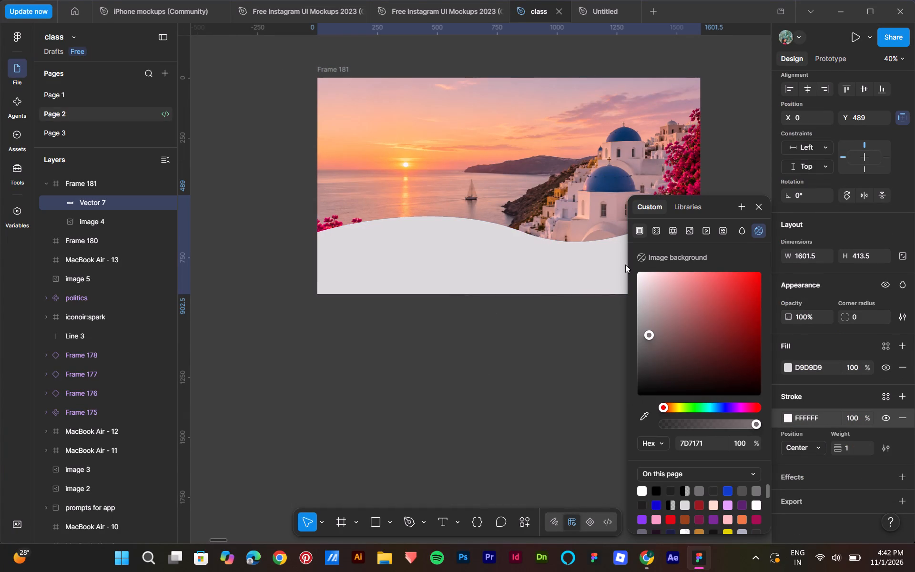
{"action": "left_click_drag", "start_coordinate": [625, 265], "coordinate": [621, 264]}
{"action": "left_click", "coordinate": [761, 205]}
{"action": "left_click", "coordinate": [554, 388]}
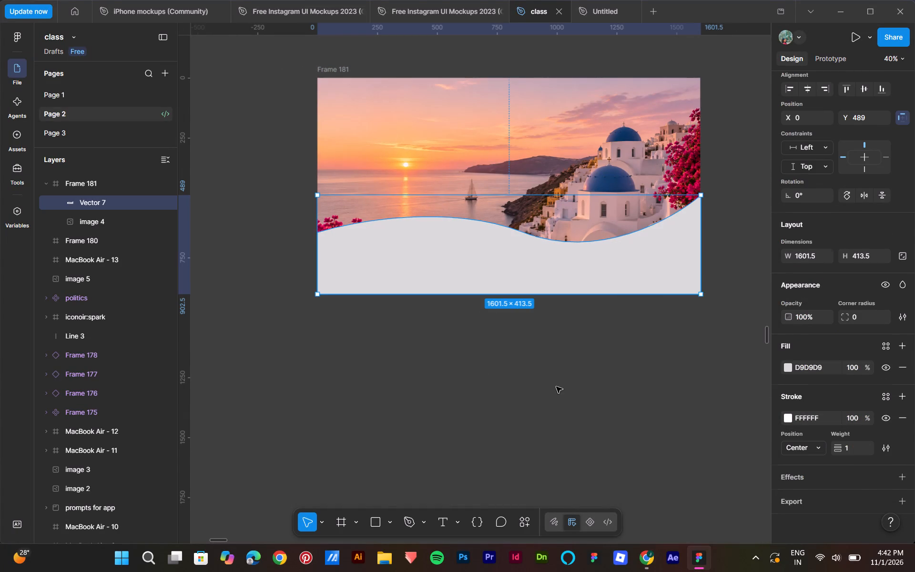
Delete the empty Frame 180 from the canvas.
{"action": "middle_click_drag", "start_coordinate": [343, 435], "coordinate": [418, 419]}
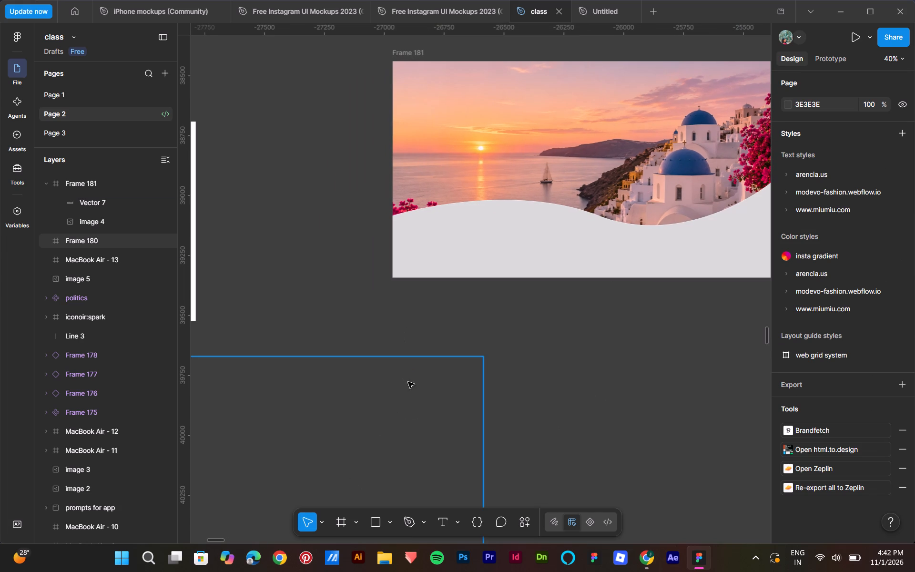
{"action": "left_click", "coordinate": [410, 392]}
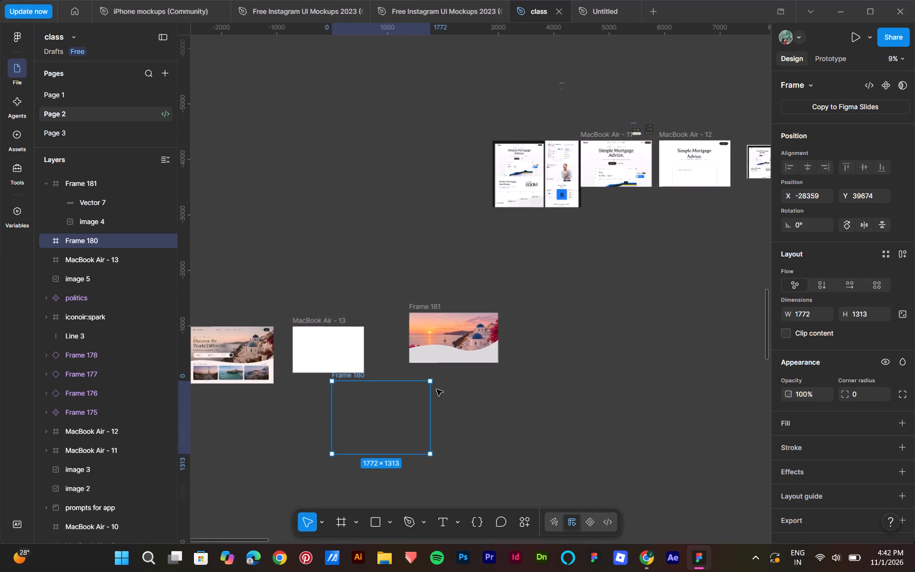
{"action": "key", "text": "Delete"}
Move Frame 181 into the MacBook Air - 13 frame, placing it at about X 50, Y 57.
{"action": "left_click_drag", "start_coordinate": [426, 307], "coordinate": [383, 344]}
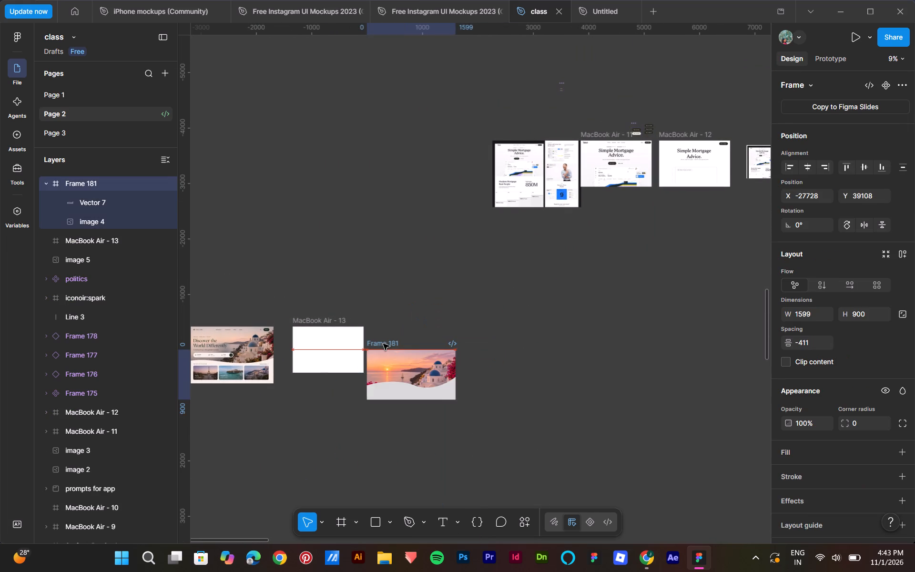
{"action": "left_click_drag", "start_coordinate": [383, 344], "coordinate": [389, 341]}
{"action": "left_click_drag", "start_coordinate": [394, 342], "coordinate": [328, 331]}
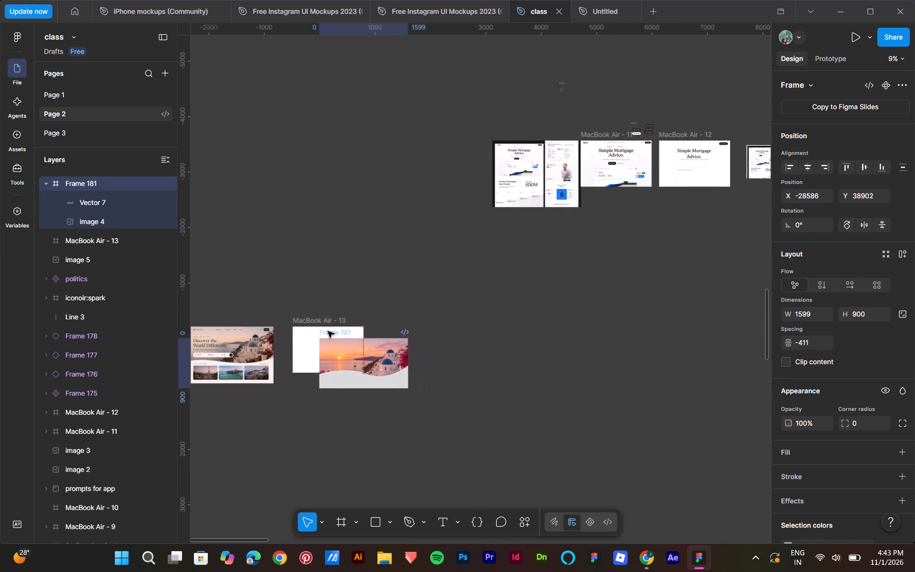
{"action": "left_click_drag", "start_coordinate": [328, 331], "coordinate": [326, 331]}
{"action": "scroll", "coordinate": [439, 365], "scroll_direction": "right", "scroll_amount": 1}
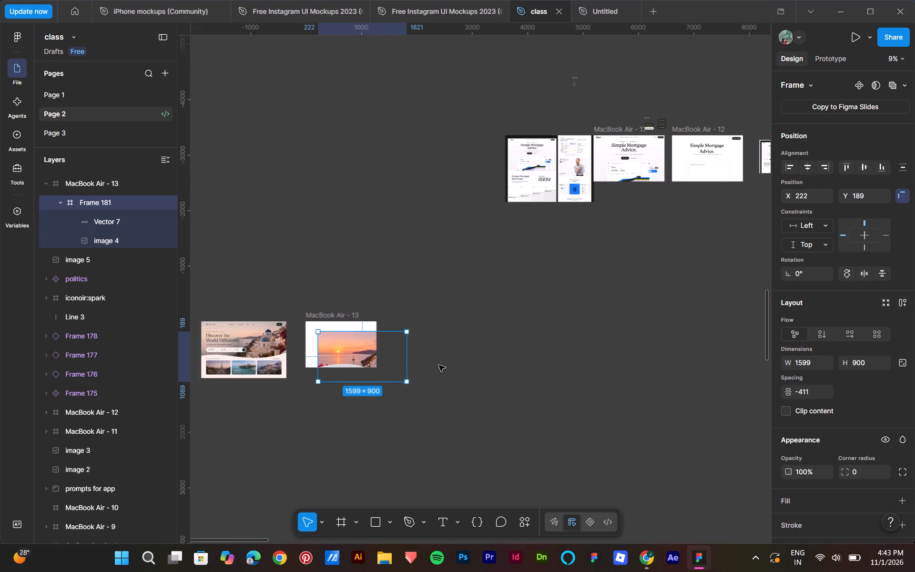
{"action": "scroll", "coordinate": [439, 365], "scroll_direction": "right", "scroll_amount": 2}
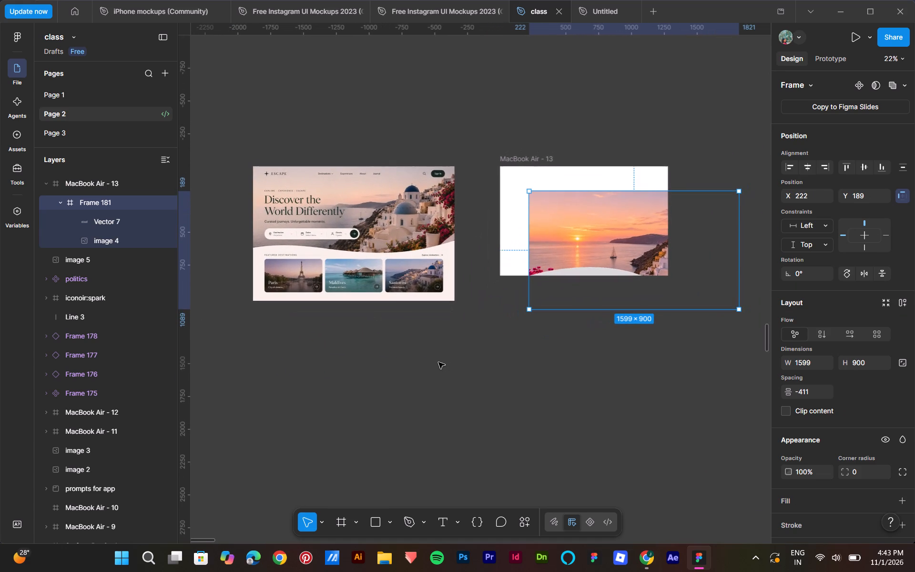
{"action": "left_click_drag", "start_coordinate": [641, 260], "coordinate": [608, 242]}
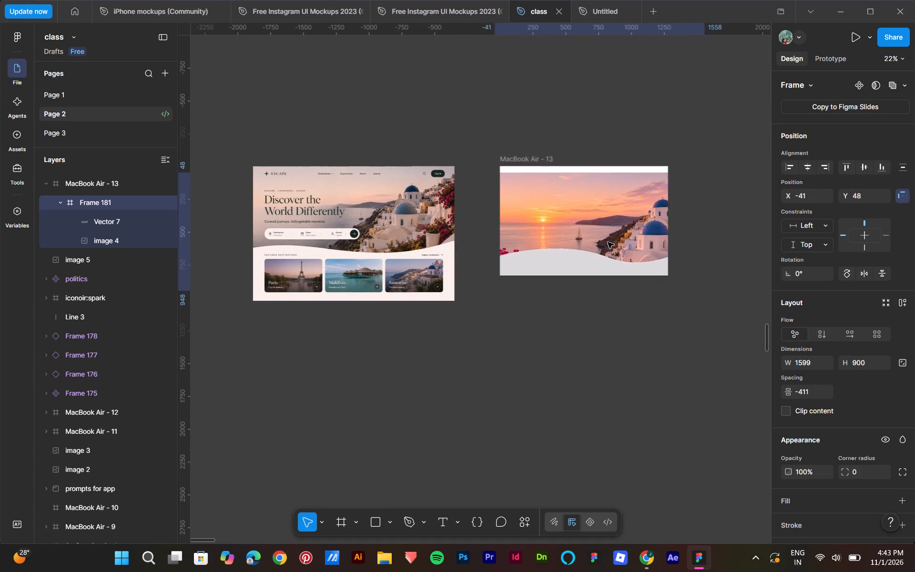
{"action": "left_click_drag", "start_coordinate": [608, 242], "coordinate": [618, 243]}
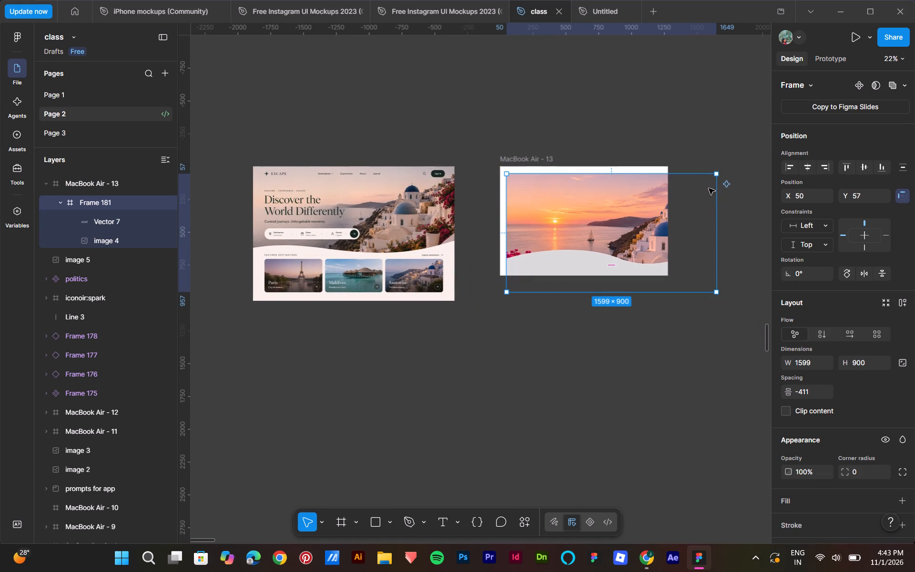
Scale Frame 181 down proportionally to about 1359 × 765 with the Scale tool.
{"action": "key", "text": "k"}
{"action": "left_click_drag", "start_coordinate": [713, 176], "coordinate": [699, 187]}
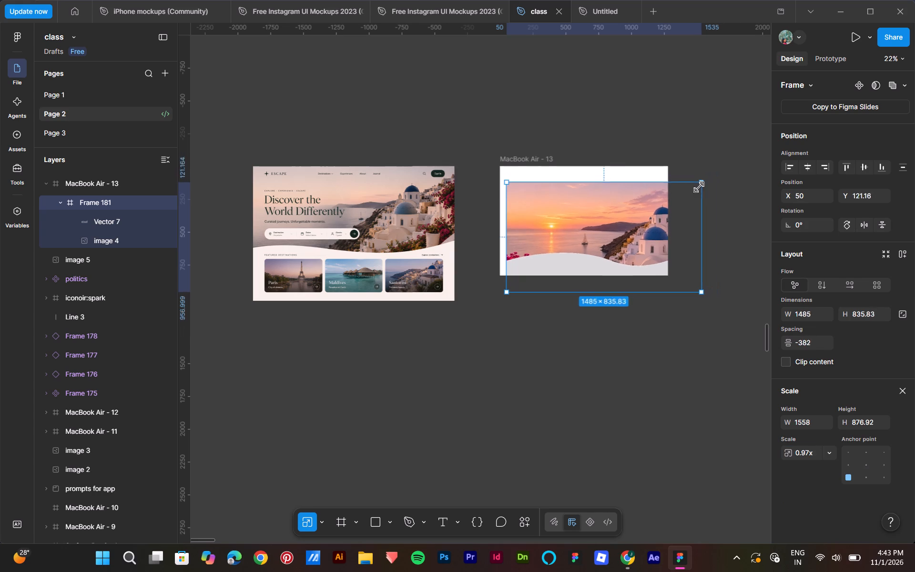
{"action": "left_click_drag", "start_coordinate": [699, 187], "coordinate": [669, 201]}
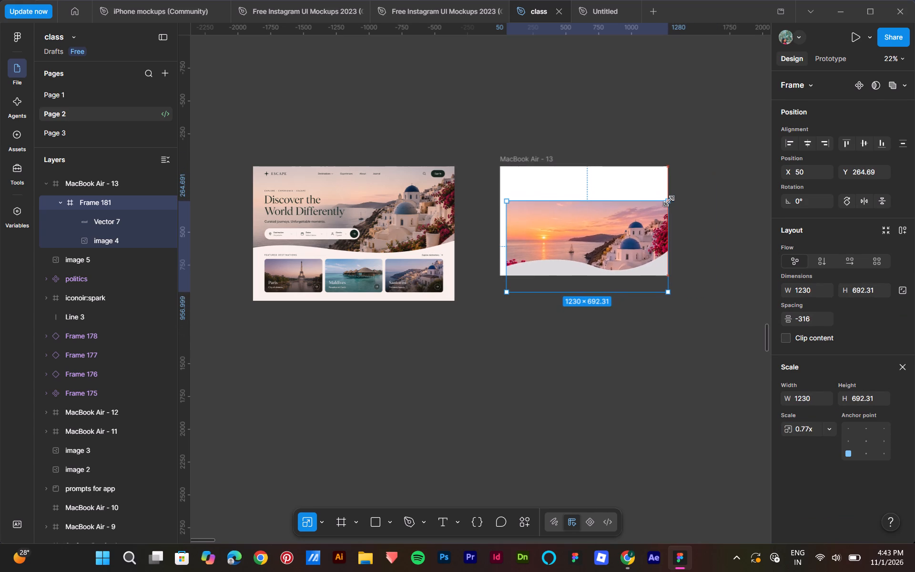
{"action": "left_click_drag", "start_coordinate": [669, 201], "coordinate": [675, 191]}
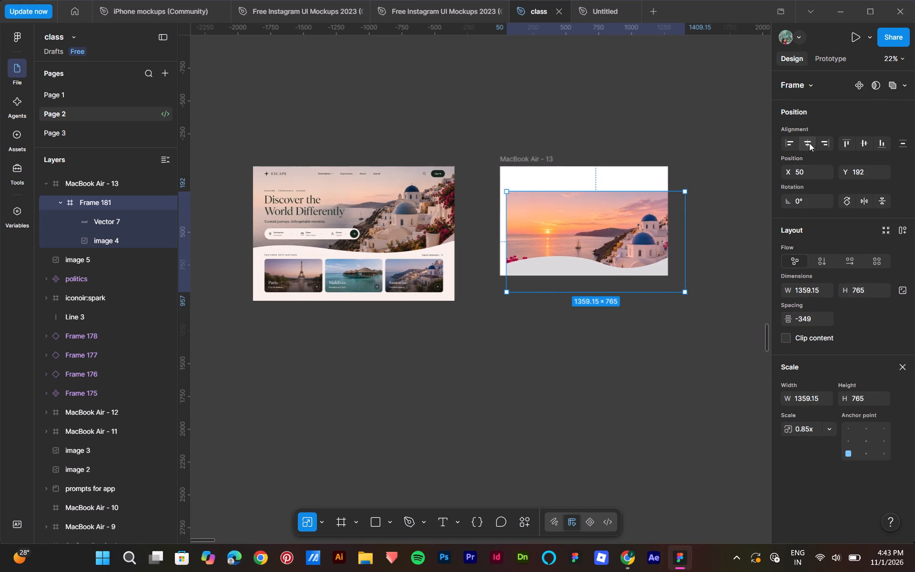
Align Frame 181 to the horizontal center and top edge of MacBook Air - 13.
{"action": "left_click", "coordinate": [810, 143]}
{"action": "left_click", "coordinate": [866, 143]}
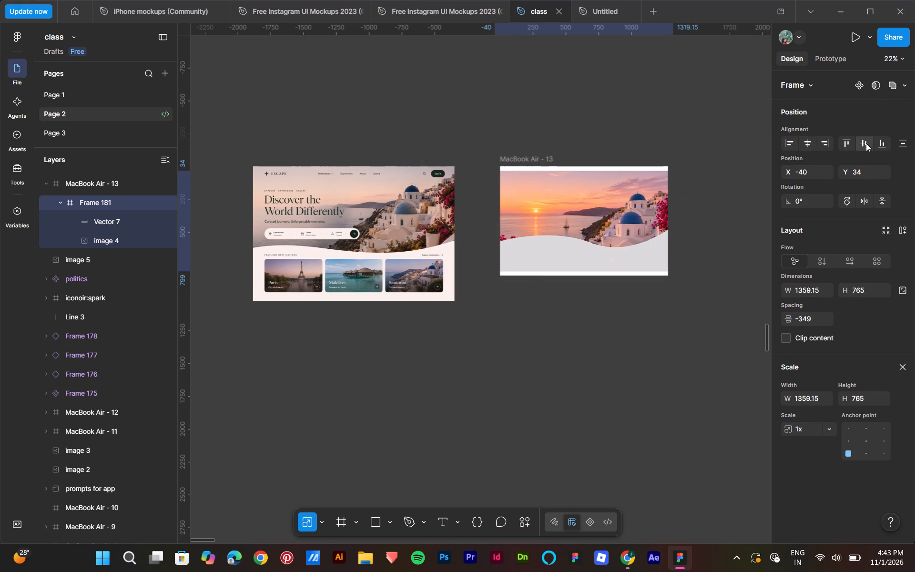
{"action": "left_click", "coordinate": [849, 142]}
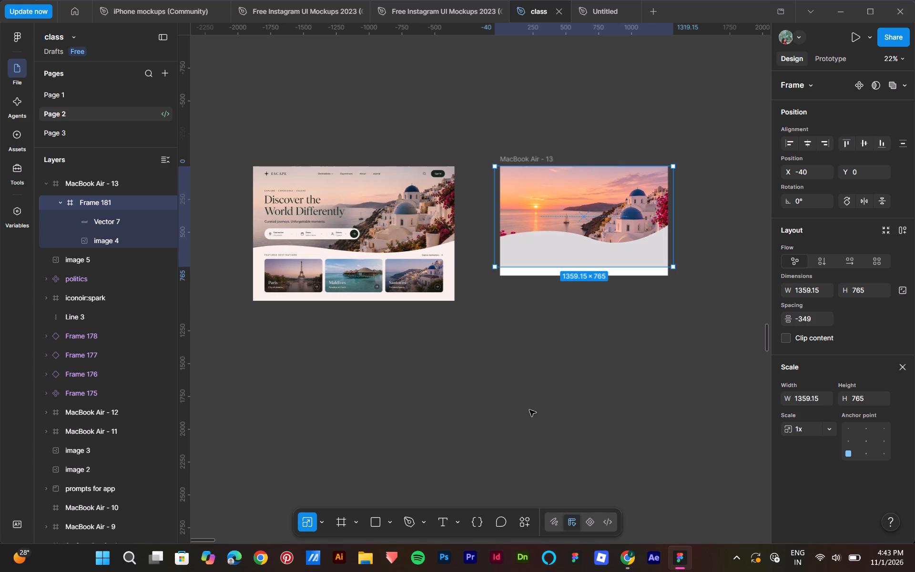
{"action": "left_click", "coordinate": [571, 357]}
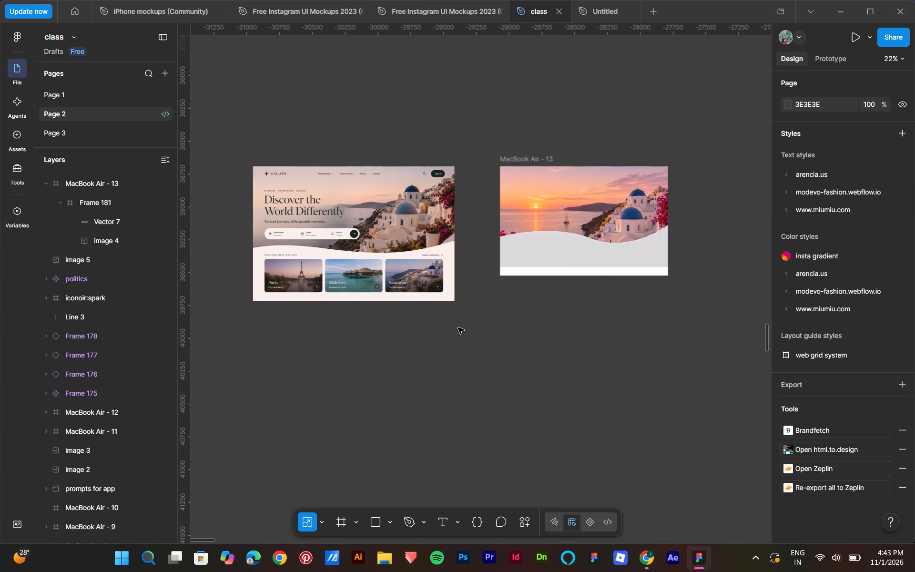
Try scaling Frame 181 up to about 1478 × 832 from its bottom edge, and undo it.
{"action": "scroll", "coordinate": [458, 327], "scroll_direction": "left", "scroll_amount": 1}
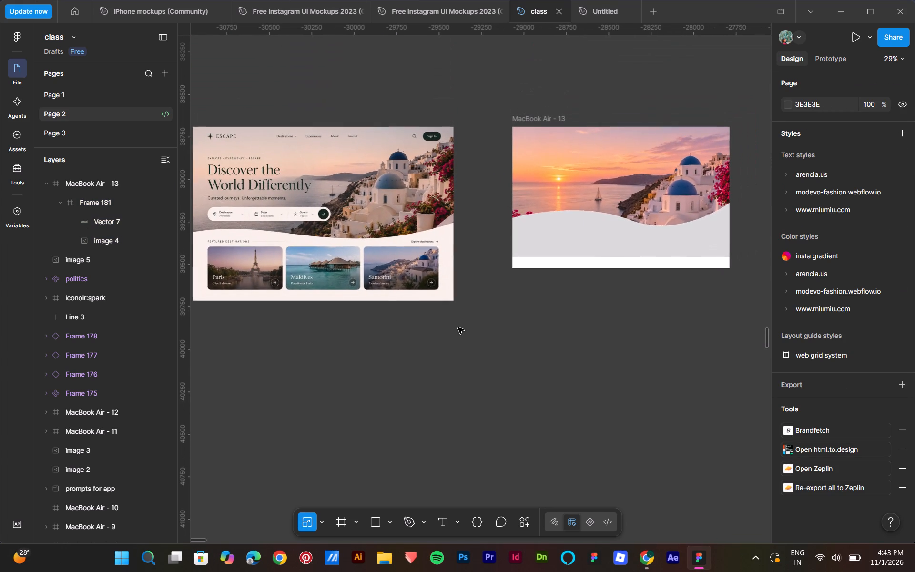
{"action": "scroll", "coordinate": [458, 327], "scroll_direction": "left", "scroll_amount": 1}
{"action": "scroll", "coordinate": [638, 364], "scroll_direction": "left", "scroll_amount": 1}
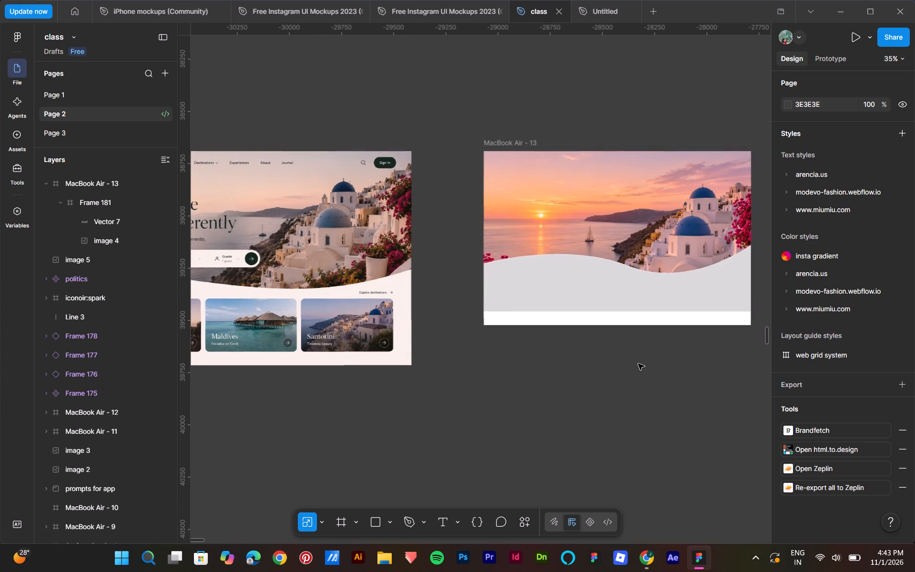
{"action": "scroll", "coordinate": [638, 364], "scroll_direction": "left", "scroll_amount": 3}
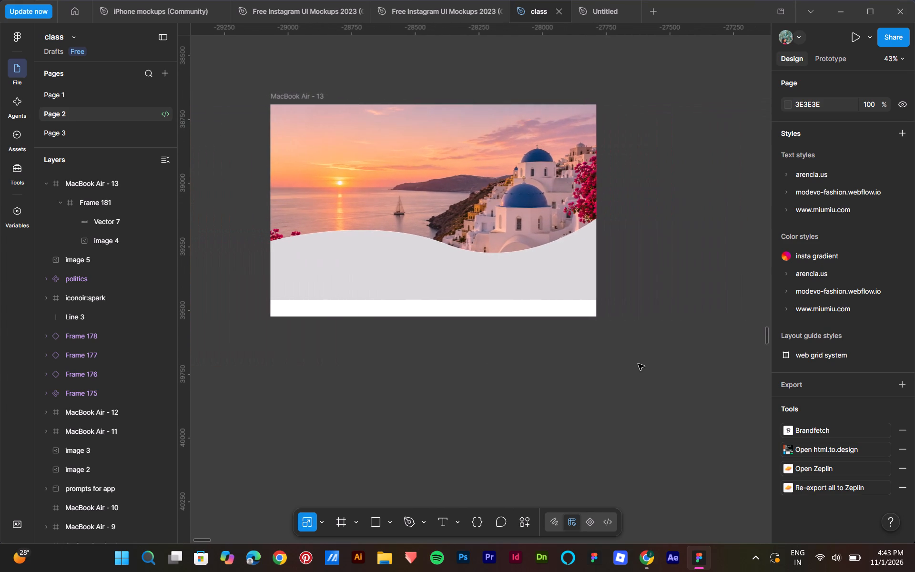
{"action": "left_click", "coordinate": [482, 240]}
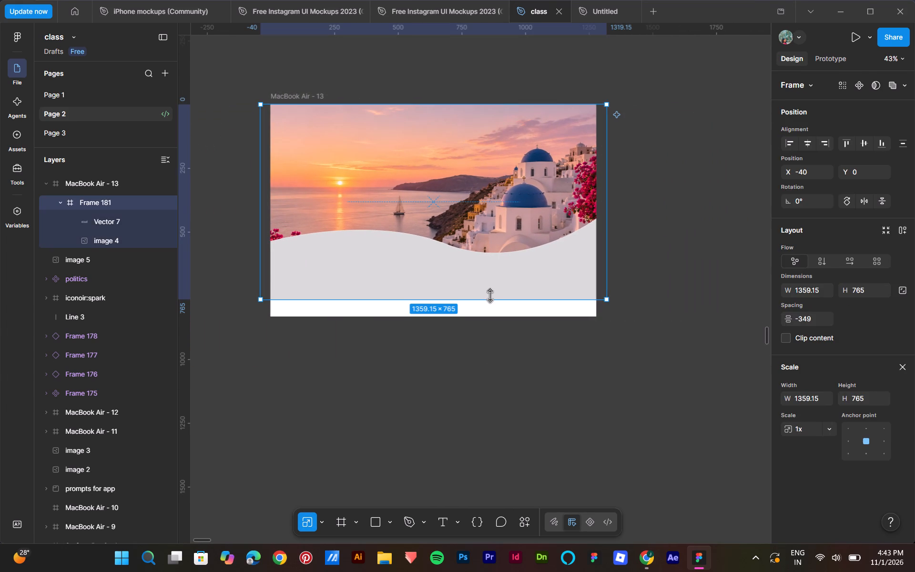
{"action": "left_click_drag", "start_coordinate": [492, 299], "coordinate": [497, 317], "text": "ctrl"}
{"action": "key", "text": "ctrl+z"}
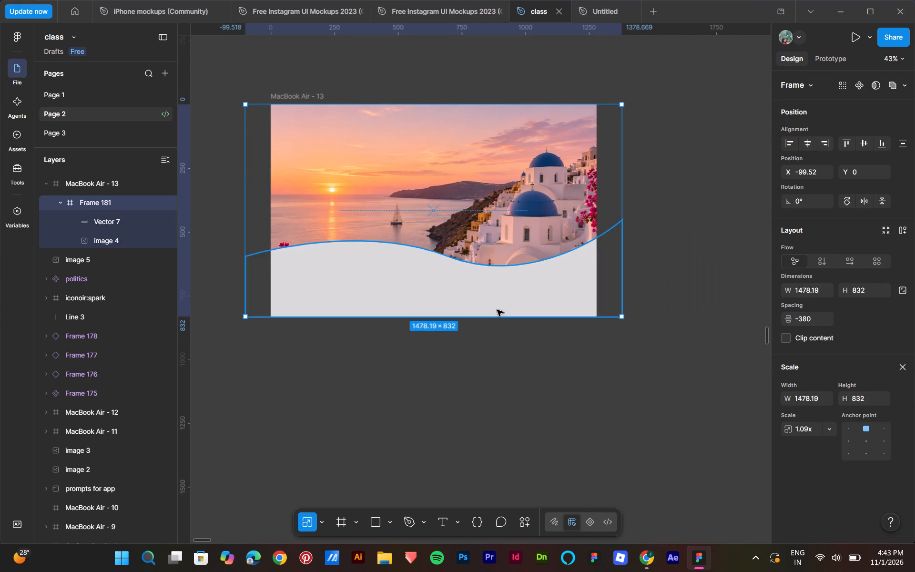
Leave scaling mode and extend Frame 181 down to the bottom of MacBook Air - 13, to a height of 832.
{"action": "left_click", "coordinate": [908, 364]}
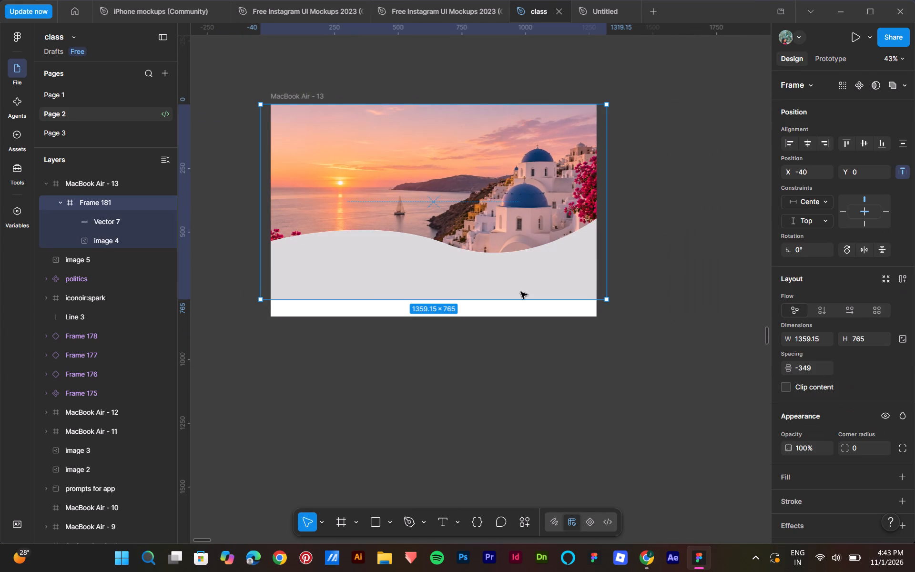
{"action": "left_click_drag", "start_coordinate": [509, 299], "coordinate": [509, 309], "text": "ctrl"}
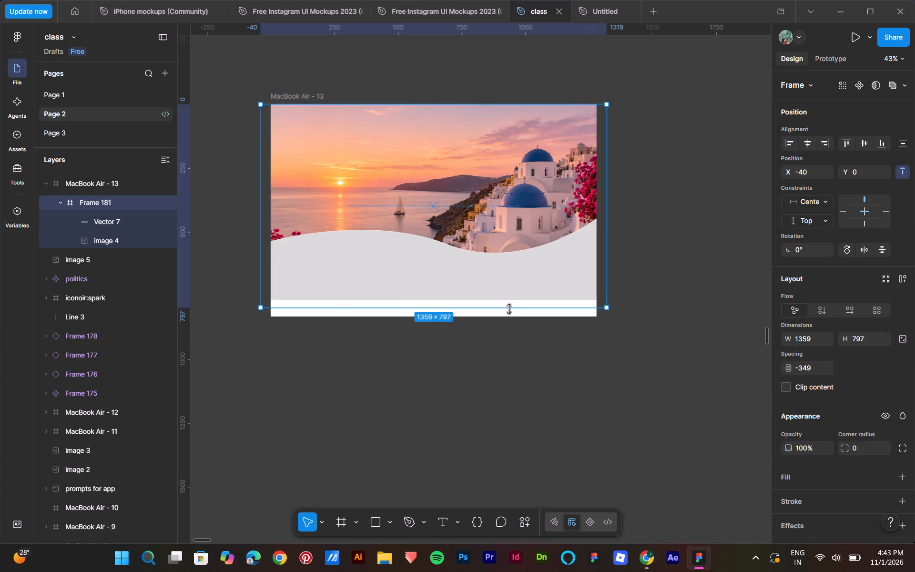
{"action": "left_click_drag", "start_coordinate": [509, 309], "coordinate": [509, 316], "text": "ctrl"}
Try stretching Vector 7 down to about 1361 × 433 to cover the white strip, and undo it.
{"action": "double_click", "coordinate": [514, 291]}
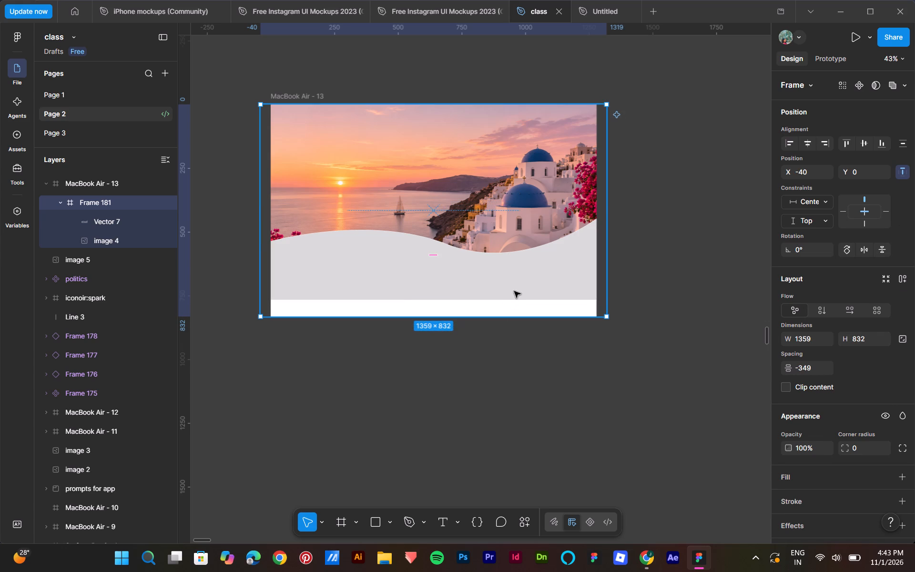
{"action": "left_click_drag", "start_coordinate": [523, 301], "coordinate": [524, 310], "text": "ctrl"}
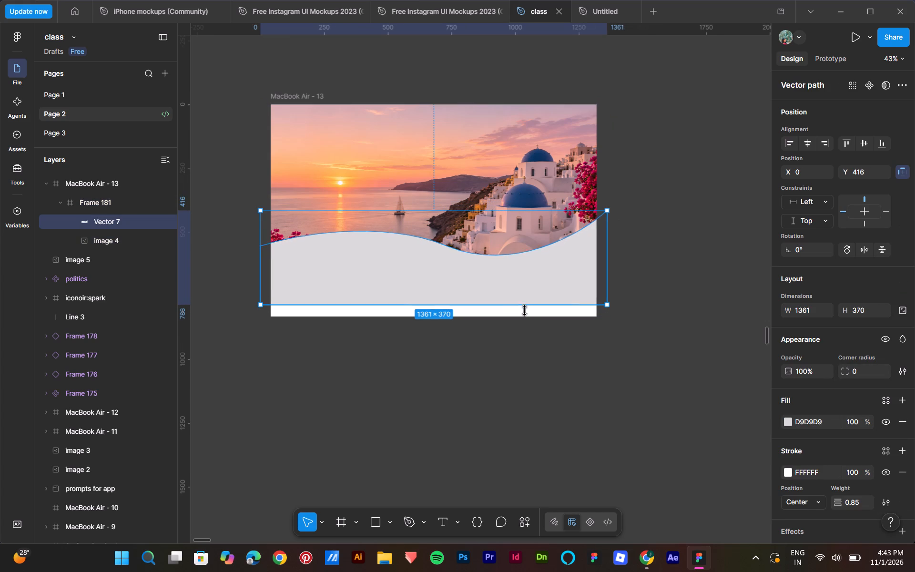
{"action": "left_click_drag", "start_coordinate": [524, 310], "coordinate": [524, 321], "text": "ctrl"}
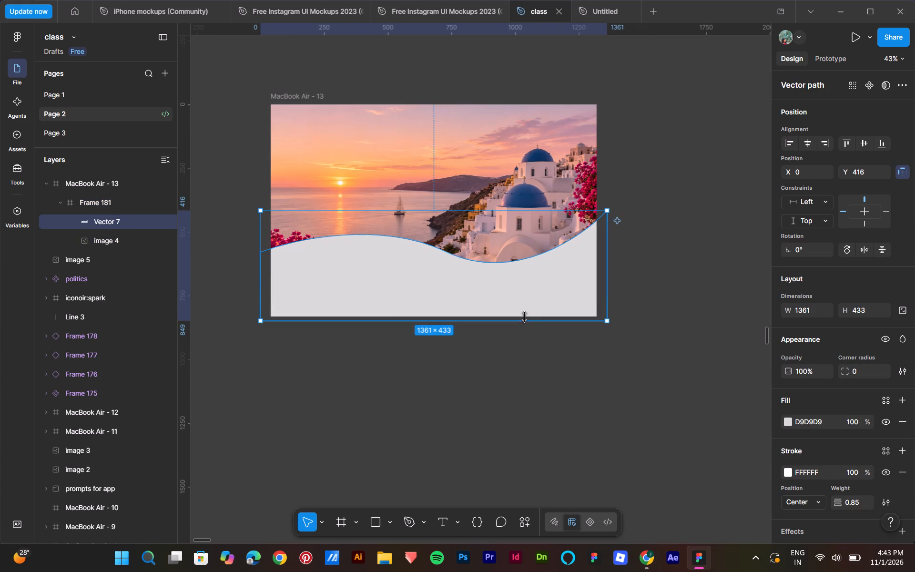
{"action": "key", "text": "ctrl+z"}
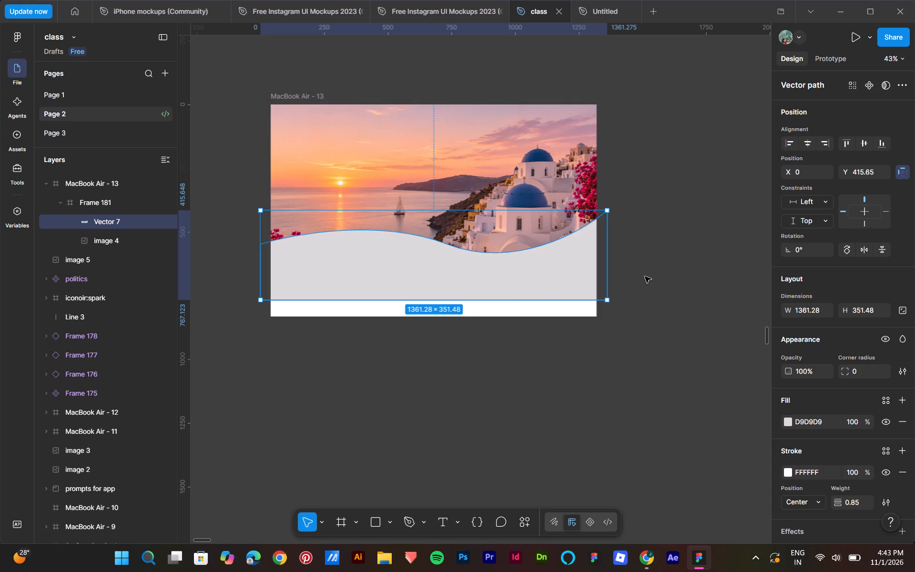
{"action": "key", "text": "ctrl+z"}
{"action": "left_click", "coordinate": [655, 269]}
Select the MacBook Air - 13 frame and dismiss the Windows Security notification.
{"action": "left_click", "coordinate": [552, 271]}
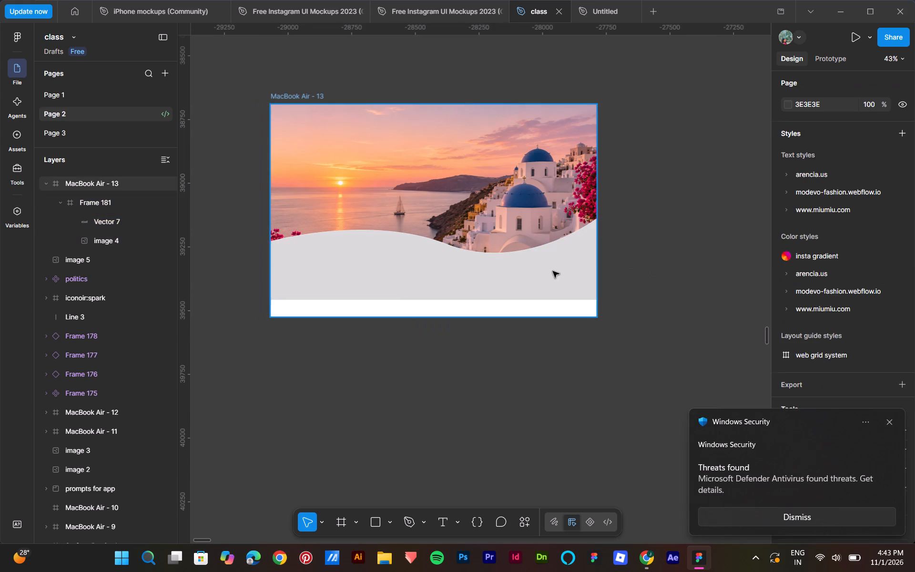
{"action": "left_click", "coordinate": [889, 422]}
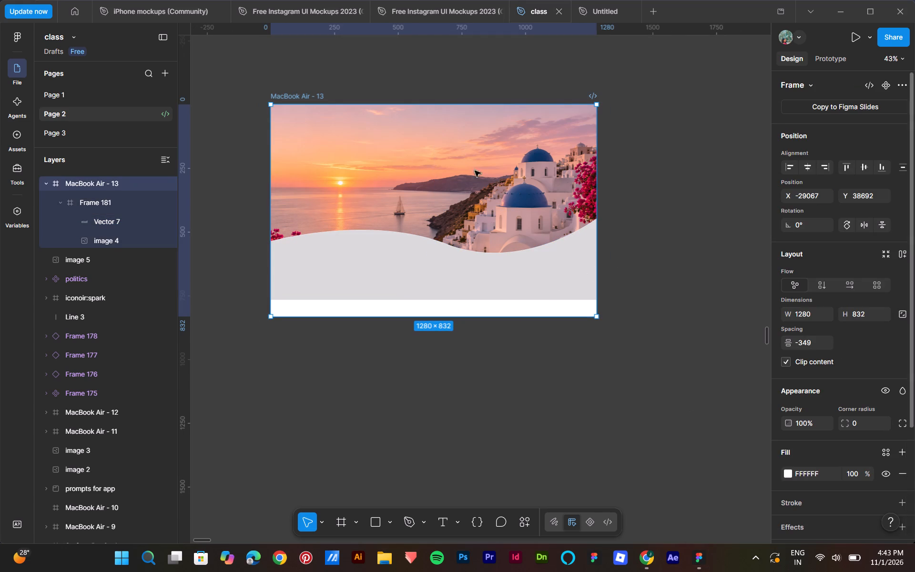
Fill the MacBook Air - 13 frame with the wave shape's grey, D9D9D9, using the eyedropper.
{"action": "left_click", "coordinate": [408, 202]}
{"action": "left_click", "coordinate": [308, 96]}
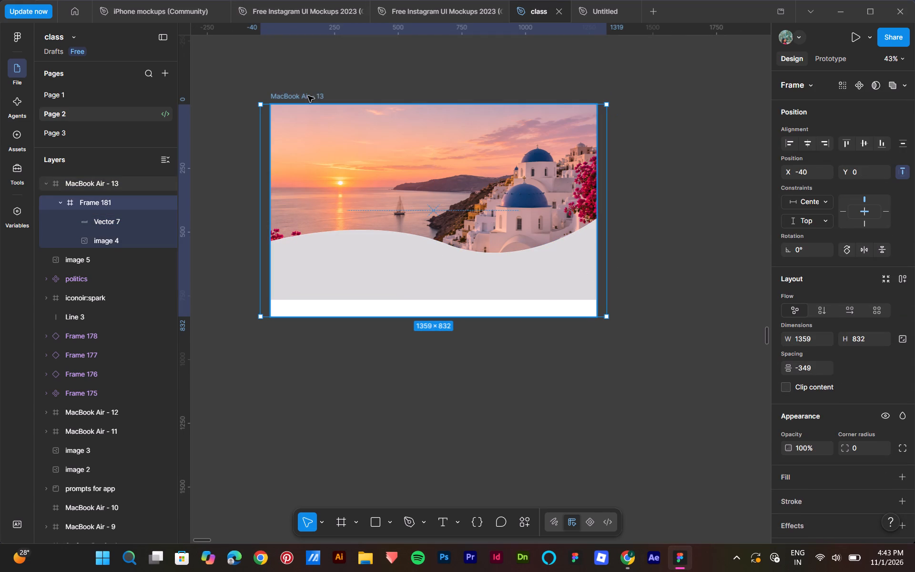
{"action": "left_click", "coordinate": [787, 473]}
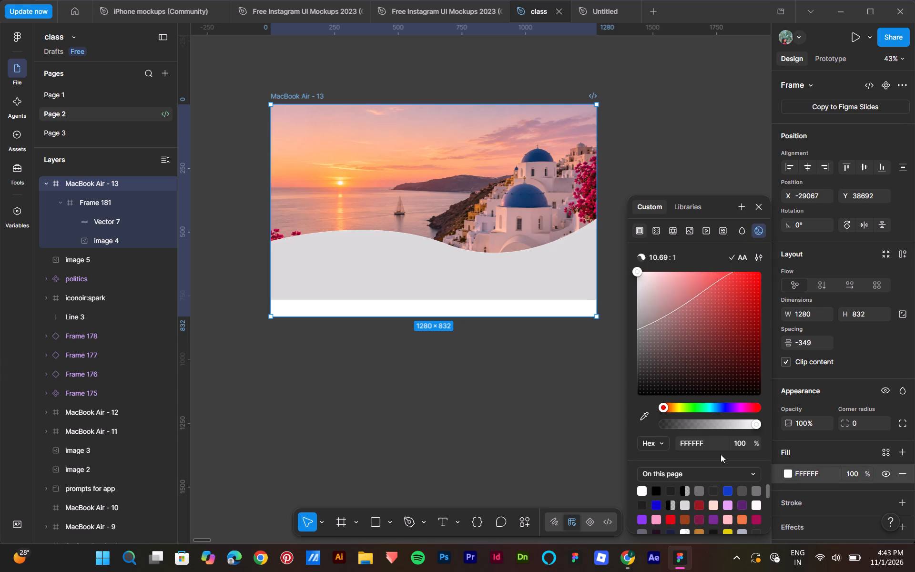
{"action": "left_click", "coordinate": [646, 419]}
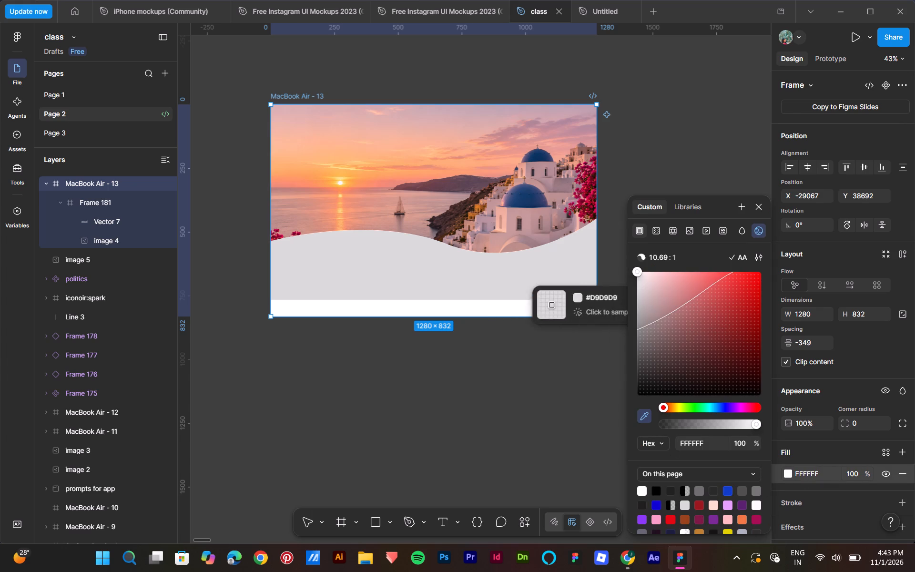
{"action": "left_click", "coordinate": [463, 259]}
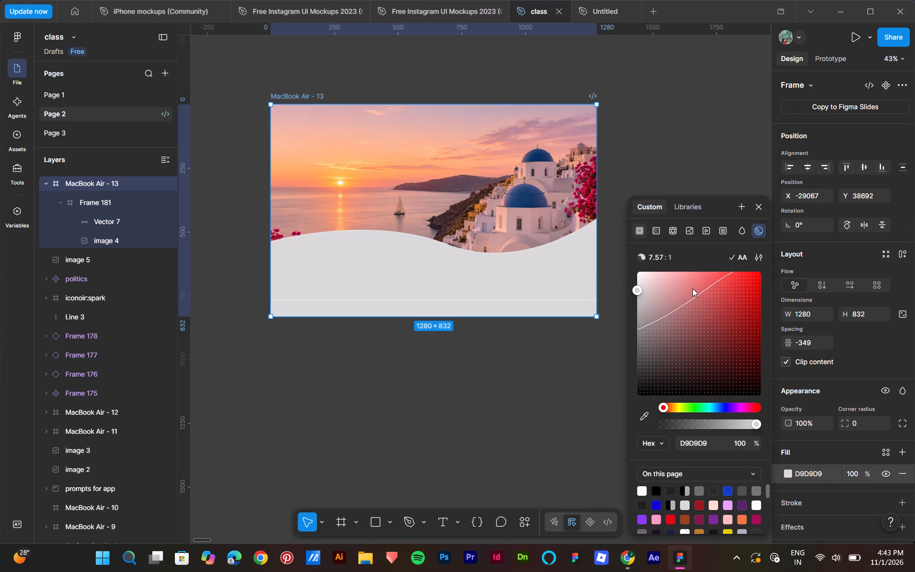
{"action": "left_click", "coordinate": [757, 209]}
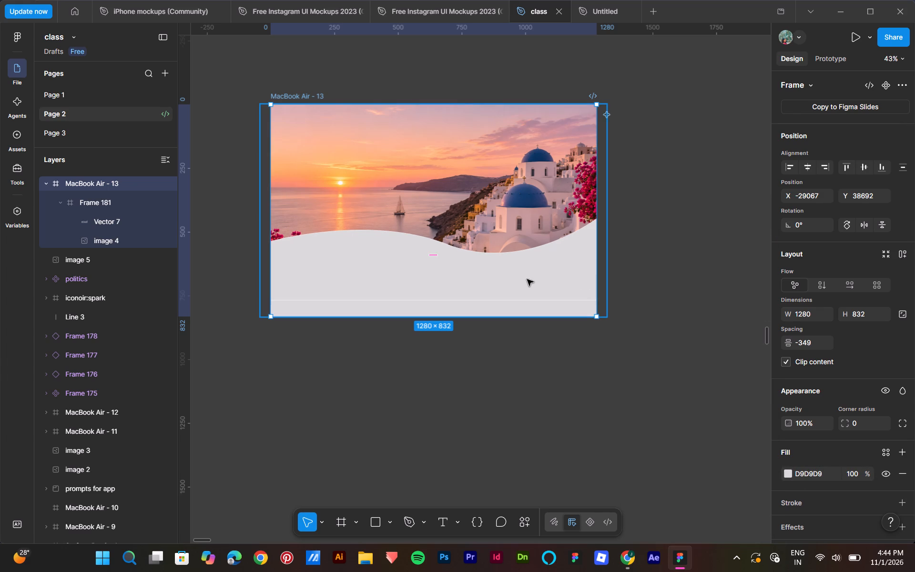
Match Vector 7's stroke to its grey fill by sampling D9D9D9 from the wave, and deselect it.
{"action": "left_click", "coordinate": [527, 279]}
{"action": "triple_click", "coordinate": [512, 285]}
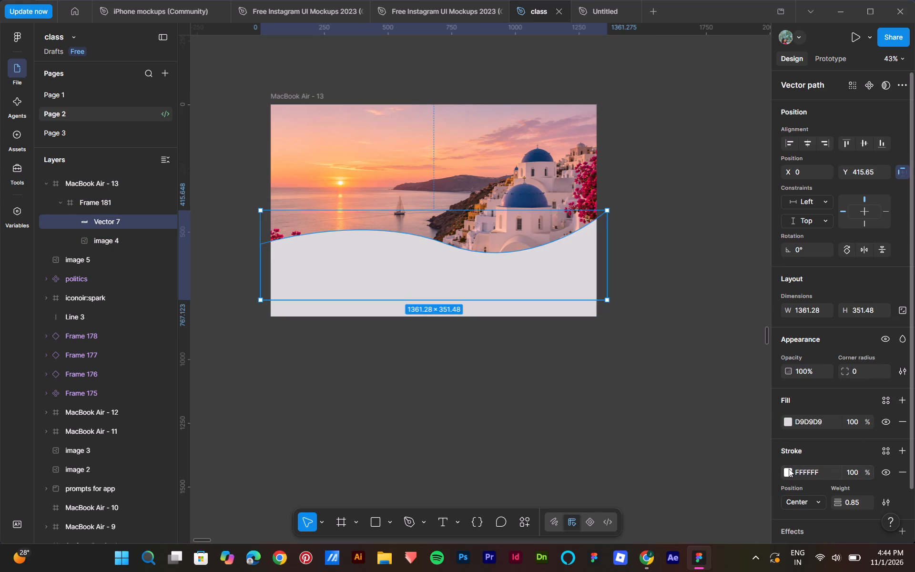
{"action": "left_click", "coordinate": [789, 469]}
{"action": "left_click", "coordinate": [647, 416]}
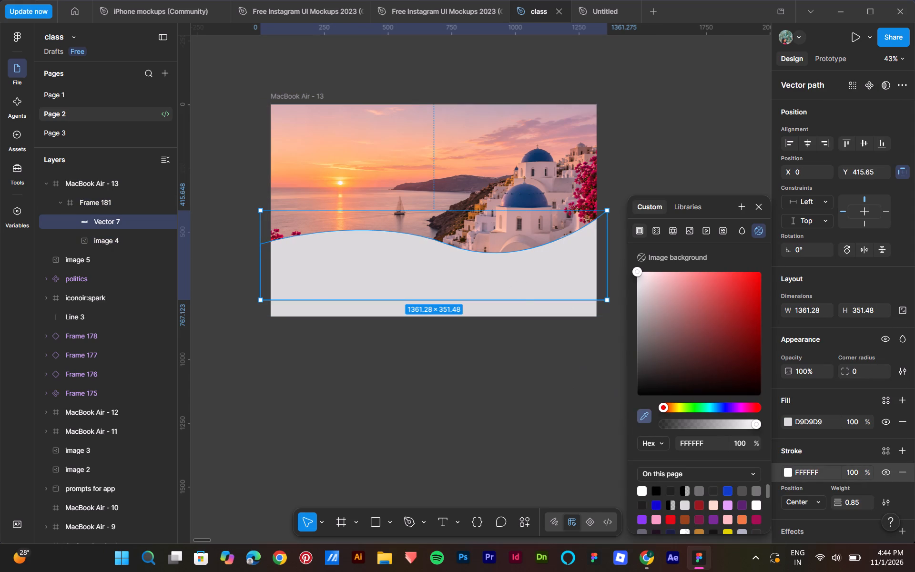
{"action": "left_click", "coordinate": [524, 269]}
{"action": "left_click", "coordinate": [756, 205]}
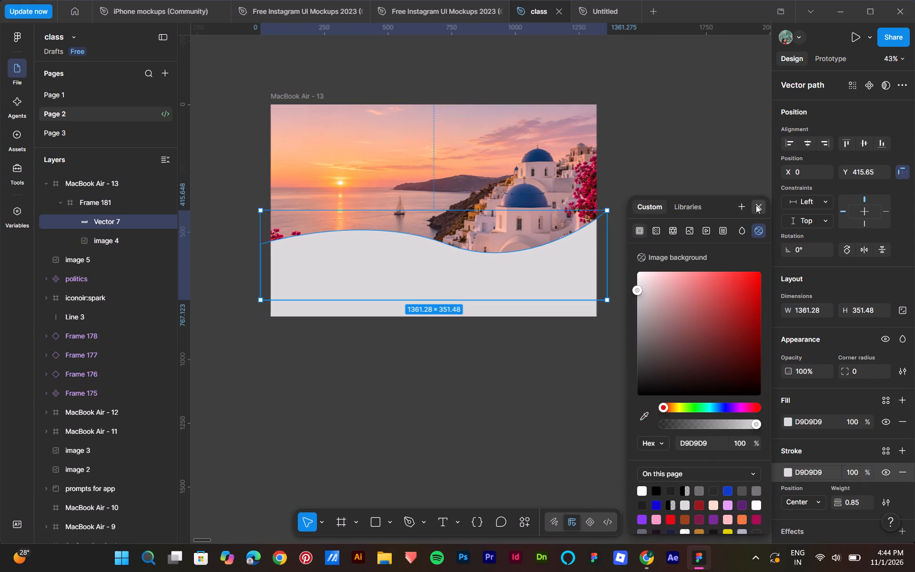
{"action": "left_click", "coordinate": [653, 249]}
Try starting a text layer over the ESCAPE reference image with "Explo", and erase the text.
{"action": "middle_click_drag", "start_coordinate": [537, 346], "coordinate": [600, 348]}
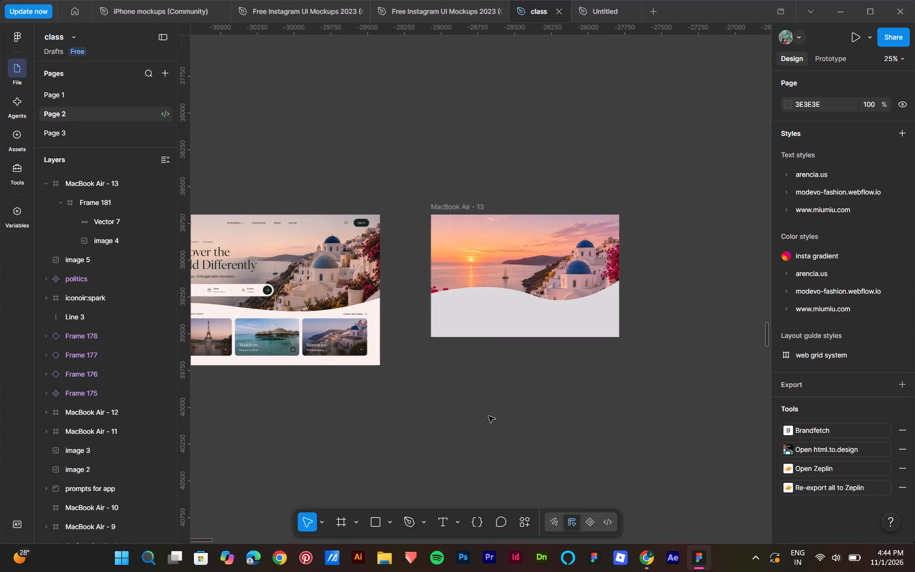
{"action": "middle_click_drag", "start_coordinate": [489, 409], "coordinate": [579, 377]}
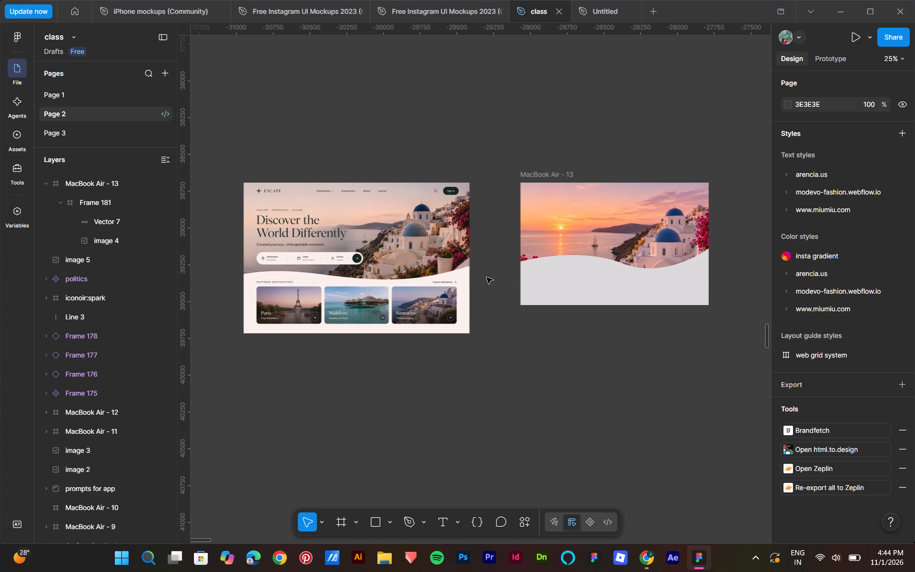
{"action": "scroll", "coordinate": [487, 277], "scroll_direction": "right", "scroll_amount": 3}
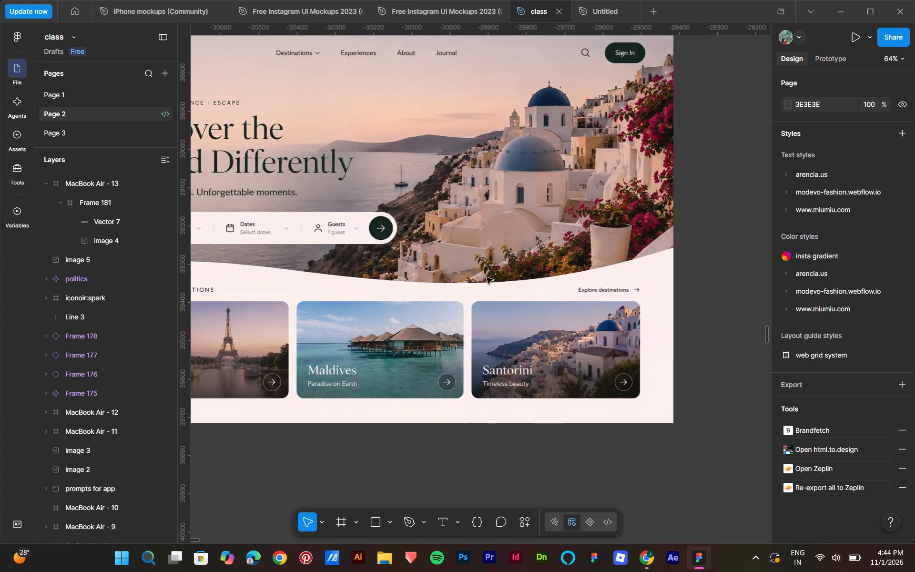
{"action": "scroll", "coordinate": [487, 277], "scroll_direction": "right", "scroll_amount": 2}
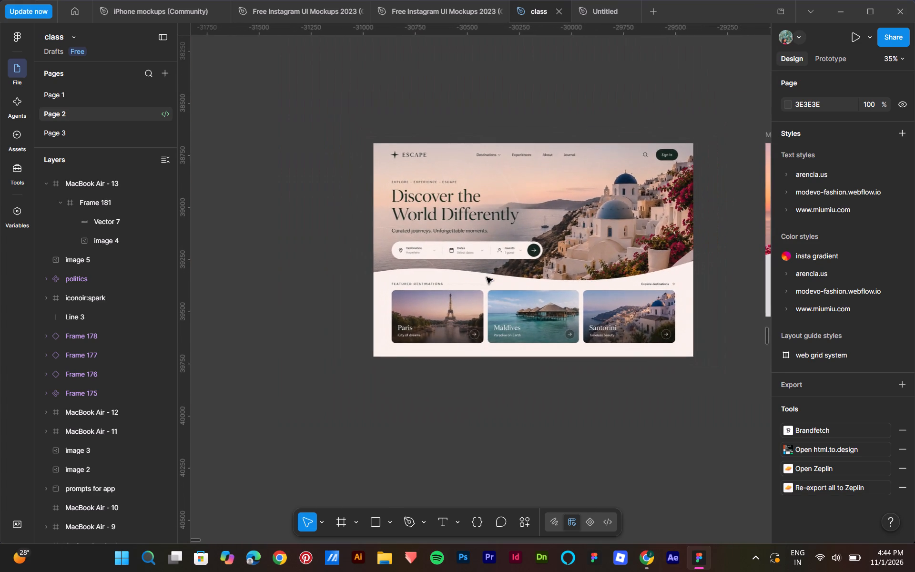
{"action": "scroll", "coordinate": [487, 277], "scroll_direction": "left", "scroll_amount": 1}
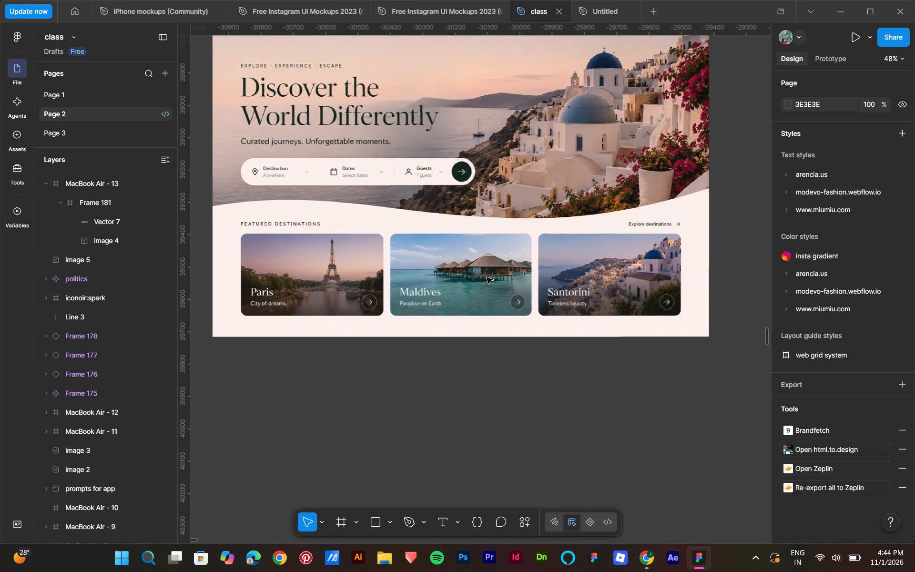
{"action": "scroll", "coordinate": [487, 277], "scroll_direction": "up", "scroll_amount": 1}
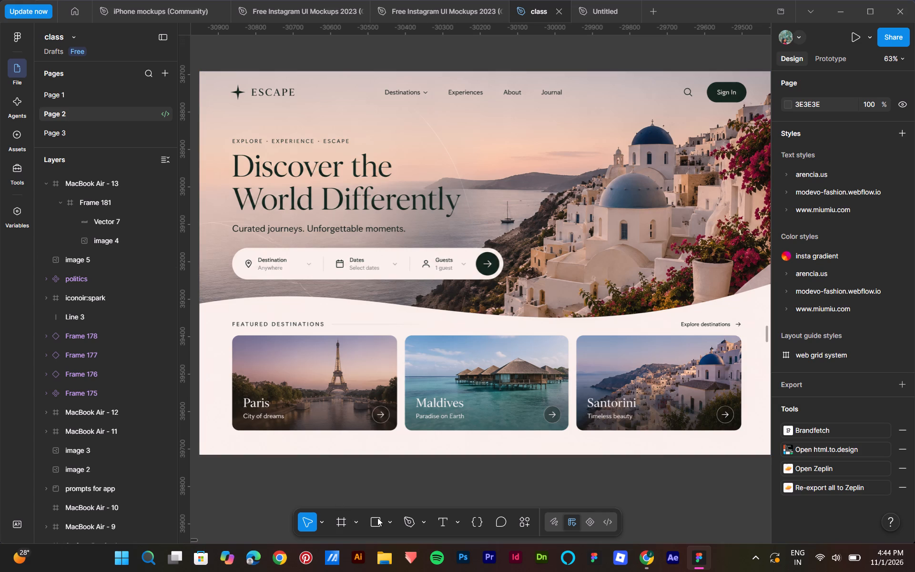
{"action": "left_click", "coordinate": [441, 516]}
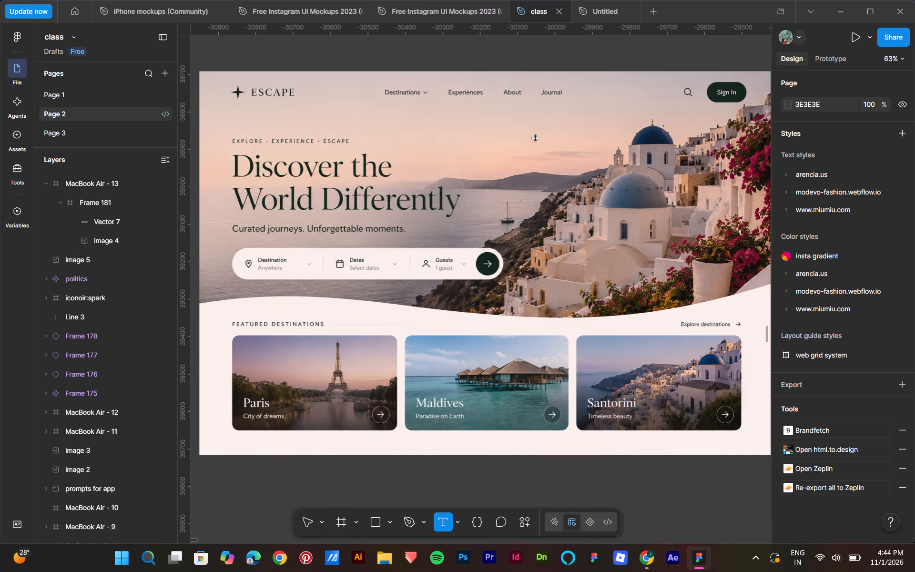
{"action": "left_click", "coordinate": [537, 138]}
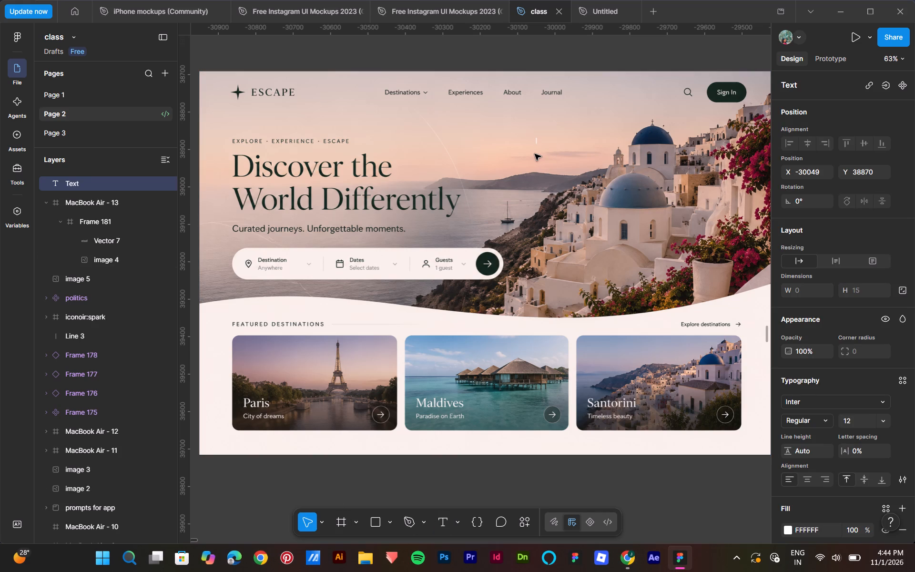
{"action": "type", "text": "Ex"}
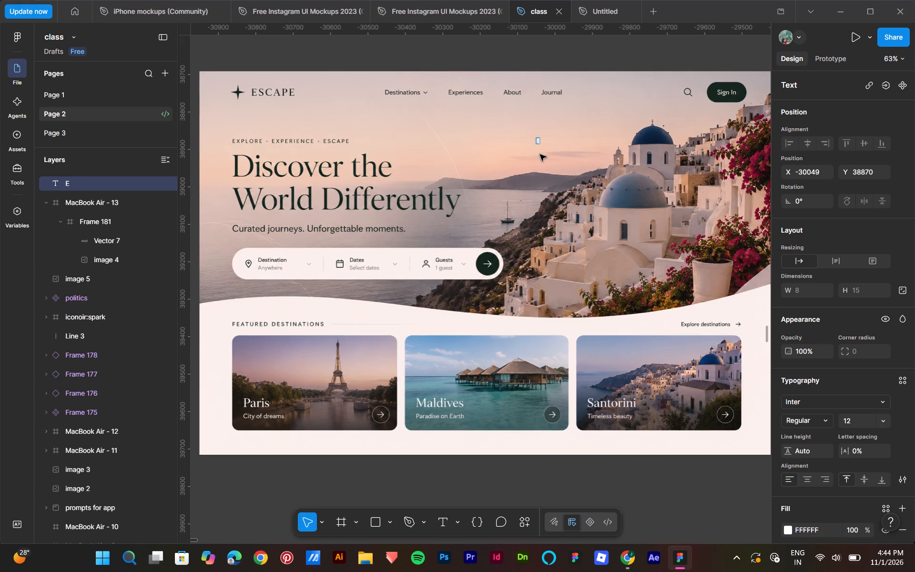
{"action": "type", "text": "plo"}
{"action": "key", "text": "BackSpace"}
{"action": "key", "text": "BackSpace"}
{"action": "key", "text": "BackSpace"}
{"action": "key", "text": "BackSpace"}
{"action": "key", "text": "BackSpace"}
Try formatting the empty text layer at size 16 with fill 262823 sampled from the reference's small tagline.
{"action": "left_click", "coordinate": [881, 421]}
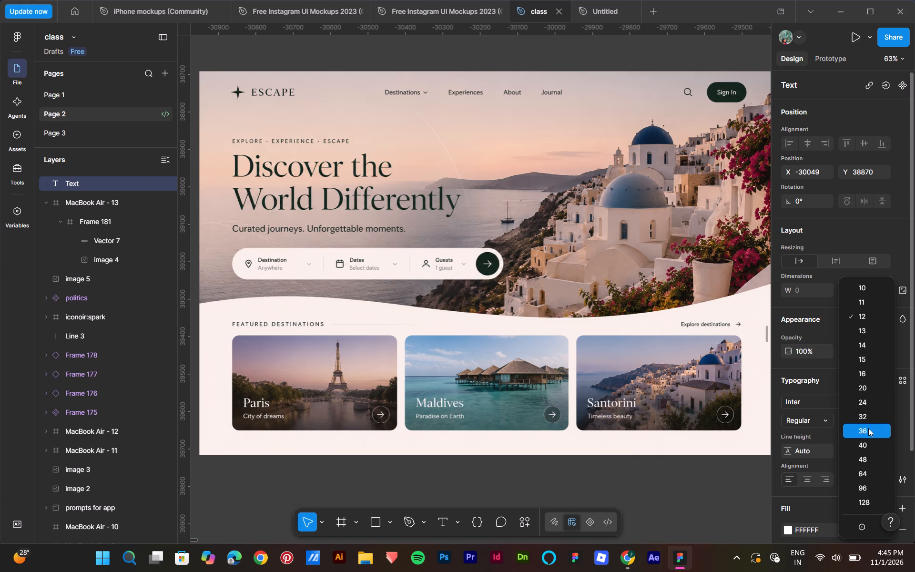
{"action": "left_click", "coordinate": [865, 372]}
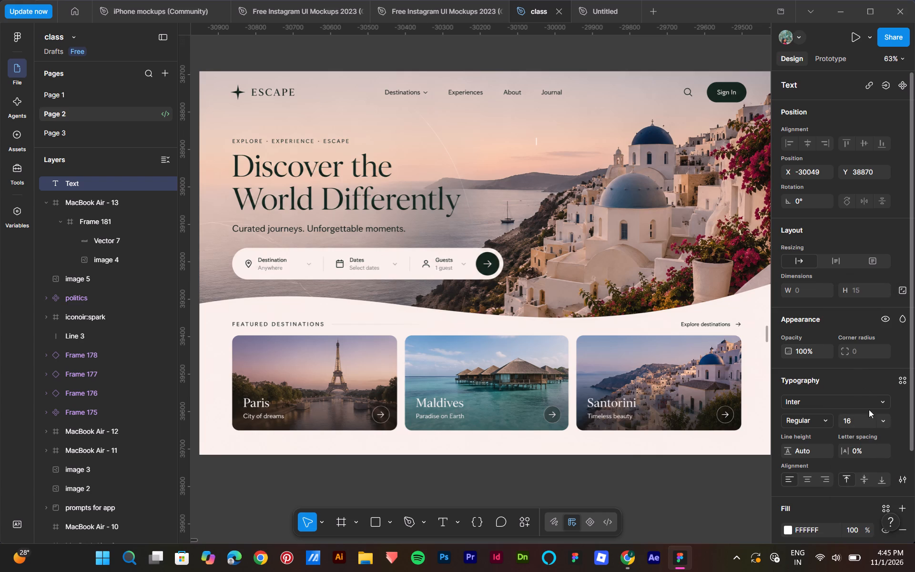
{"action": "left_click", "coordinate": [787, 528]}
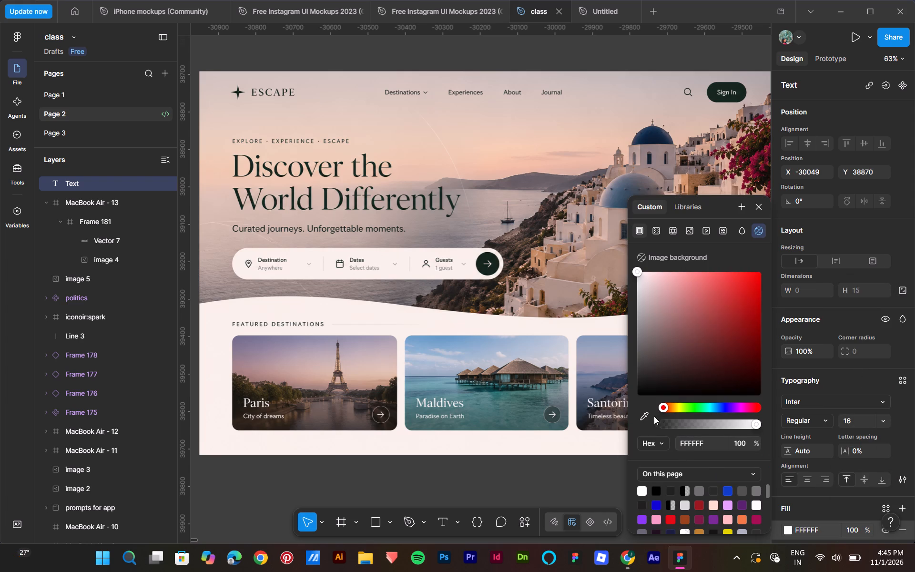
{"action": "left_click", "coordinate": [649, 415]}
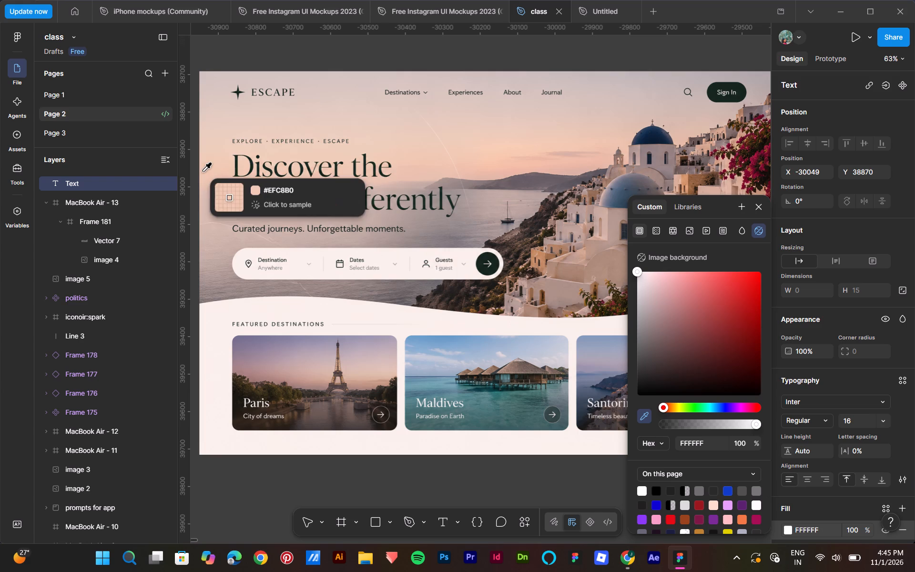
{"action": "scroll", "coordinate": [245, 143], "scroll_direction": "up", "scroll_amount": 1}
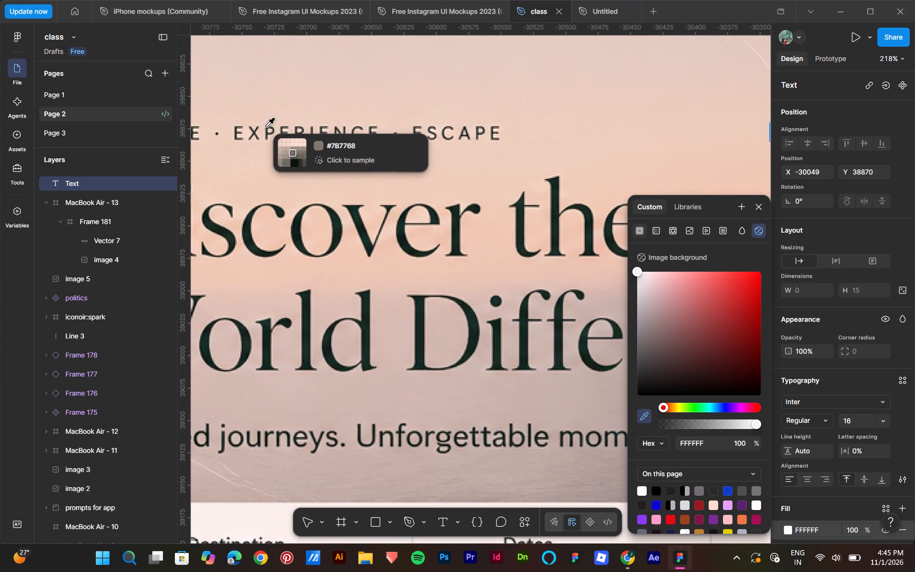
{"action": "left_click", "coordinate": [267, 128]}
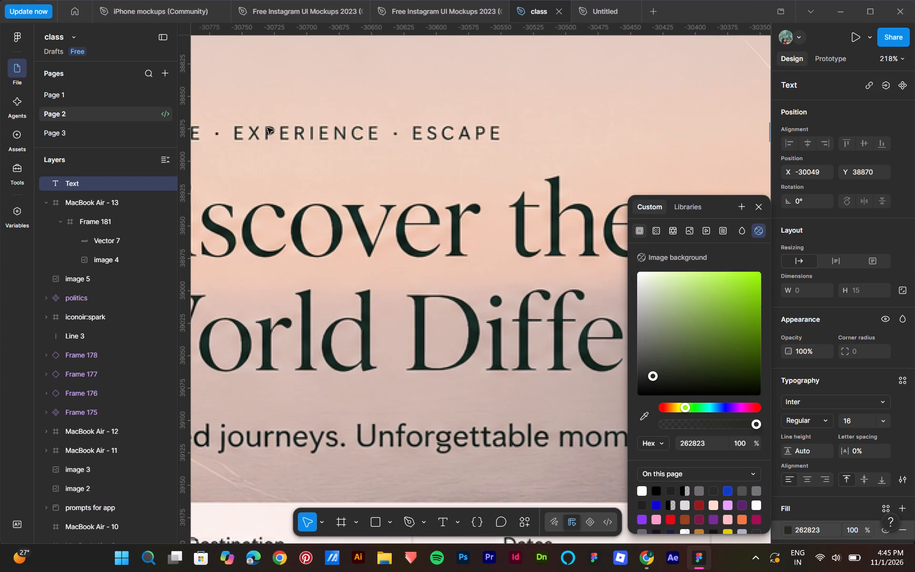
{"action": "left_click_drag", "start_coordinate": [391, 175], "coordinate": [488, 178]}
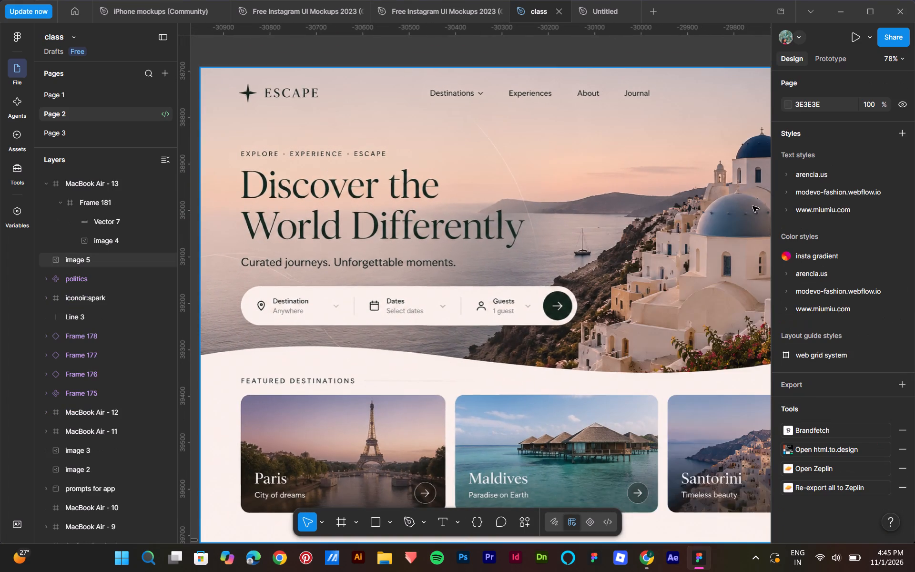
Add the text "EXPLORE . EXPERIENCE . ESCAPE" beside the matching tagline on the ESCAPE reference, with double spaces around the dots.
{"action": "left_click", "coordinate": [447, 519]}
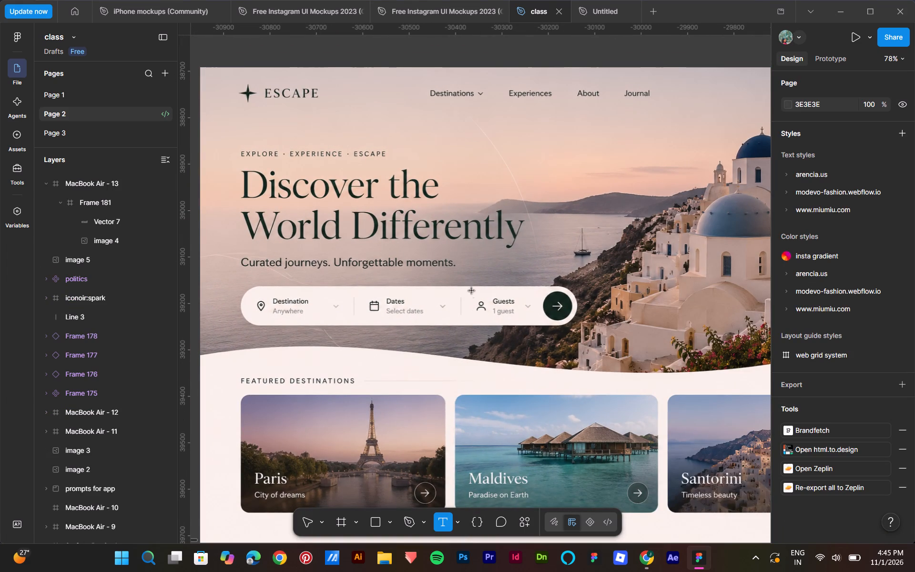
{"action": "left_click", "coordinate": [423, 152]}
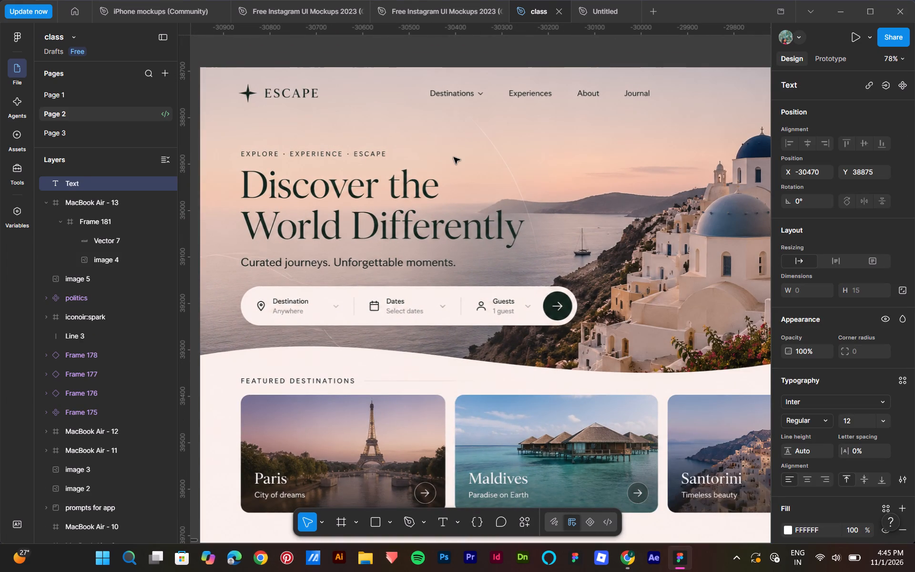
{"action": "type", "text": "EXPLORE"}
{"action": "key", "text": "space"}
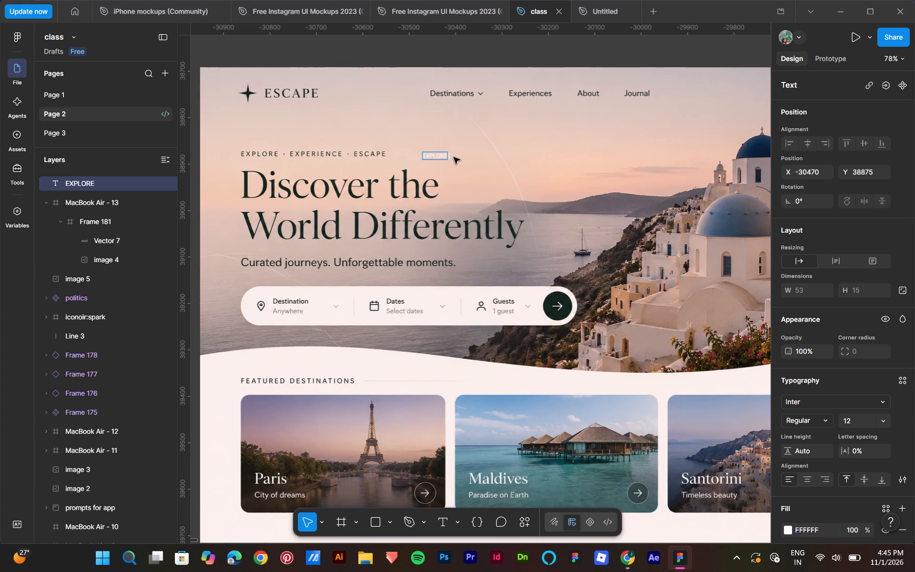
{"action": "key", "text": "space"}
{"action": "type", "text": "."}
{"action": "key", "text": "space"}
{"action": "key", "text": "space"}
{"action": "type", "text": "EXPERIENCE"}
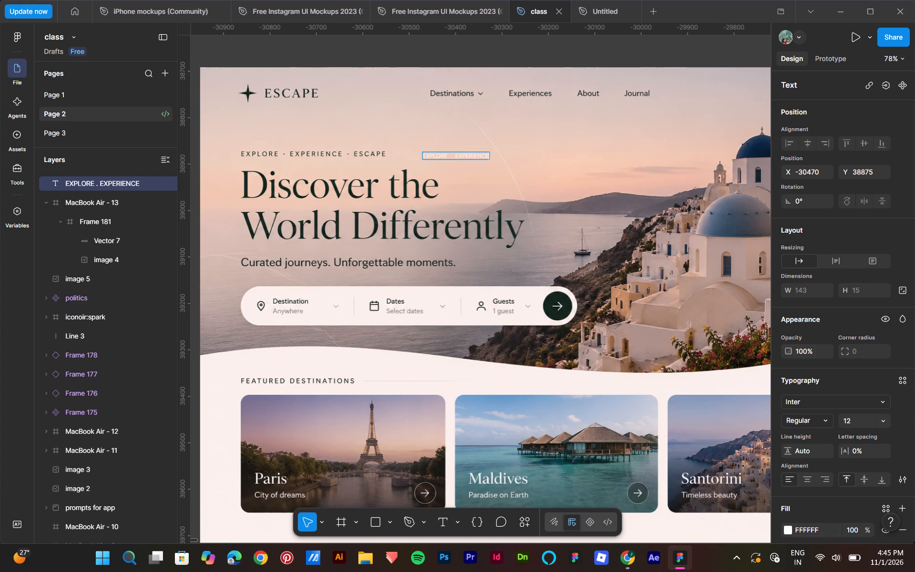
{"action": "key", "text": "space"}
{"action": "key", "text": "space"}
{"action": "type", "text": "."}
{"action": "key", "text": "space"}
{"action": "key", "text": "space"}
{"action": "type", "text": "ESCAPE"}
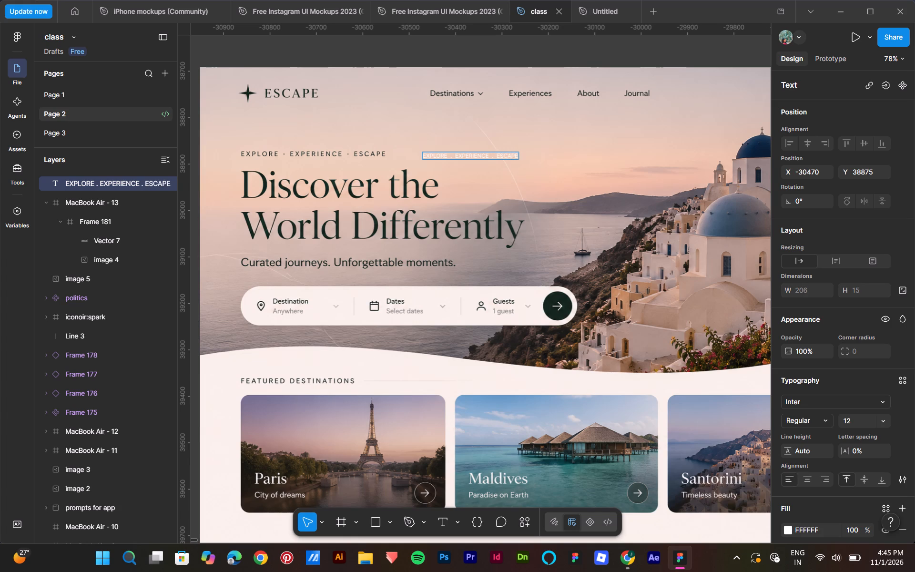
Set the fill of the "EXPLORE . EXPERIENCE . ESCAPE" text to 122E23, sampled from the reference's large headline.
{"action": "triple_click", "coordinate": [434, 156]}
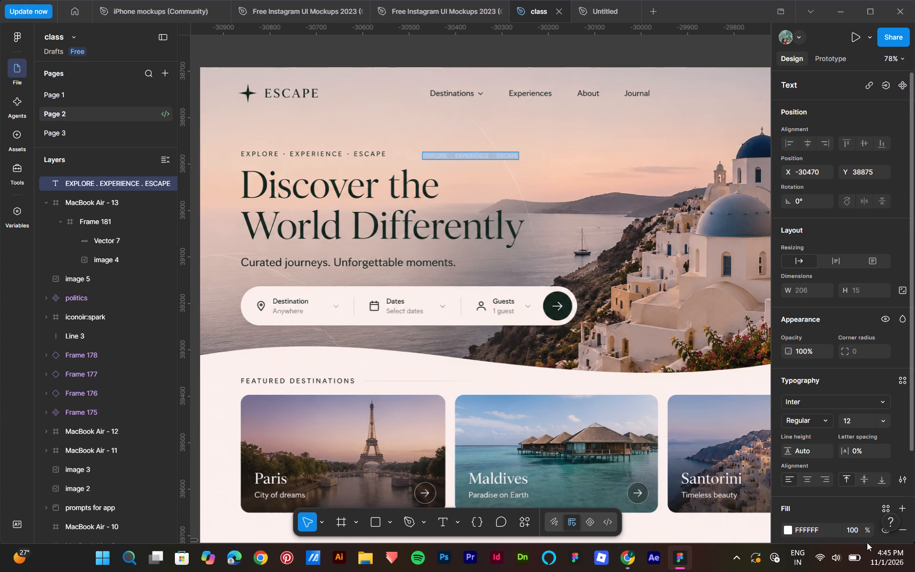
{"action": "left_click", "coordinate": [787, 530]}
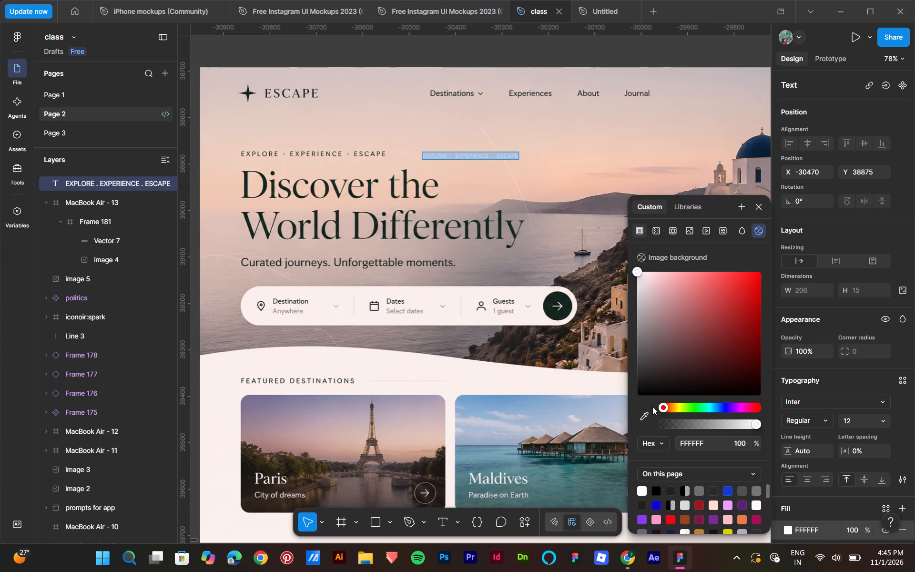
{"action": "left_click", "coordinate": [643, 414]}
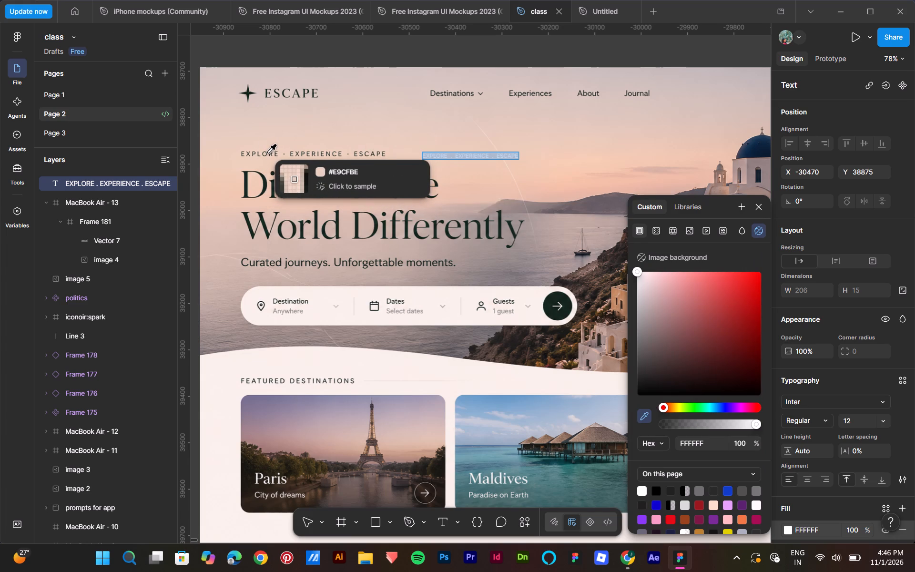
{"action": "left_click", "coordinate": [270, 153]}
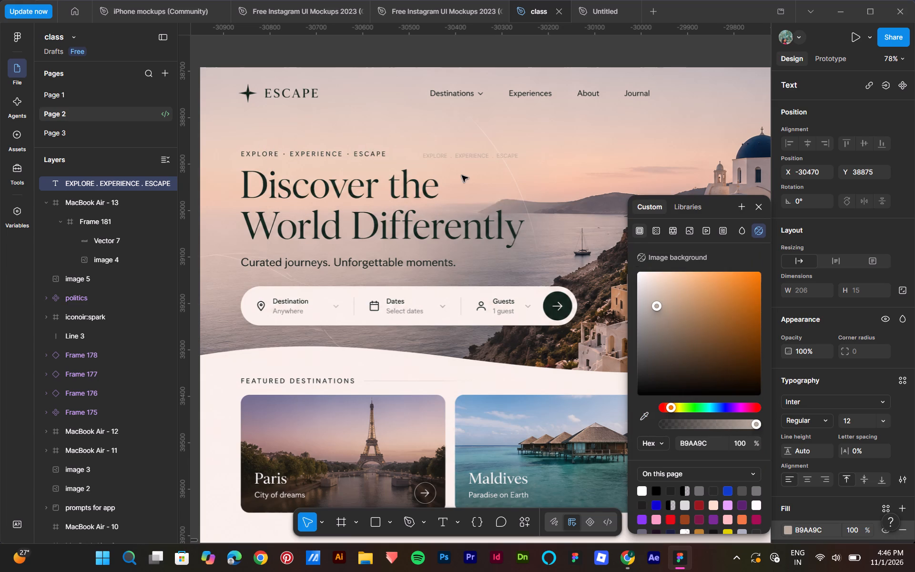
{"action": "left_click", "coordinate": [646, 416]}
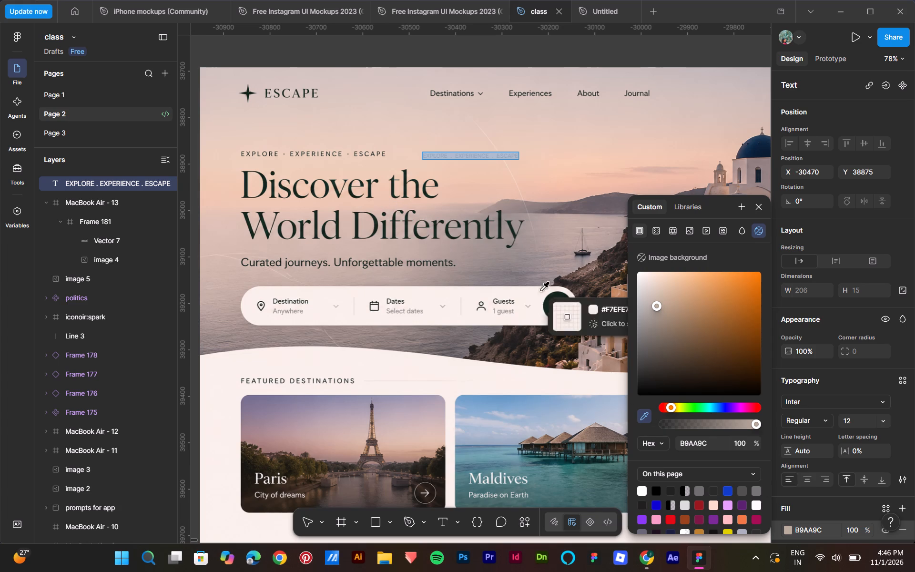
{"action": "left_click", "coordinate": [338, 193]}
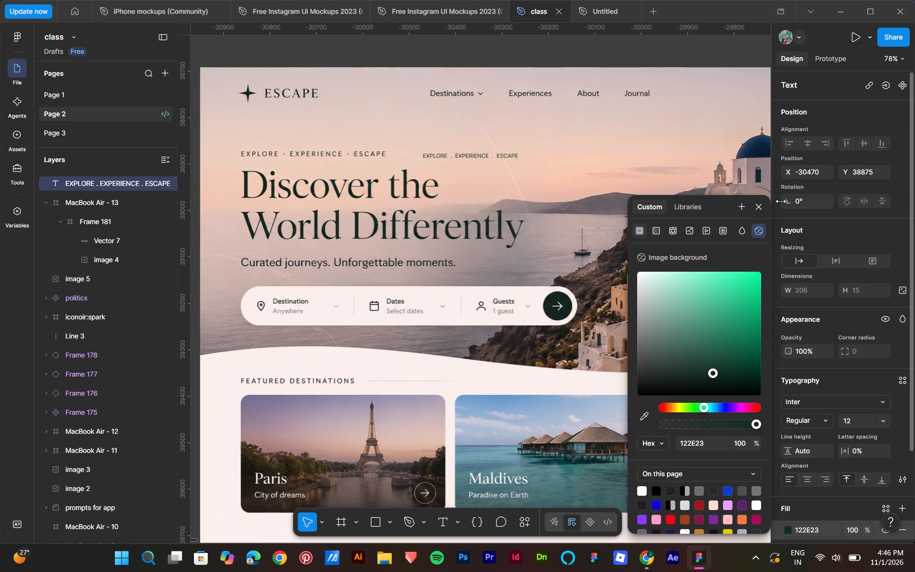
{"action": "left_click", "coordinate": [762, 208]}
{"action": "left_click", "coordinate": [540, 193]}
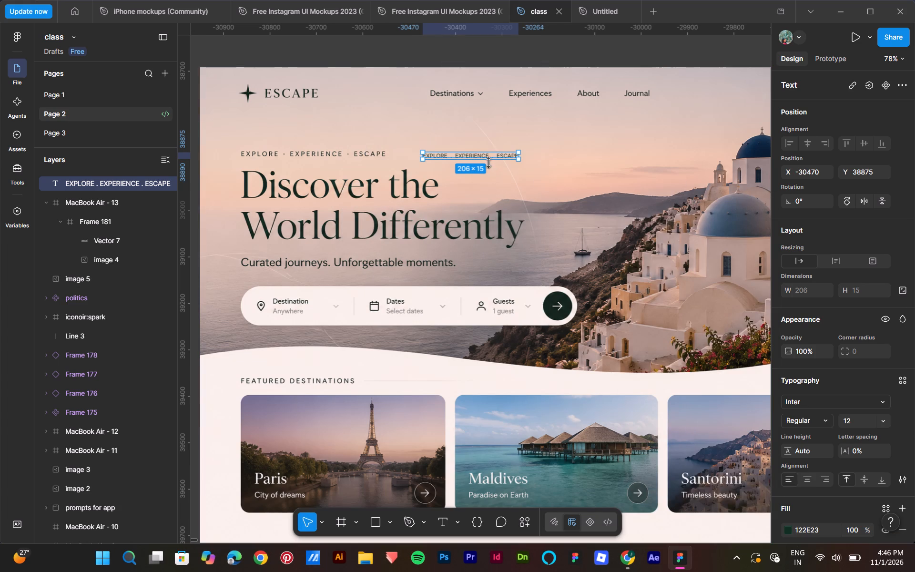
Move the "EXPLORE . EXPERIENCE . ESCAPE" text slightly up and right to about X -30414, Y 38856, and deselect it.
{"action": "left_click_drag", "start_coordinate": [490, 155], "coordinate": [517, 146]}
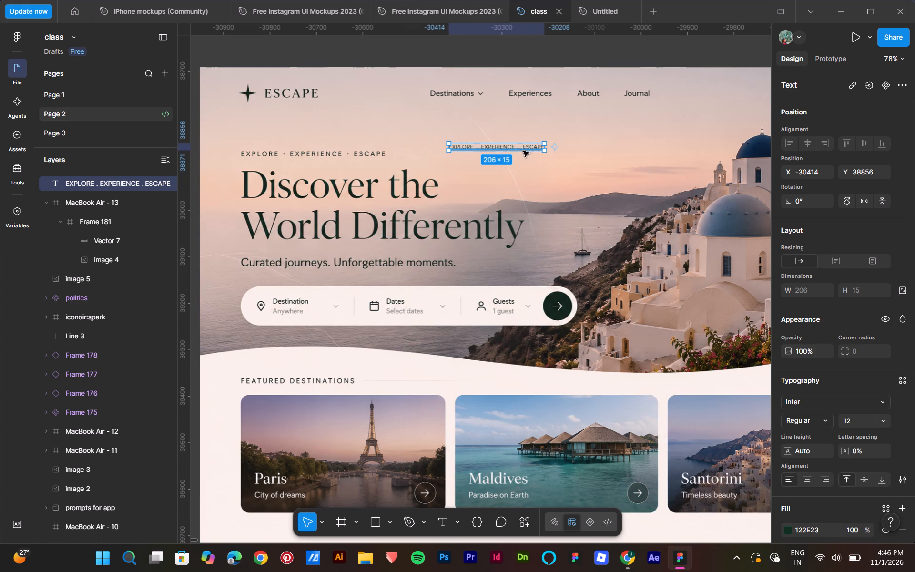
{"action": "left_click", "coordinate": [547, 171]}
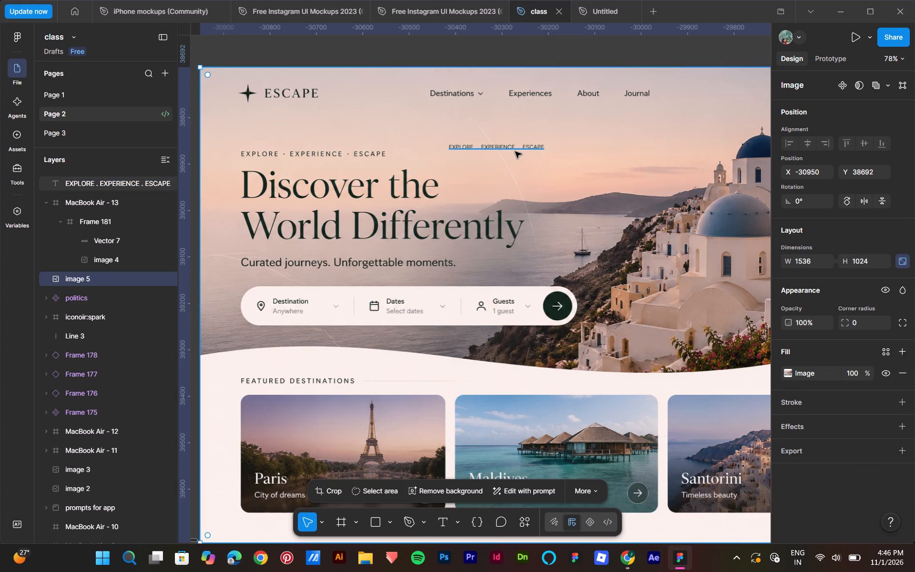
Set the font size of the "EXPLORE . EXPERIENCE . ESCAPE" text to 16.
{"action": "left_click", "coordinate": [515, 151]}
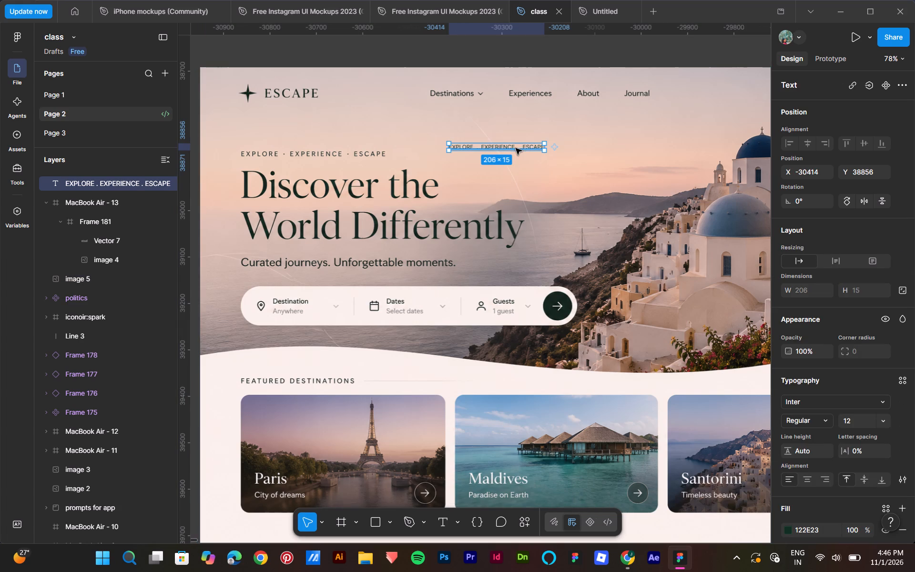
{"action": "triple_click", "coordinate": [517, 147]}
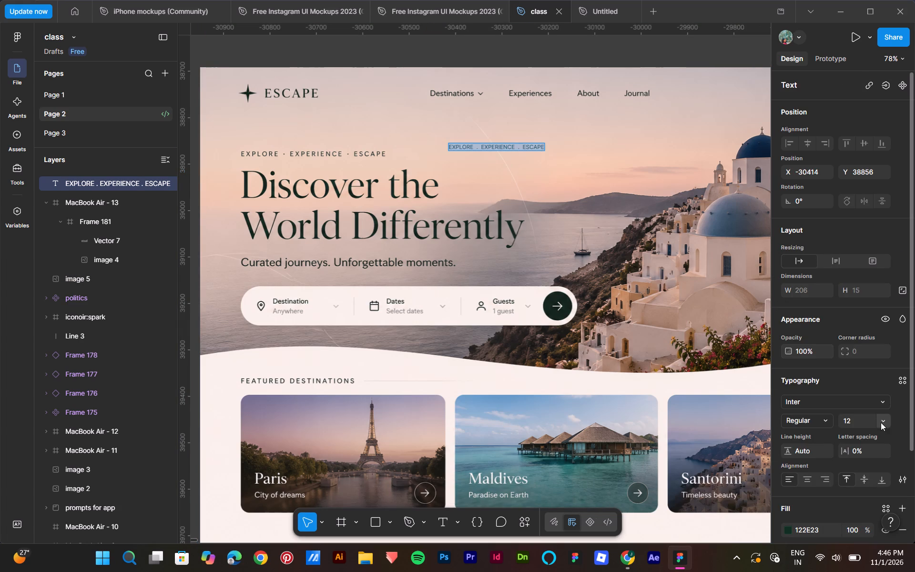
{"action": "left_click", "coordinate": [881, 422]}
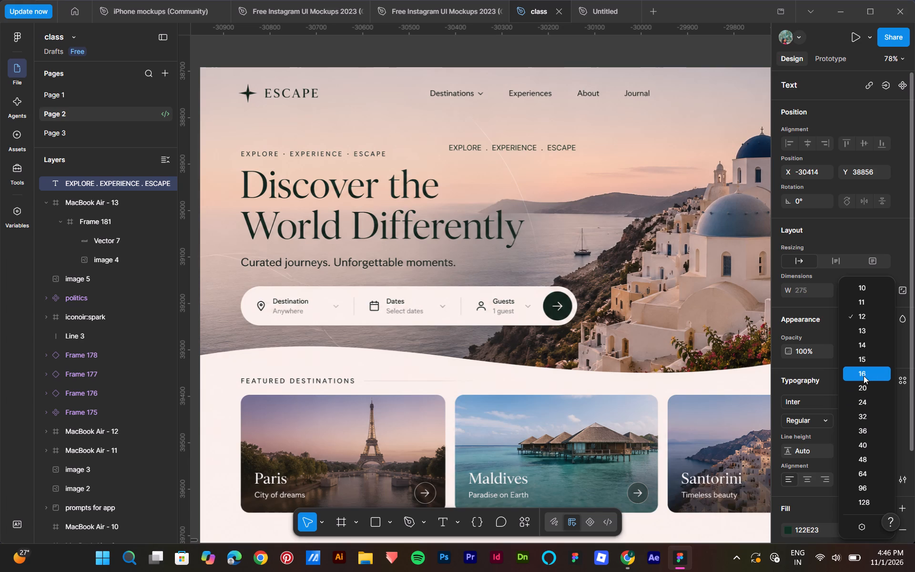
{"action": "left_click", "coordinate": [864, 376]}
{"action": "left_click", "coordinate": [629, 277]}
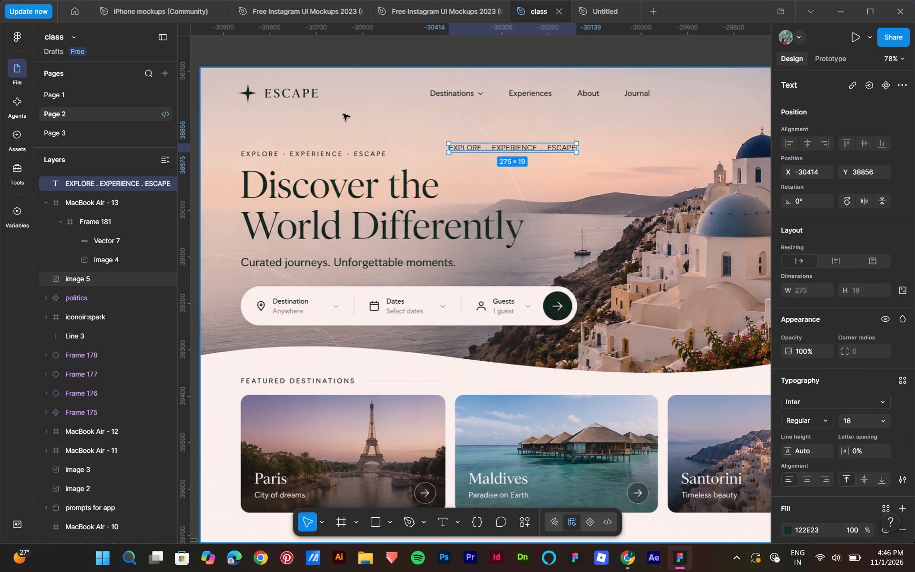
Add a text layer reading "Discover the" just right of the reference headline's first line.
{"action": "left_click", "coordinate": [446, 519]}
{"action": "left_click", "coordinate": [461, 184]}
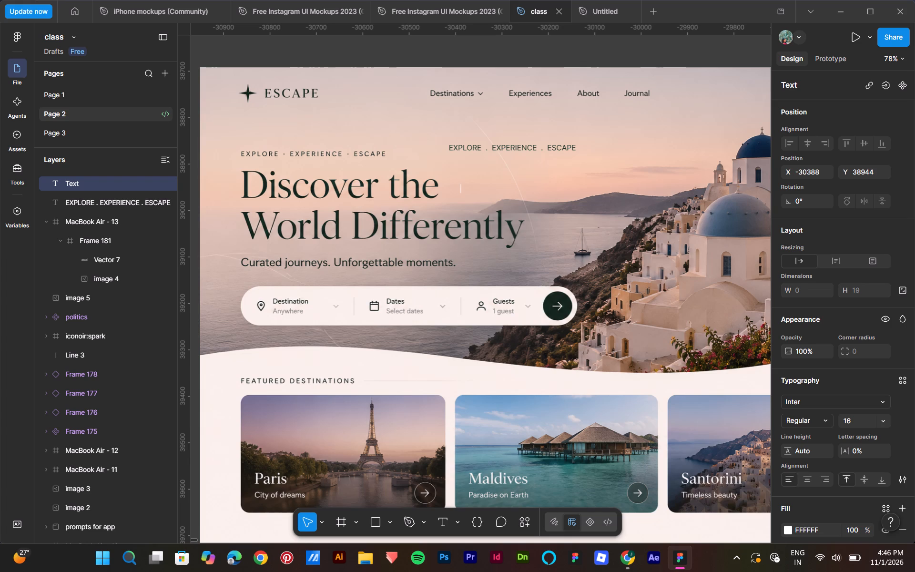
{"action": "key", "text": "d"}
{"action": "type", "text": "isc"}
{"action": "type", "text": "over"}
{"action": "key", "text": "space"}
{"action": "type", "text": "the"}
{"action": "key", "text": "space"}
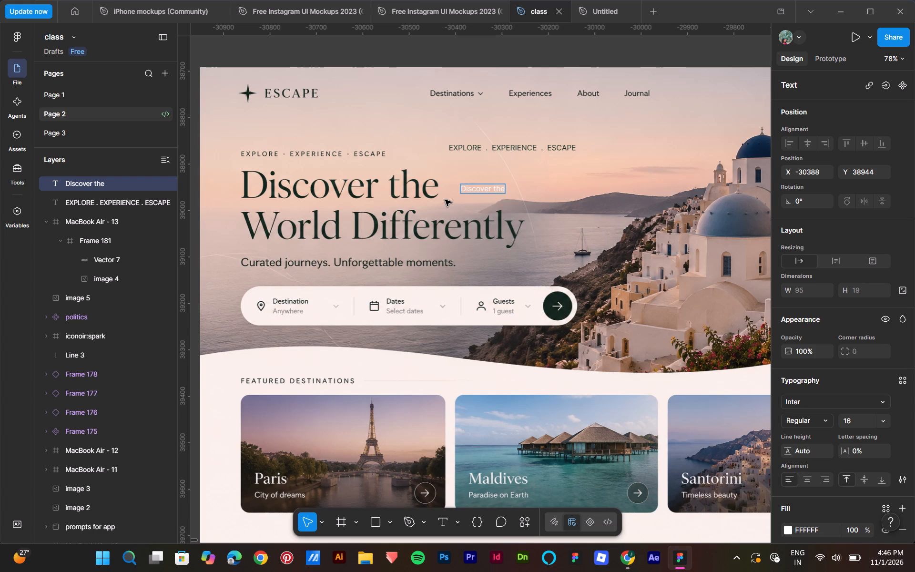
Add "World Differently" as the second line of the new headline text, correcting the capitalisation to match the reference.
{"action": "key", "text": "Return"}
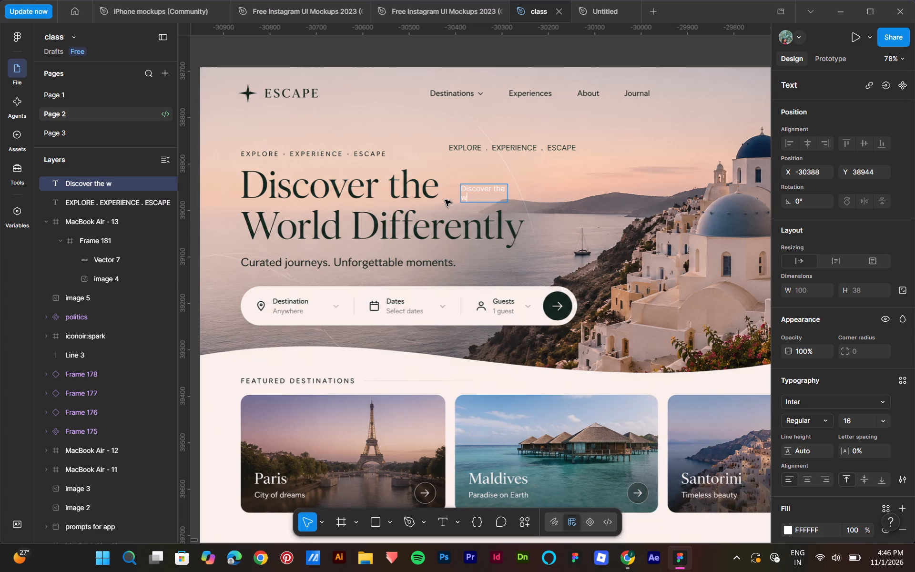
{"action": "type", "text": "ORLD"}
{"action": "key", "text": "space"}
{"action": "key", "text": "shift+d"}
{"action": "key", "text": "BackSpace"}
{"action": "key", "text": "BackSpace"}
{"action": "key", "text": "BackSpace"}
{"action": "key", "text": "BackSpace"}
{"action": "key", "text": "BackSpace"}
{"action": "key", "text": "BackSpace"}
{"action": "key", "text": "BackSpace"}
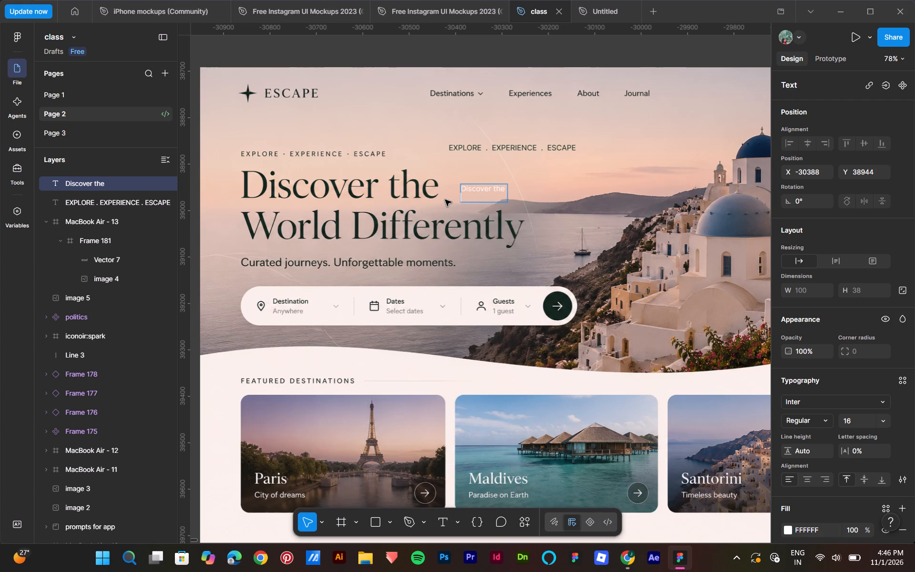
{"action": "type", "text": "Wo"}
{"action": "type", "text": "rld"}
{"action": "key", "text": "space"}
{"action": "type", "text": "DE"}
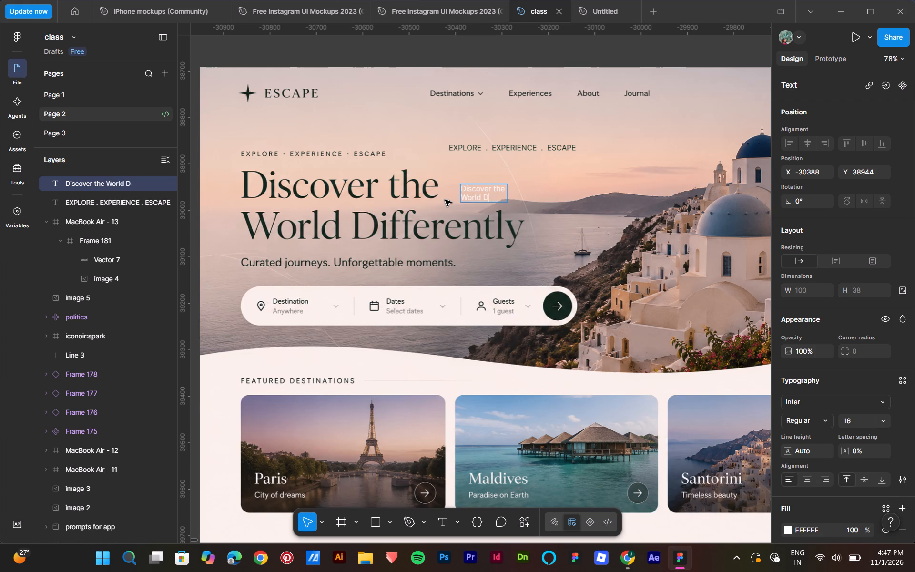
{"action": "key", "text": "BackSpace"}
{"action": "type", "text": "ifferently"}
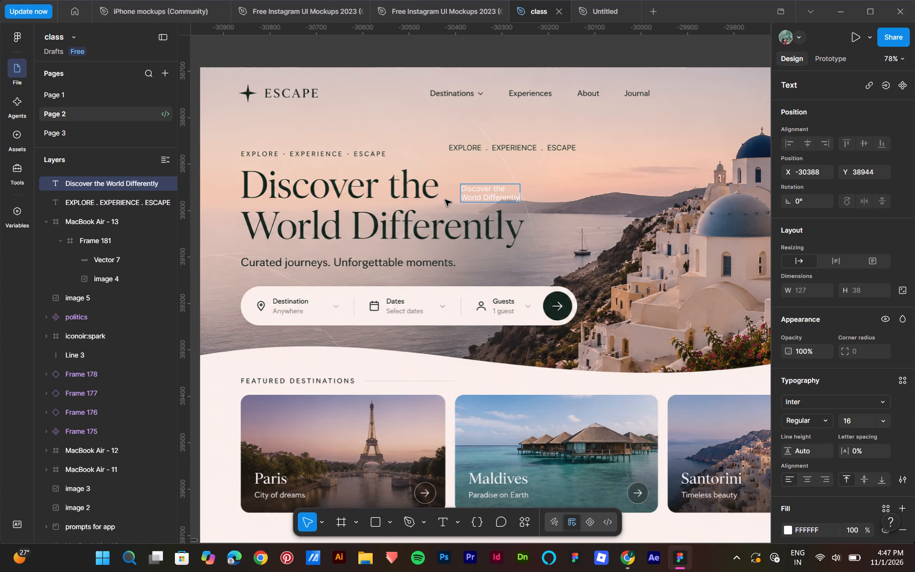
Set the fill of the whole "Discover the World Differently" text layer to 162A24, sampled from the reference headline.
{"action": "triple_click", "coordinate": [490, 197]}
{"action": "double_click", "coordinate": [490, 197]}
{"action": "double_click", "coordinate": [490, 197]}
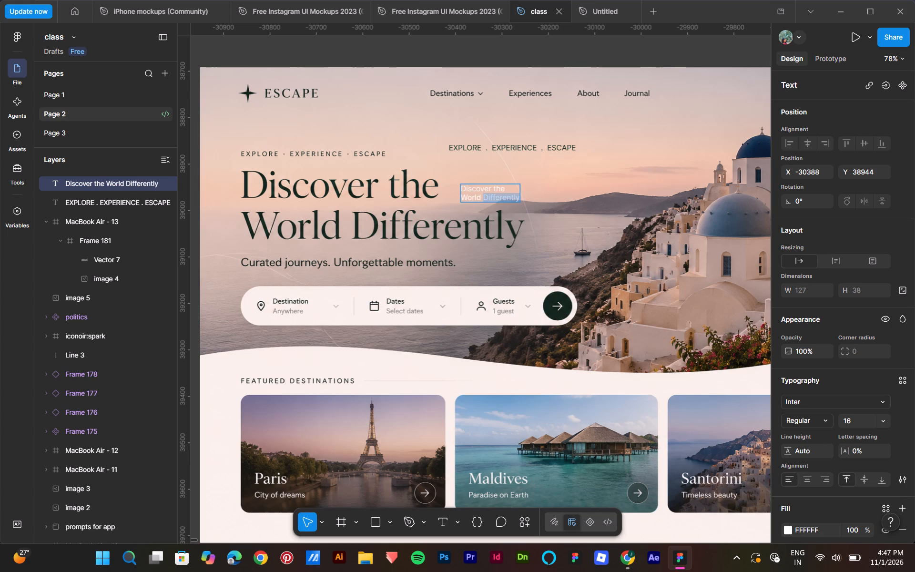
{"action": "triple_click", "coordinate": [490, 197]}
{"action": "double_click", "coordinate": [490, 197]}
{"action": "left_click", "coordinate": [592, 194]}
{"action": "scroll", "coordinate": [807, 524], "scroll_direction": "down", "scroll_amount": 3}
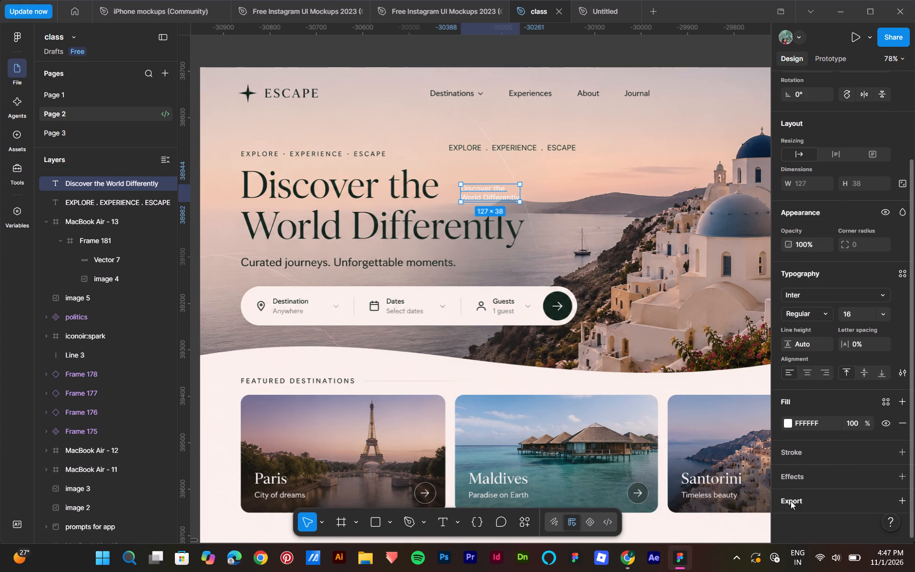
{"action": "left_click", "coordinate": [784, 423]}
{"action": "left_click", "coordinate": [646, 419]}
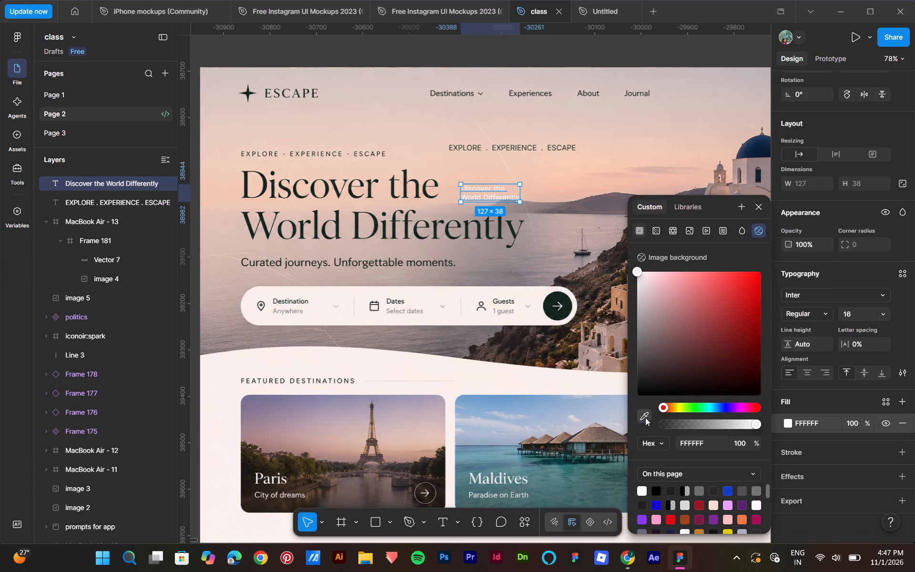
{"action": "left_click", "coordinate": [375, 220]}
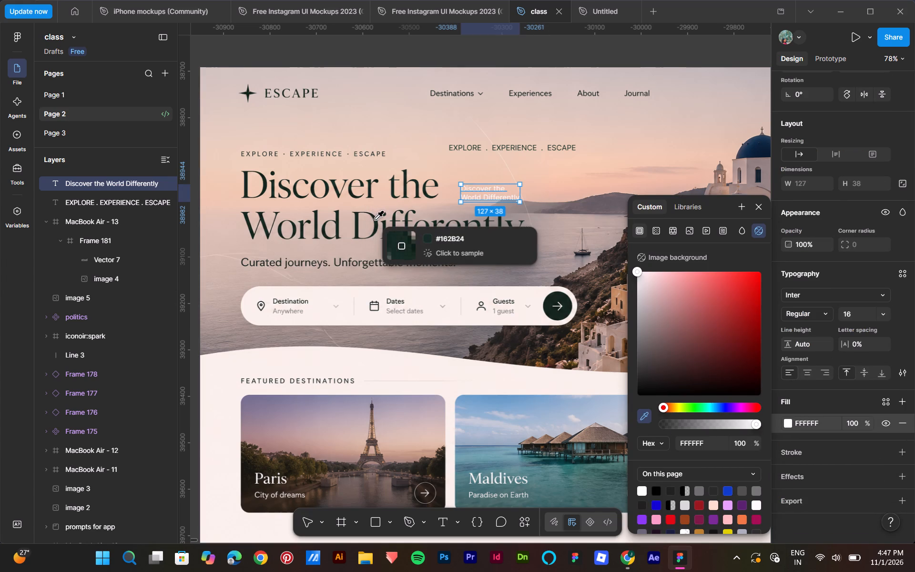
{"action": "left_click", "coordinate": [759, 207]}
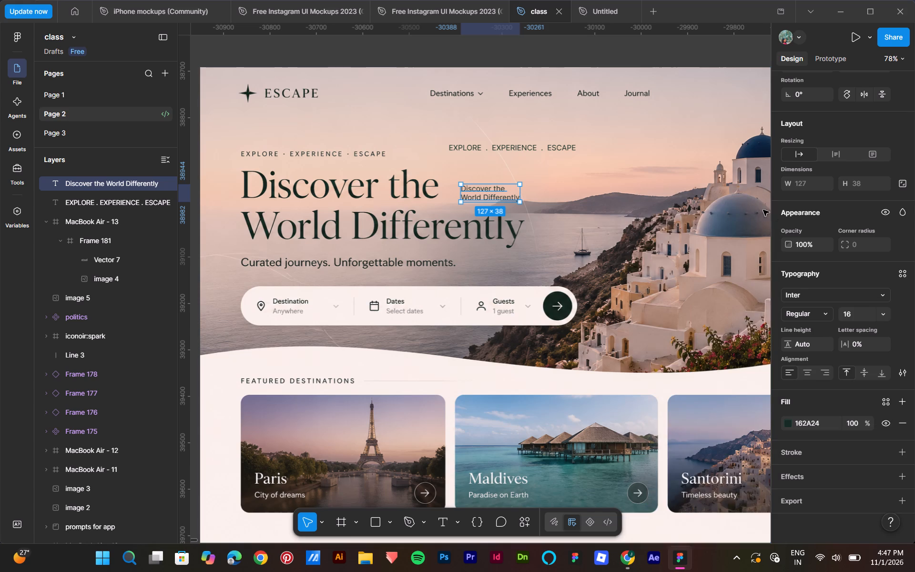
Set the font size of the "Discover the World Differently" text to 40.
{"action": "left_click", "coordinate": [882, 309]}
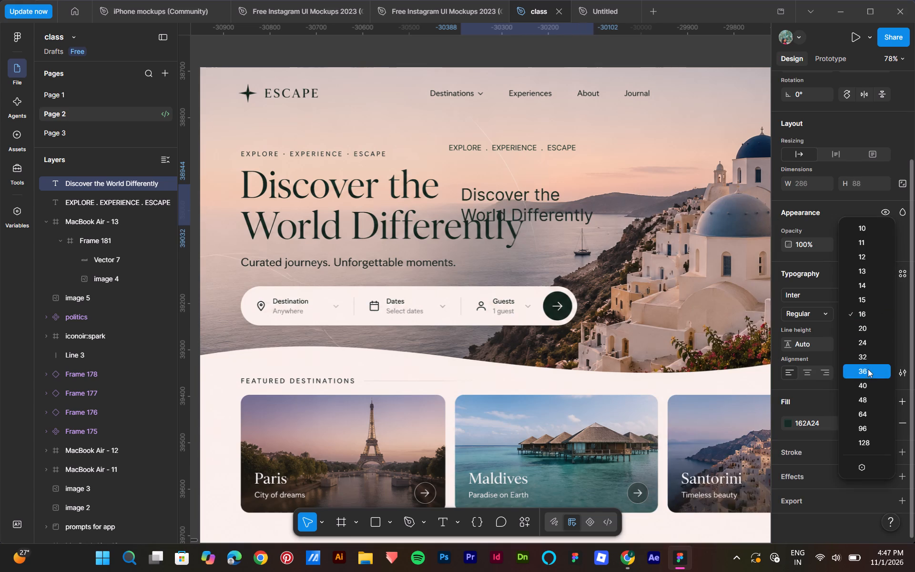
{"action": "left_click", "coordinate": [873, 381]}
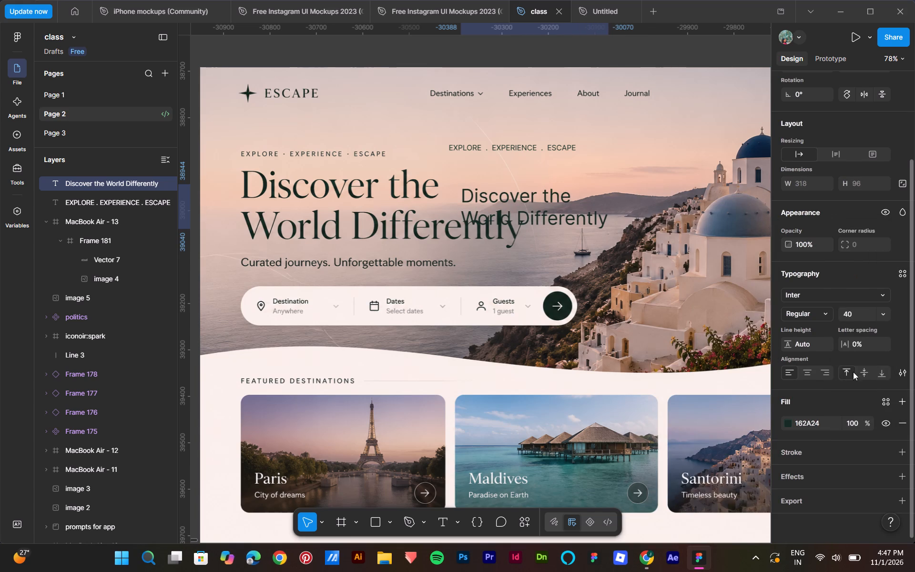
Change the font of the "Discover the World Differently" text to Jacques Francois.
{"action": "left_click", "coordinate": [806, 313]}
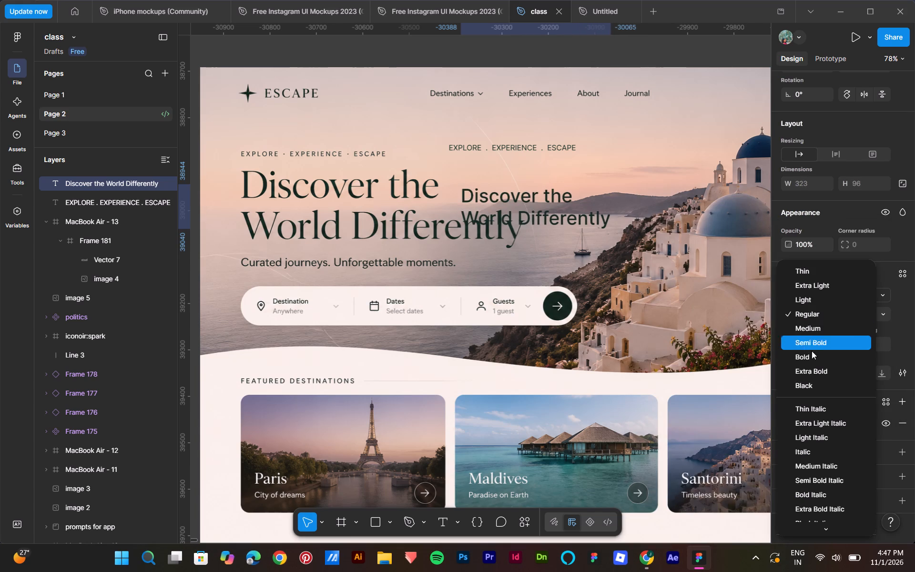
{"action": "left_click", "coordinate": [745, 337]}
{"action": "left_click", "coordinate": [804, 295]}
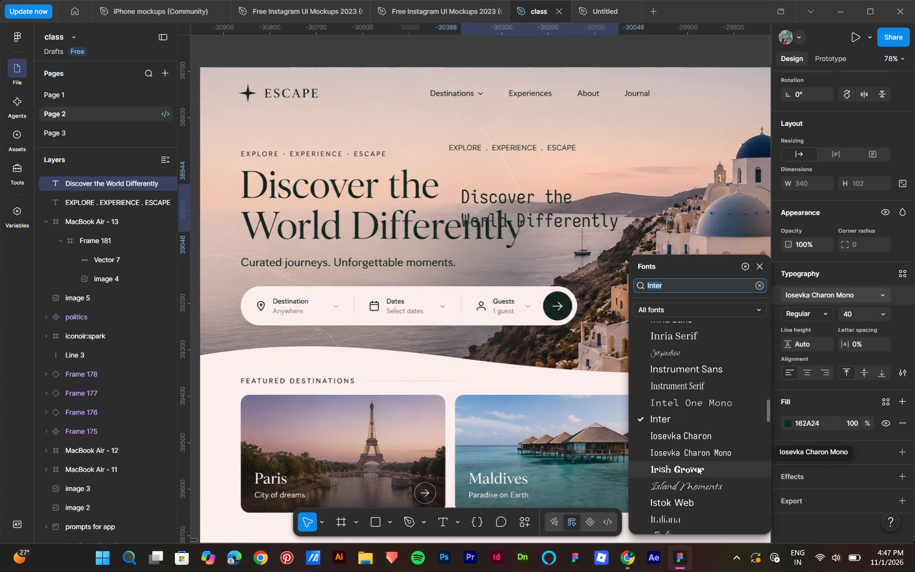
{"action": "scroll", "coordinate": [697, 468], "scroll_direction": "down", "scroll_amount": 3}
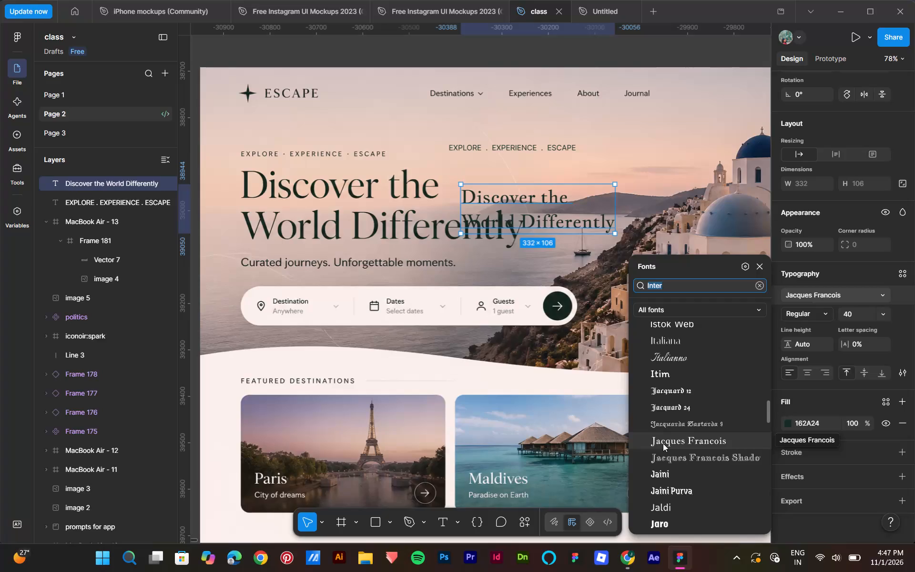
{"action": "left_click", "coordinate": [663, 443]}
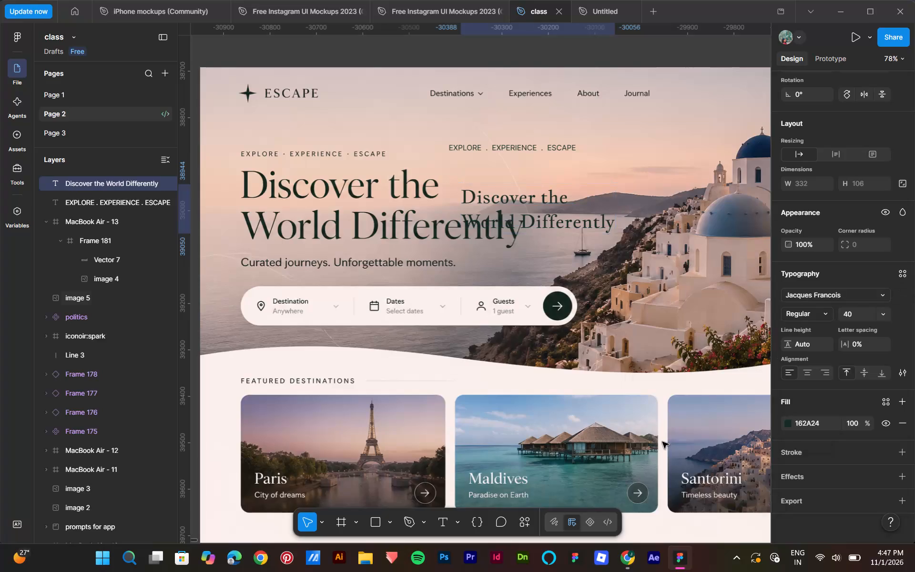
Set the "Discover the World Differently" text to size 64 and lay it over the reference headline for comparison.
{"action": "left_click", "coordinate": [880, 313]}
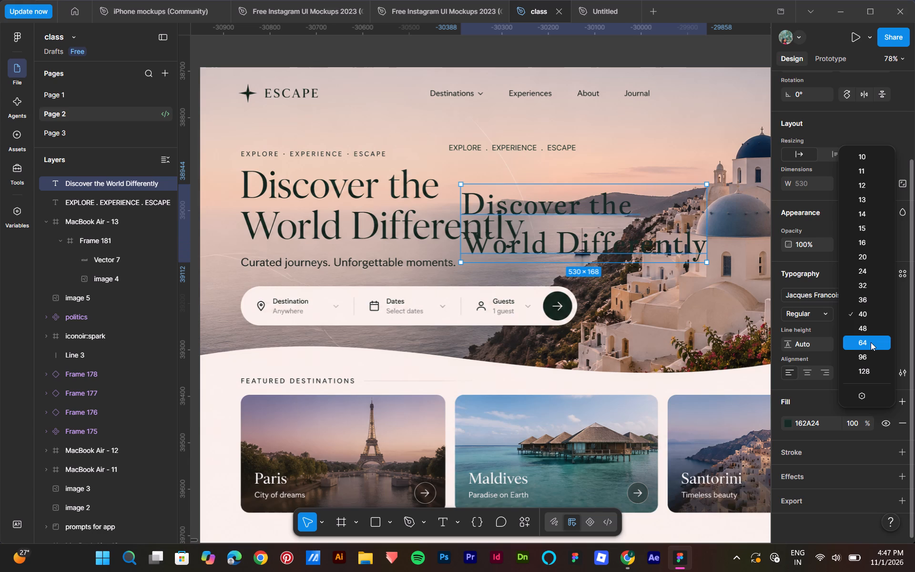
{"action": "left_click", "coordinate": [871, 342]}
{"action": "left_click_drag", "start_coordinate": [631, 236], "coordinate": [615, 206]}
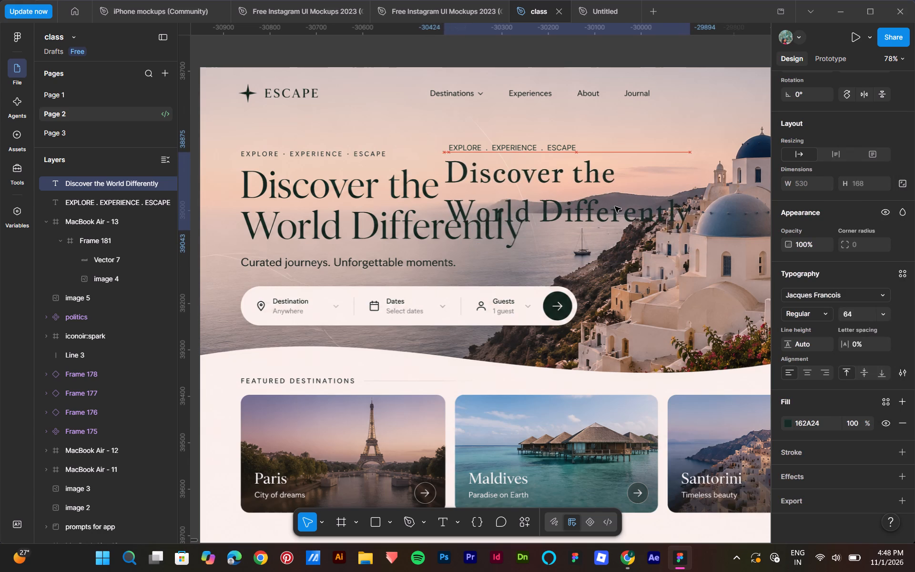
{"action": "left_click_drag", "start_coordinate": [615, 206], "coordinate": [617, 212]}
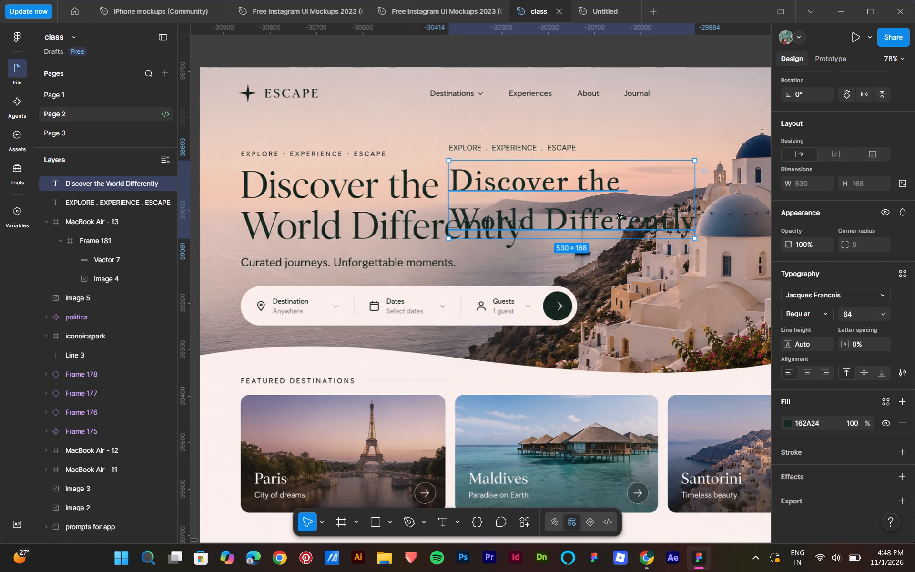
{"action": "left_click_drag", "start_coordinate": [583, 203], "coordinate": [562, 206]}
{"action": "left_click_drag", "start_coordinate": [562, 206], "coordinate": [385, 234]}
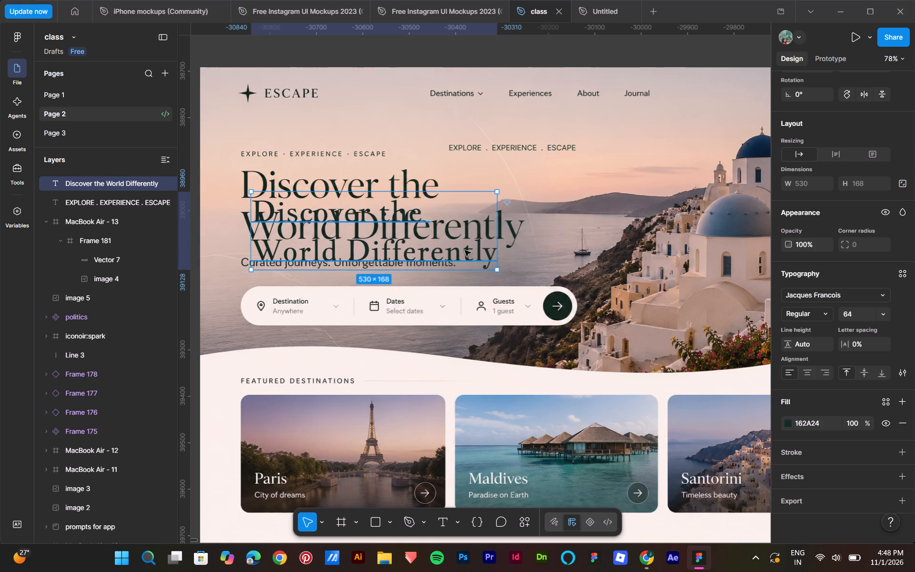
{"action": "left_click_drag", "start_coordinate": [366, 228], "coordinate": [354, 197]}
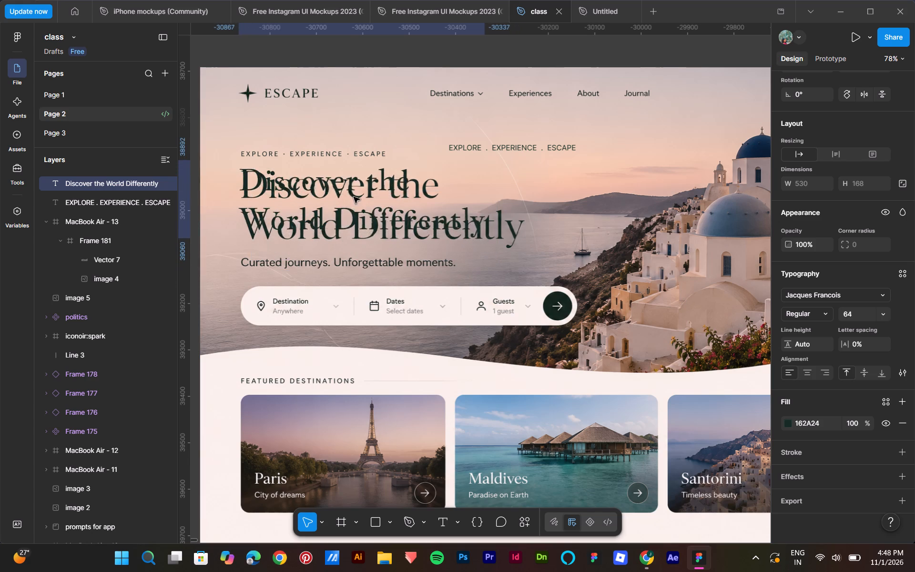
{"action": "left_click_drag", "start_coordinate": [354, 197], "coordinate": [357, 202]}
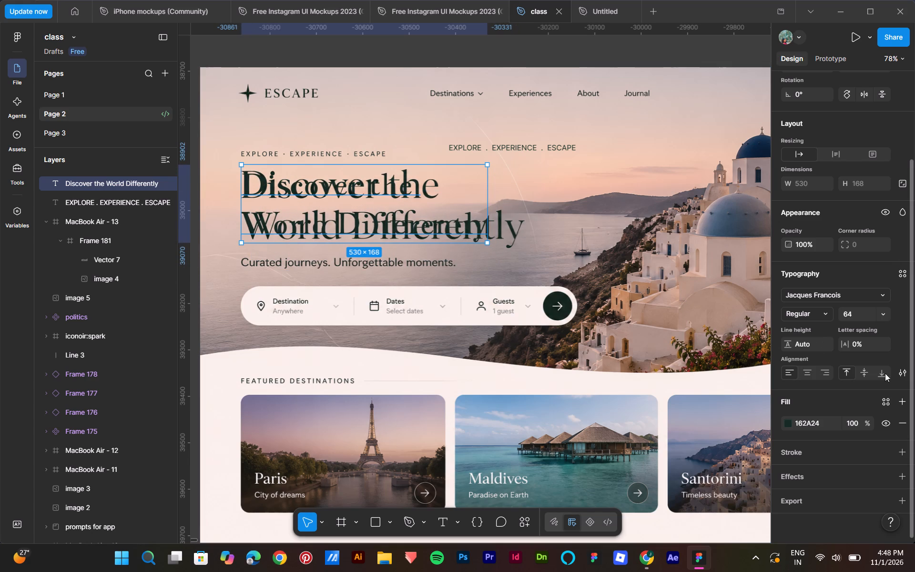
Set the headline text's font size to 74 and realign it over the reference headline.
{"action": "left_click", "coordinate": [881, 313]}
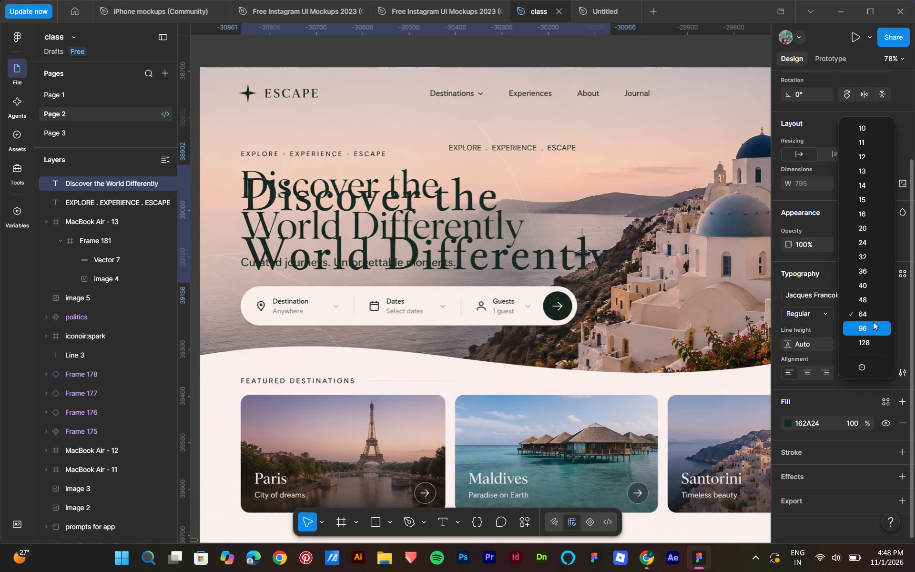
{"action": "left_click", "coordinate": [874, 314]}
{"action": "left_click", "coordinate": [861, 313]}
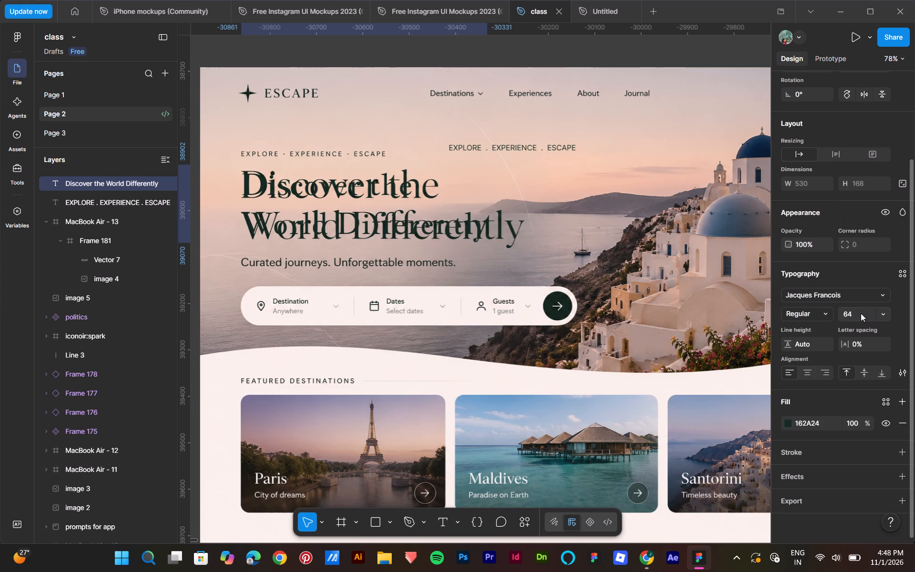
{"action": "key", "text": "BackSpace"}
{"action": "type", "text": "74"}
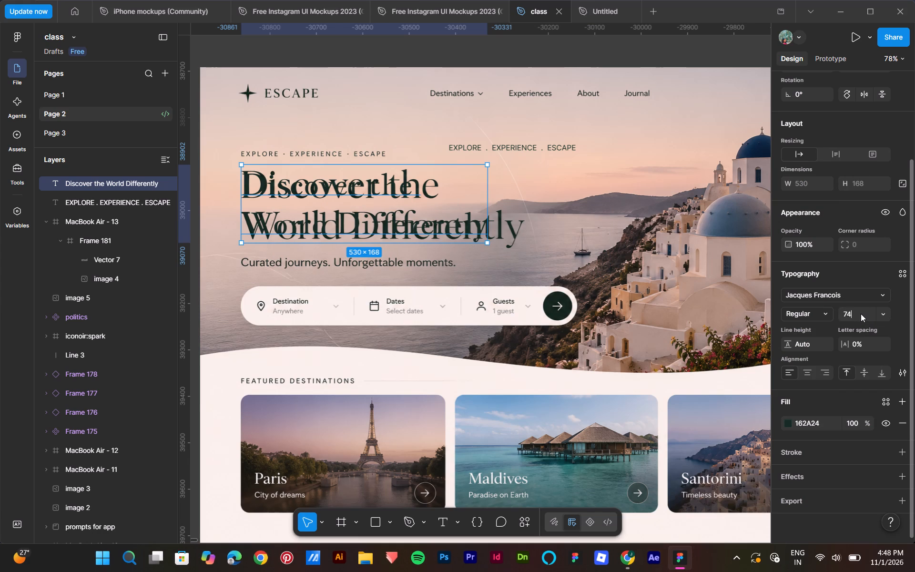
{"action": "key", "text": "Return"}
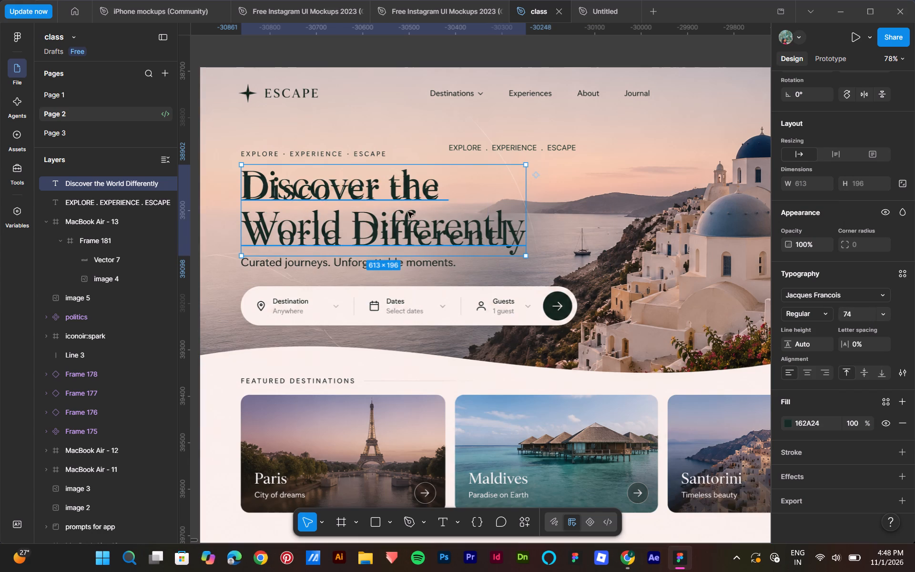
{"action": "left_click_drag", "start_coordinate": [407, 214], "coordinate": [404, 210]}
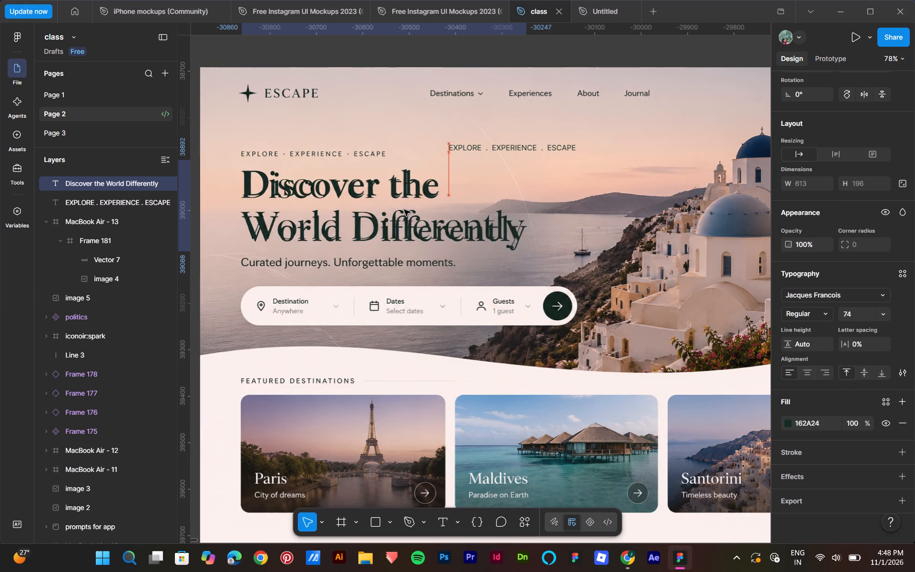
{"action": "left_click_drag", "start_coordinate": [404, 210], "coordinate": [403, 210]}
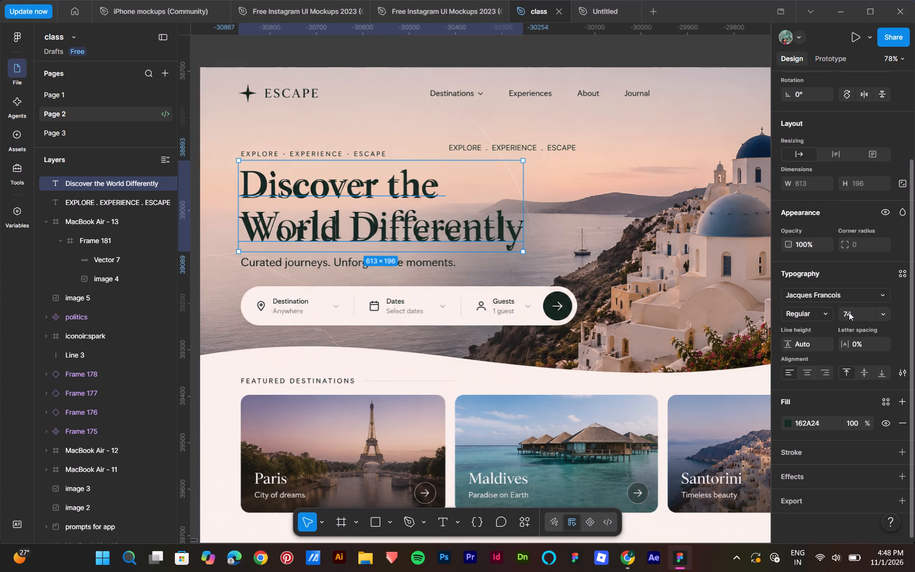
Fine-tune the headline text's font size against the reference headline, ending at 78.
{"action": "left_click_drag", "start_coordinate": [838, 312], "coordinate": [460, 282]}
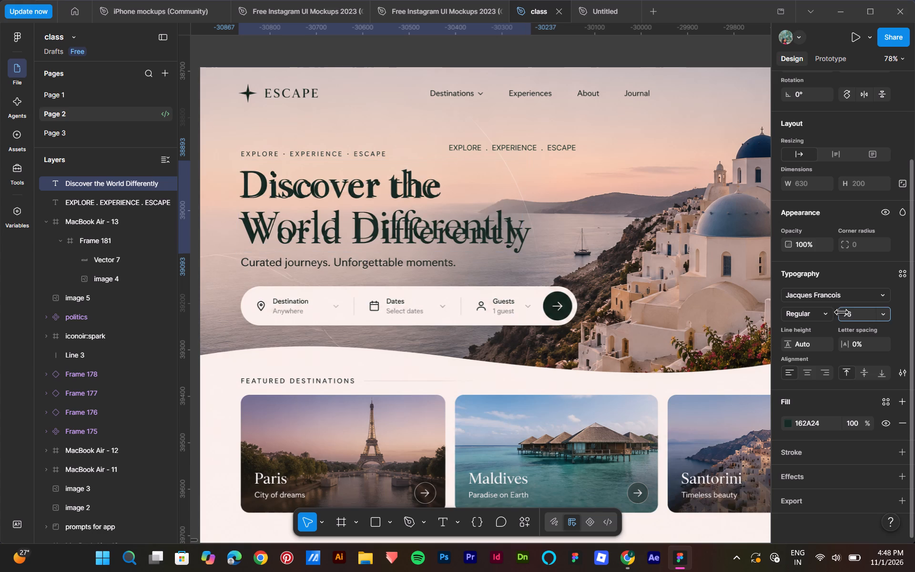
{"action": "left_click_drag", "start_coordinate": [460, 282], "coordinate": [457, 282]}
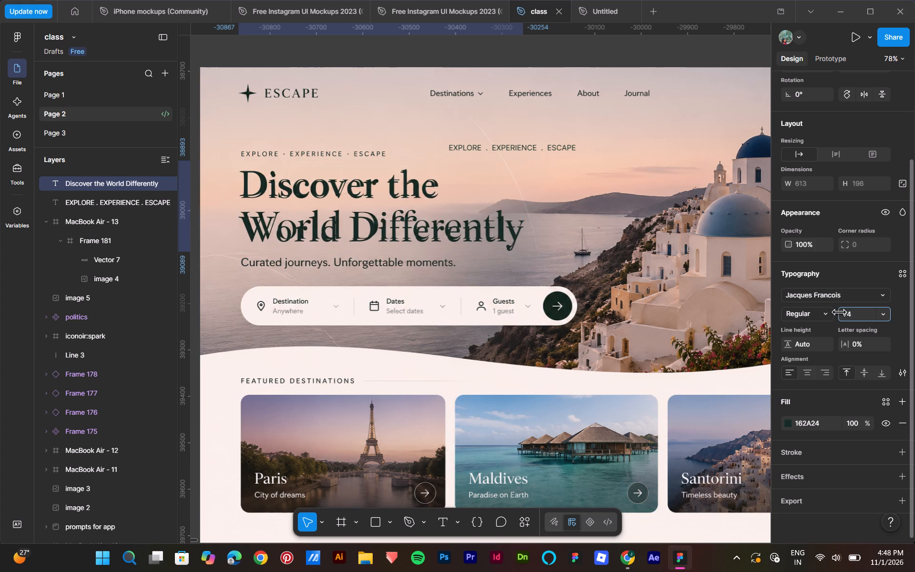
{"action": "left_click_drag", "start_coordinate": [457, 282], "coordinate": [462, 282]}
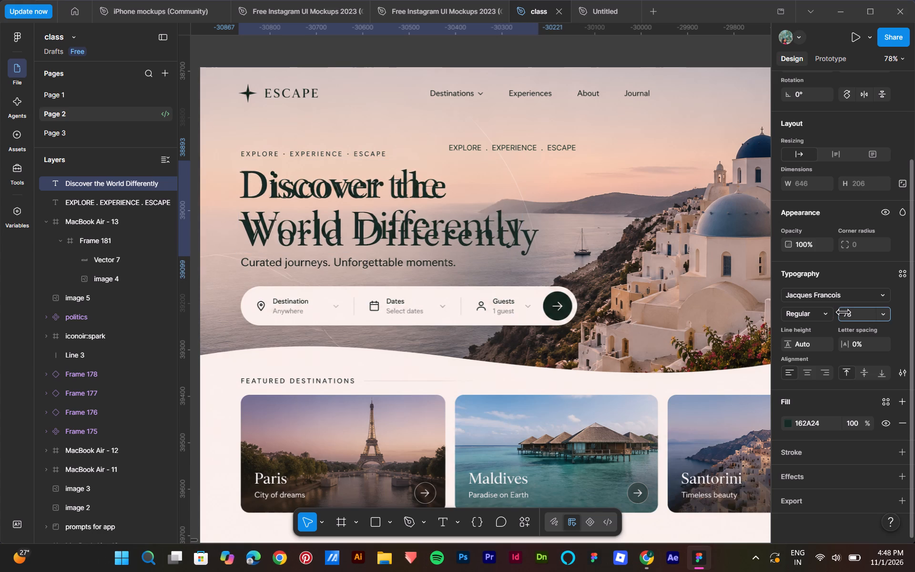
{"action": "left_click_drag", "start_coordinate": [462, 282], "coordinate": [463, 282]}
Move the new headline text off the reference headline to sit just below the "EXPLORE . EXPERIENCE . ESCAPE" tagline copy.
{"action": "left_click_drag", "start_coordinate": [512, 221], "coordinate": [511, 221]}
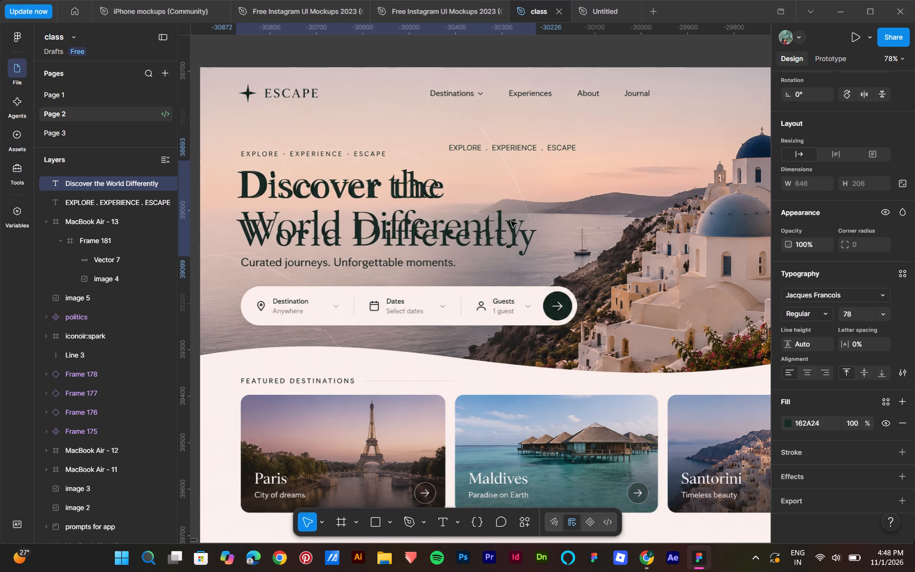
{"action": "left_click_drag", "start_coordinate": [511, 221], "coordinate": [610, 226]}
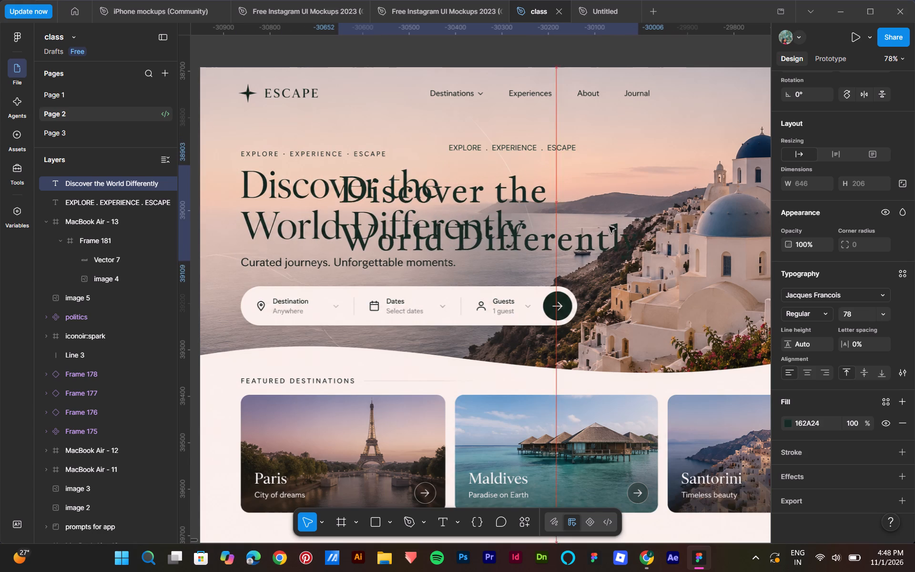
{"action": "left_click_drag", "start_coordinate": [547, 234], "coordinate": [652, 227]}
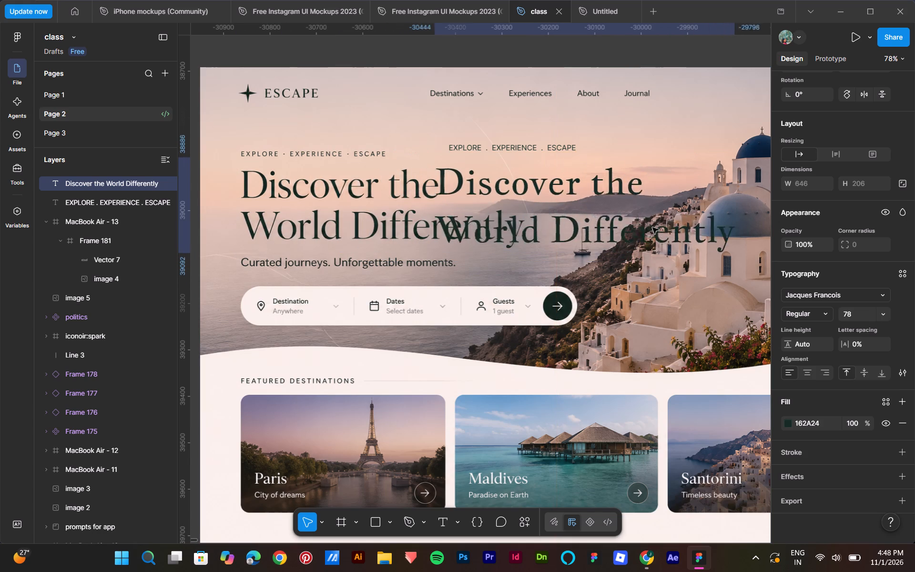
{"action": "left_click_drag", "start_coordinate": [652, 227], "coordinate": [647, 227]}
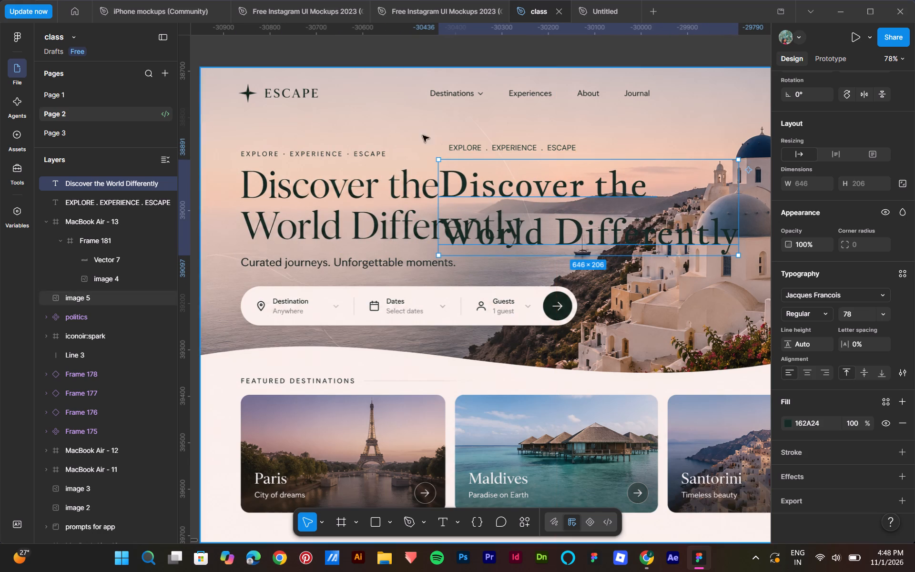
Shift the ESCAPE reference image (image 5) down to about Y 38743.
{"action": "left_click", "coordinate": [423, 111]}
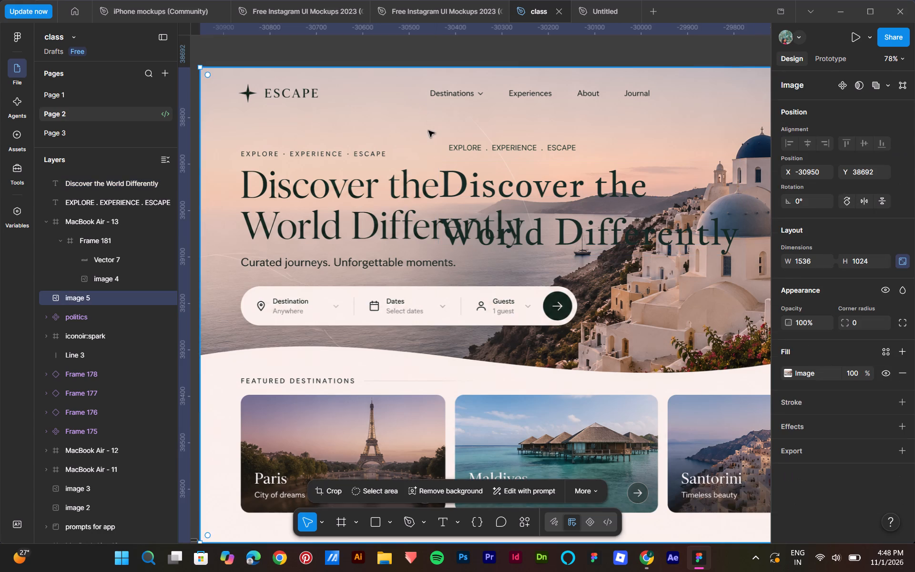
{"action": "left_click_drag", "start_coordinate": [427, 130], "coordinate": [425, 154]}
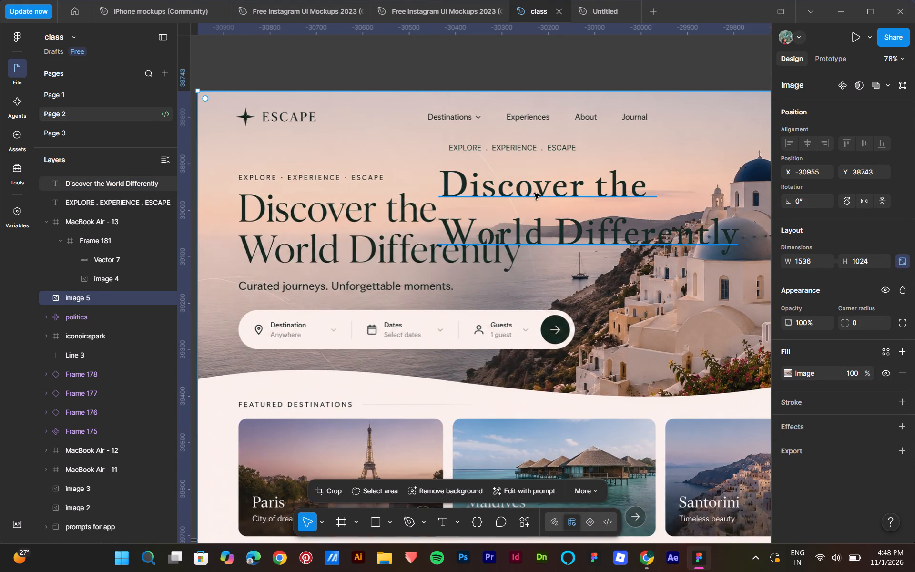
Wrap the "Discover the World Differently" and "EXPLORE . EXPERIENCE . ESCAPE" text layers together in an auto layout frame.
{"action": "left_click", "coordinate": [545, 203]}
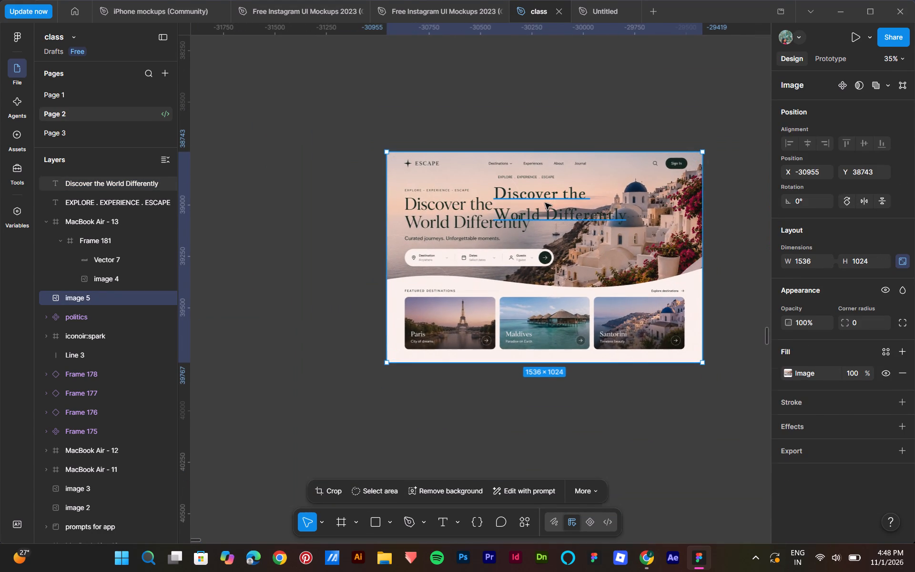
{"action": "left_click", "coordinate": [96, 200]}
{"action": "left_click", "coordinate": [94, 186], "text": "ctrl"}
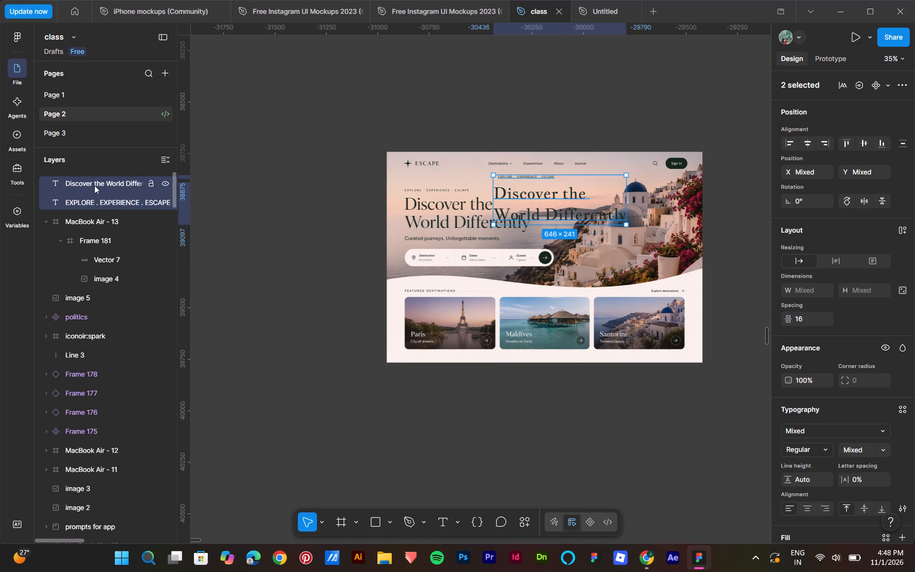
{"action": "key", "text": "shift+a"}
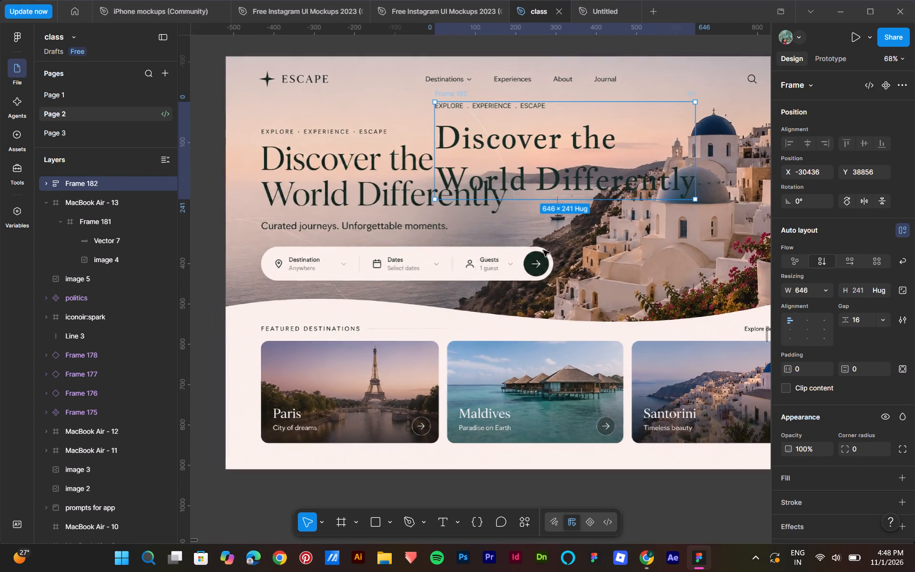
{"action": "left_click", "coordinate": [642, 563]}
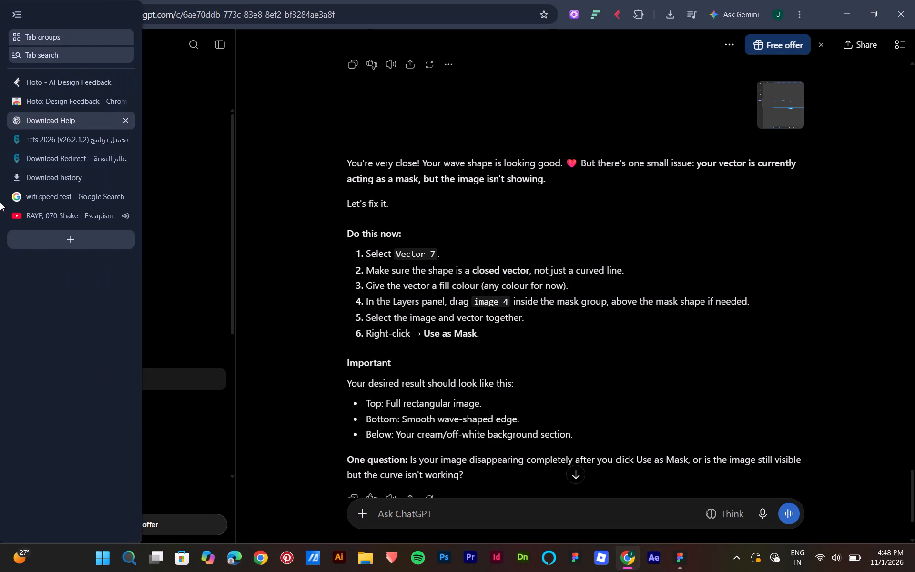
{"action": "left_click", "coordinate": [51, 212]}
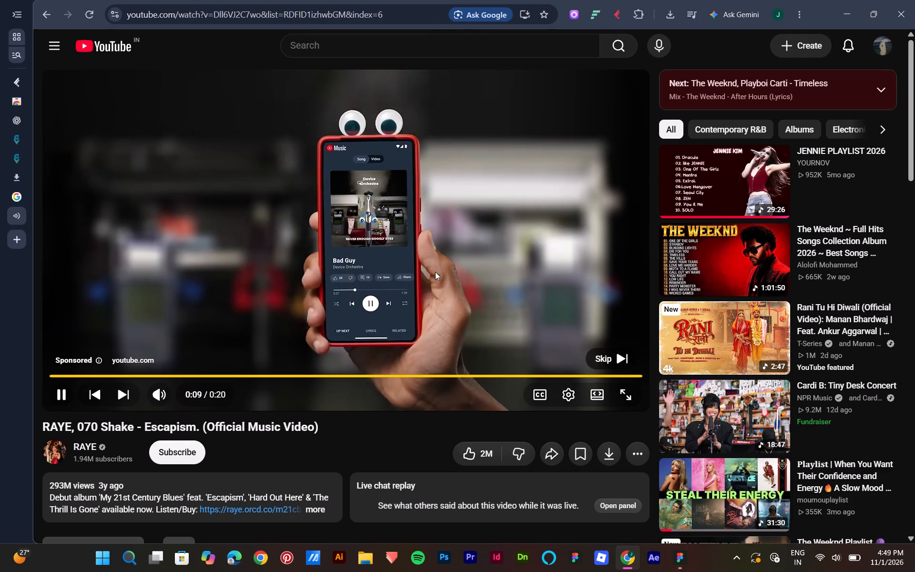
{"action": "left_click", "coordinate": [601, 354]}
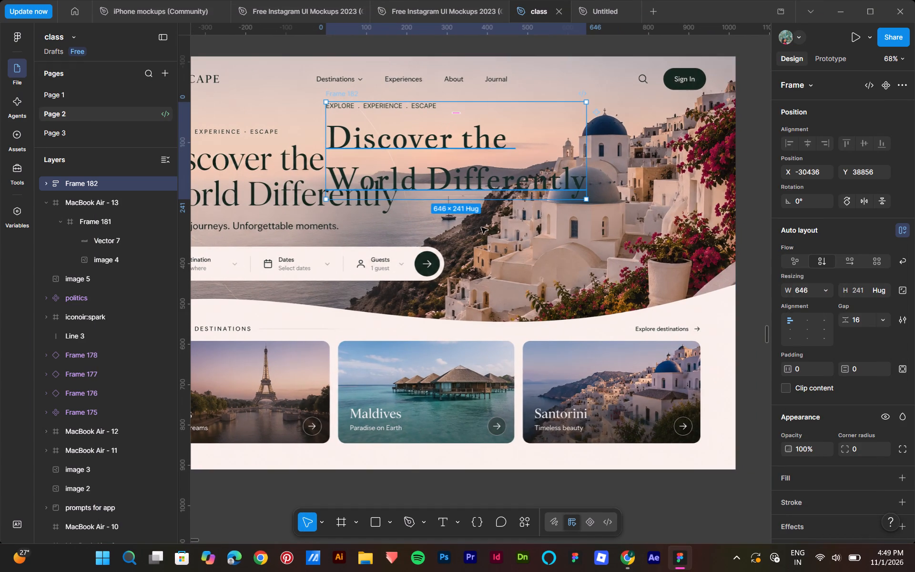
{"action": "middle_click_drag", "start_coordinate": [488, 243], "coordinate": [559, 240]}
{"action": "scroll", "coordinate": [488, 243], "scroll_direction": "down", "scroll_amount": 1}
{"action": "left_click", "coordinate": [524, 274]}
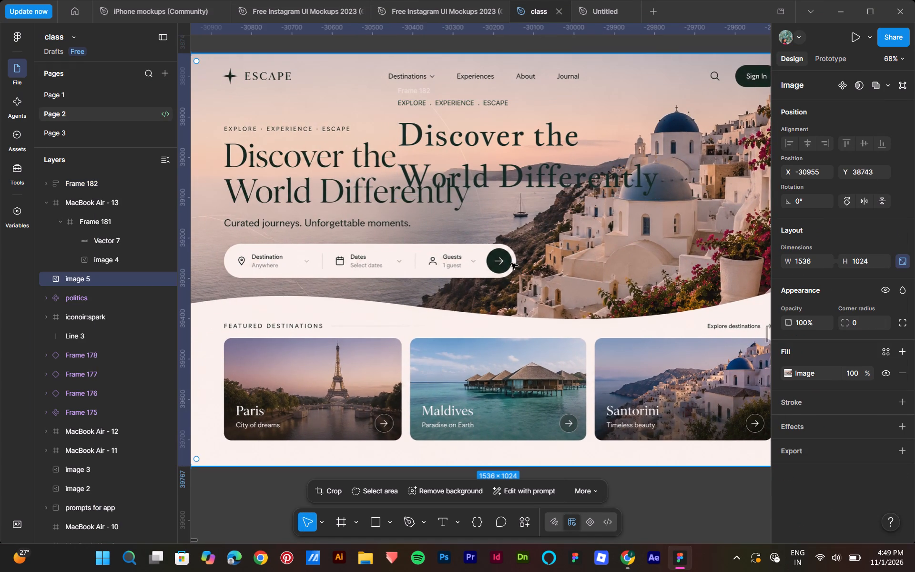
{"action": "left_click", "coordinate": [448, 519]}
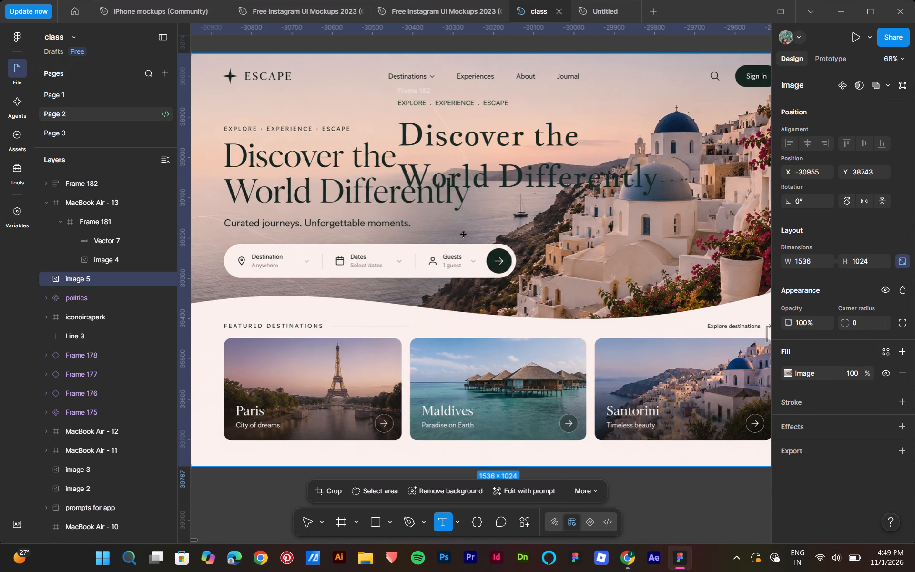
{"action": "left_click", "coordinate": [446, 224]}
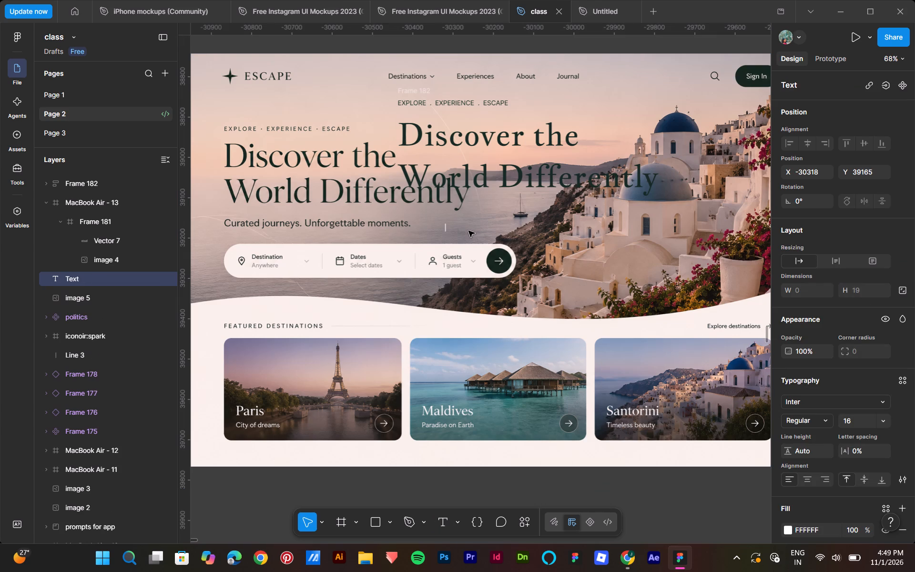
{"action": "key", "text": "shift+c"}
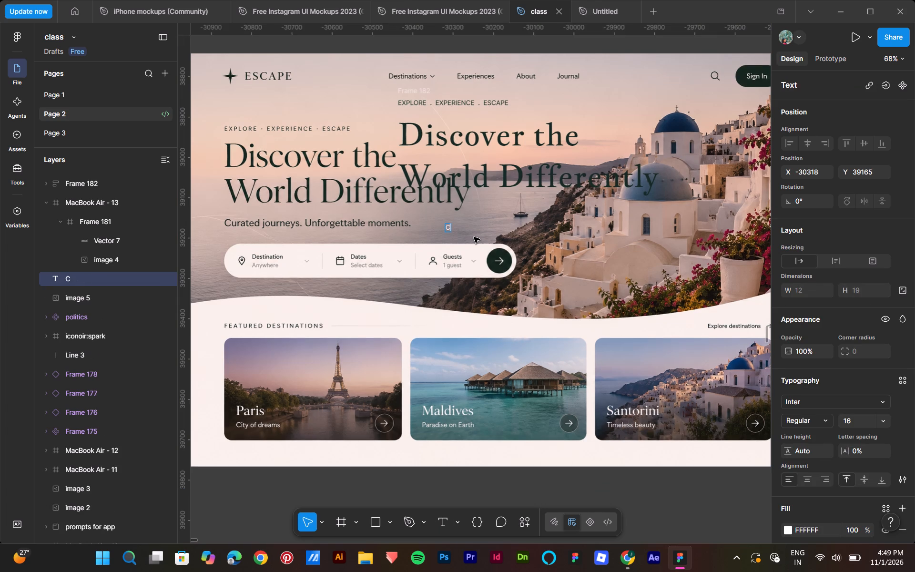
{"action": "type", "text": "urated"}
{"action": "key", "text": "space"}
{"action": "type", "text": "journe"}
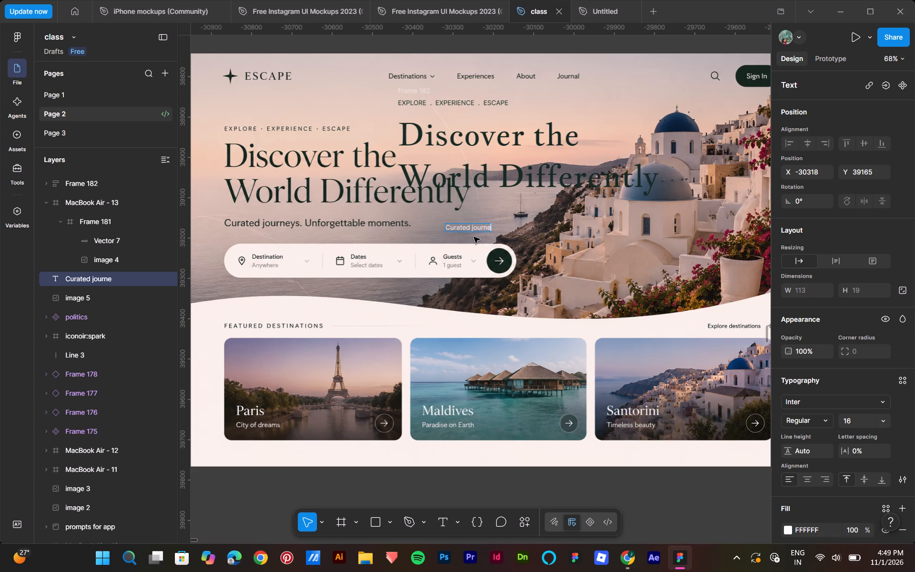
{"action": "type", "text": "ys"}
{"action": "type", "text": "."}
{"action": "key", "text": "space"}
{"action": "key", "text": "shift+u"}
{"action": "type", "text": "nfo"}
{"action": "type", "text": "rgett"}
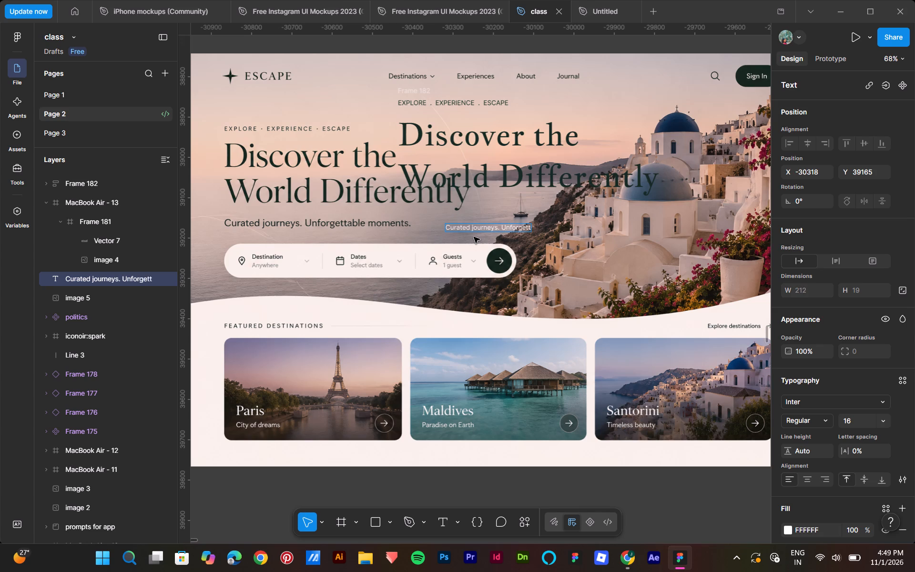
{"action": "type", "text": "able"}
{"action": "key", "text": "space"}
{"action": "type", "text": "moments"}
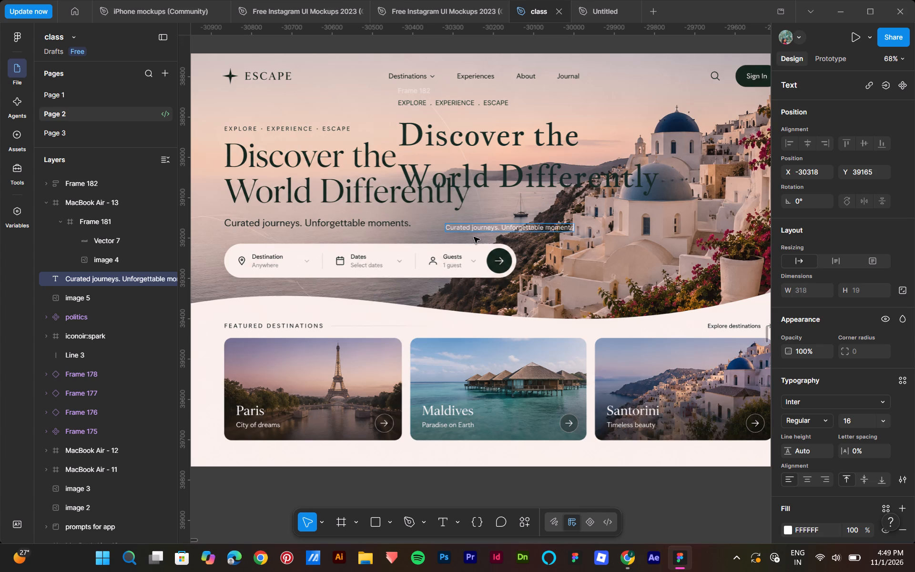
{"action": "key", "text": "period"}
Recolour the whole "Curated journeys. Unforgettable moments." text to the dark green 162A24 sampled from the new headline.
{"action": "triple_click", "coordinate": [498, 226]}
{"action": "left_click", "coordinate": [500, 226]}
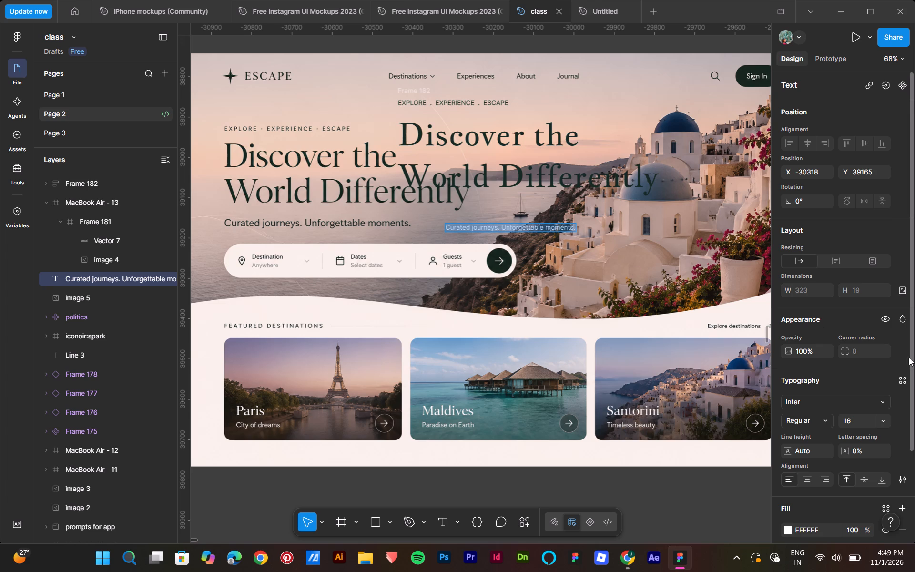
{"action": "left_click", "coordinate": [789, 529]}
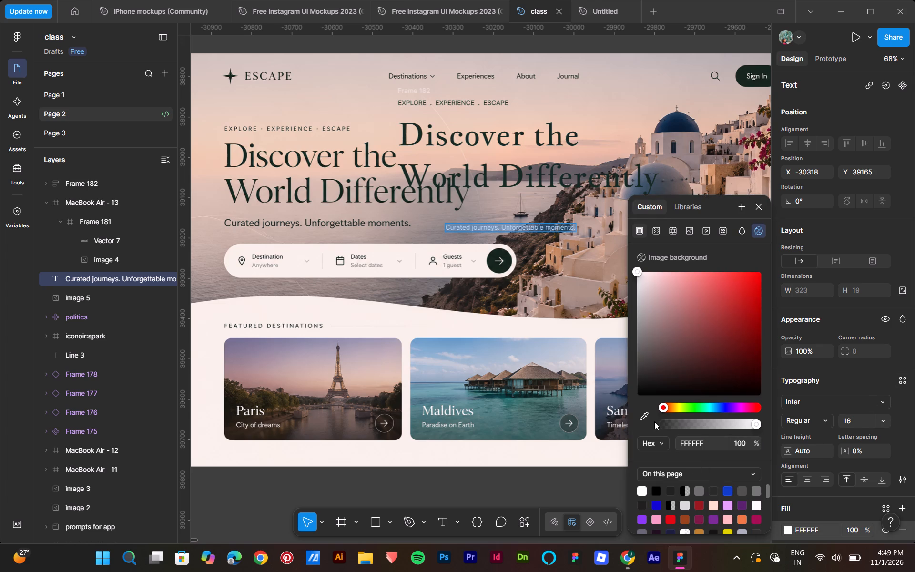
{"action": "left_click", "coordinate": [646, 415]}
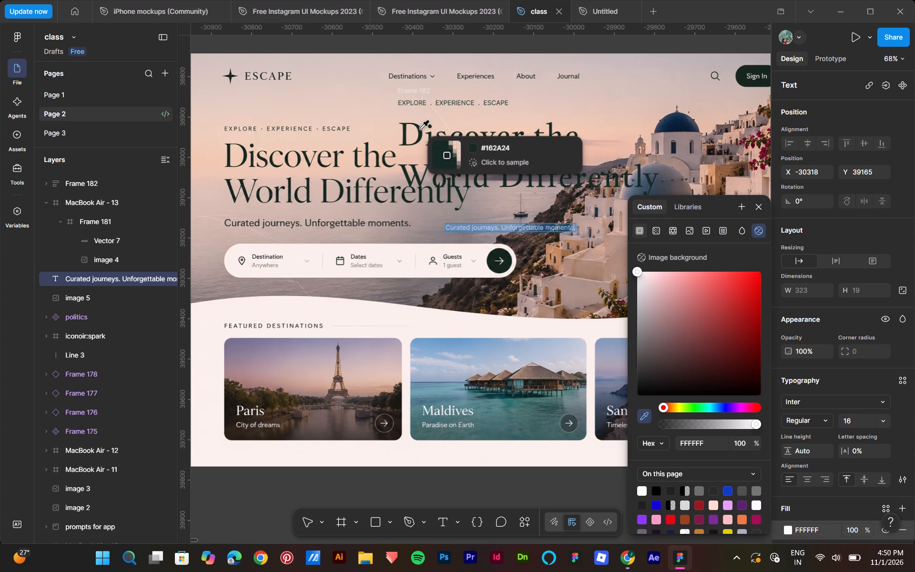
{"action": "left_click", "coordinate": [421, 129]}
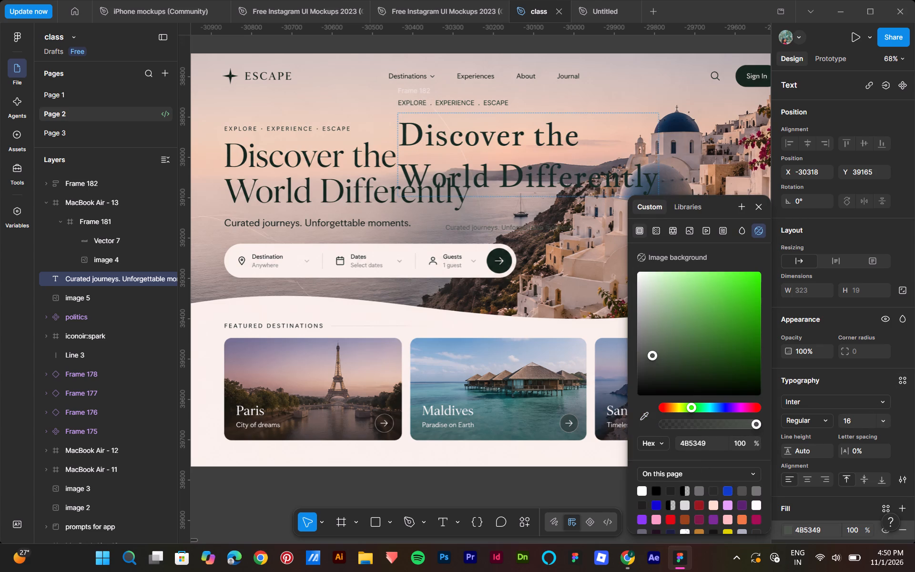
{"action": "left_click", "coordinate": [642, 415]}
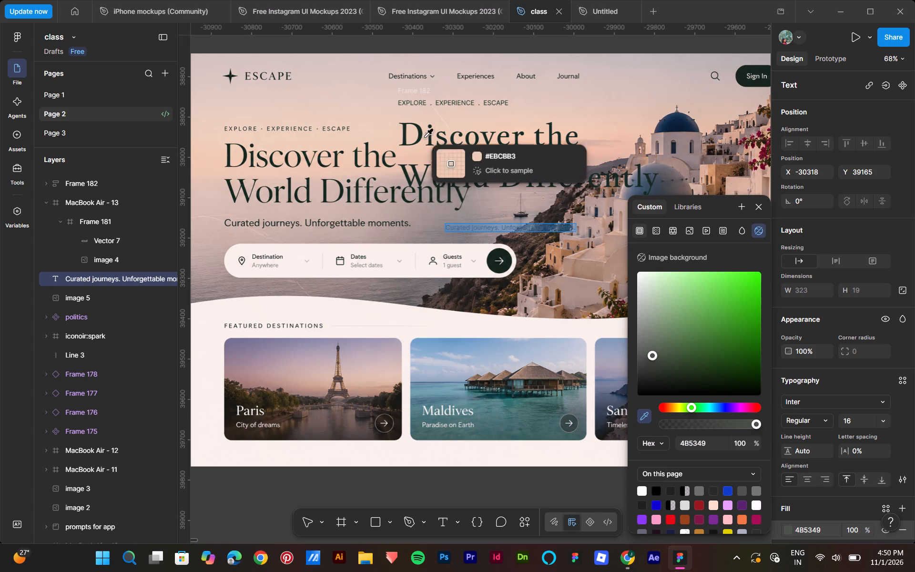
{"action": "left_click", "coordinate": [419, 130]}
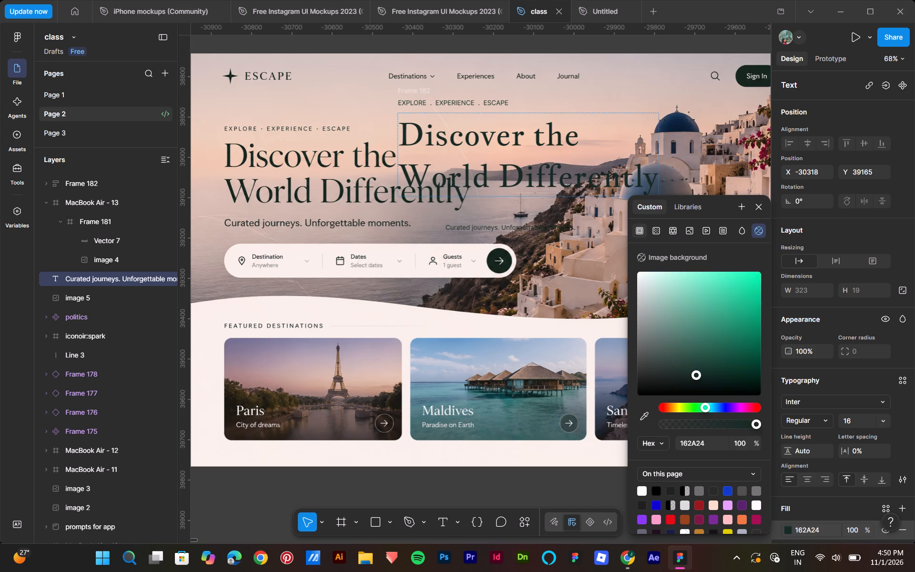
{"action": "left_click", "coordinate": [755, 203]}
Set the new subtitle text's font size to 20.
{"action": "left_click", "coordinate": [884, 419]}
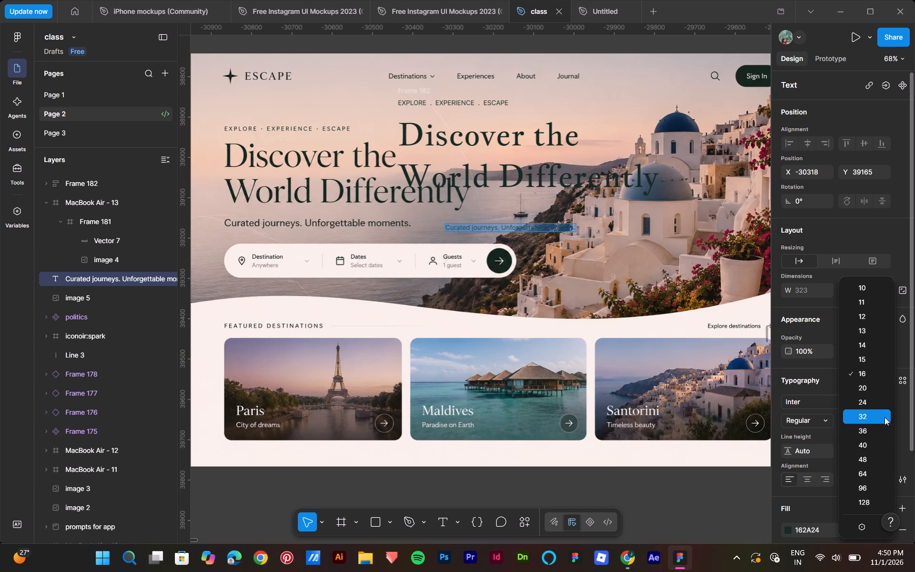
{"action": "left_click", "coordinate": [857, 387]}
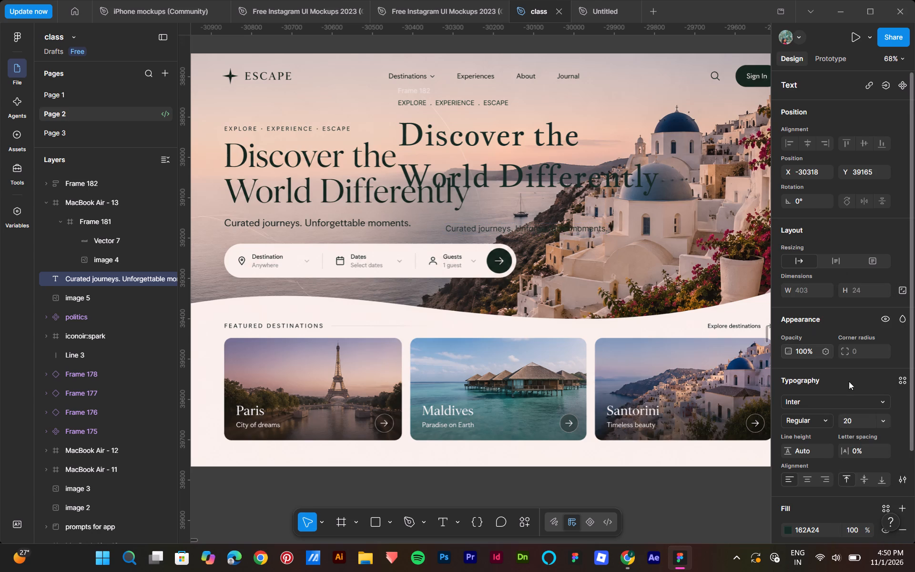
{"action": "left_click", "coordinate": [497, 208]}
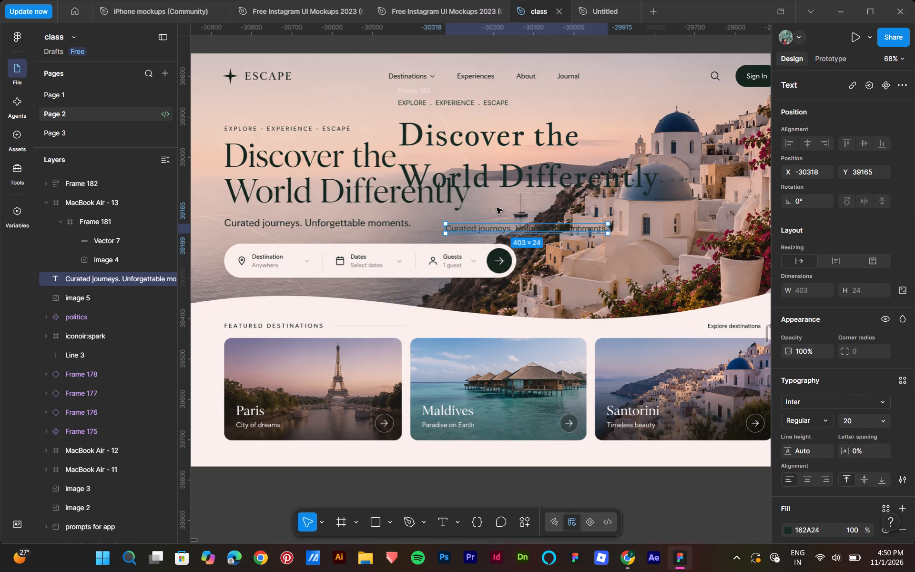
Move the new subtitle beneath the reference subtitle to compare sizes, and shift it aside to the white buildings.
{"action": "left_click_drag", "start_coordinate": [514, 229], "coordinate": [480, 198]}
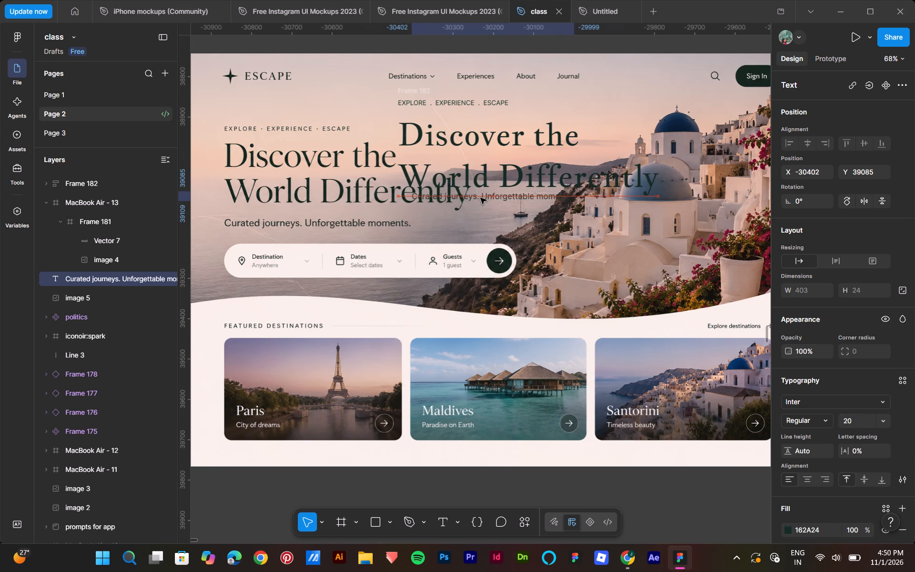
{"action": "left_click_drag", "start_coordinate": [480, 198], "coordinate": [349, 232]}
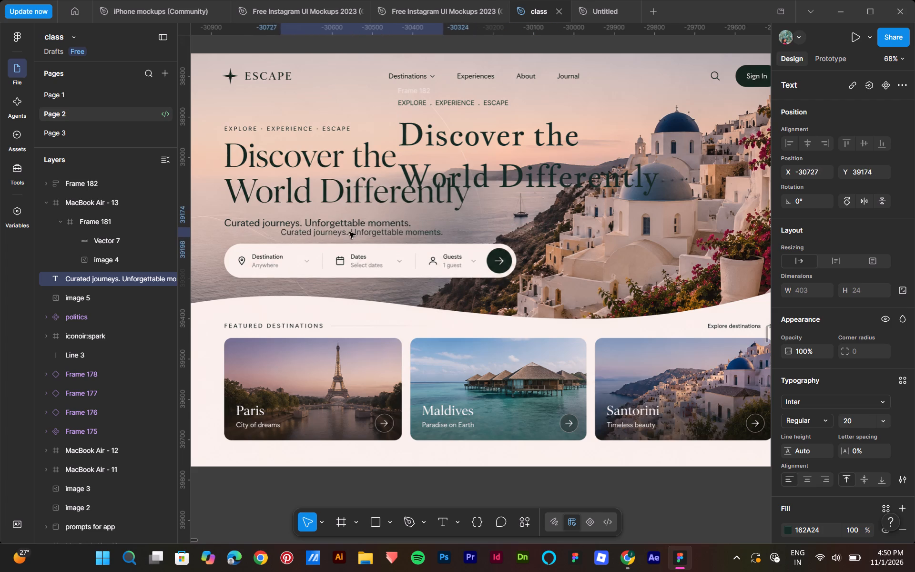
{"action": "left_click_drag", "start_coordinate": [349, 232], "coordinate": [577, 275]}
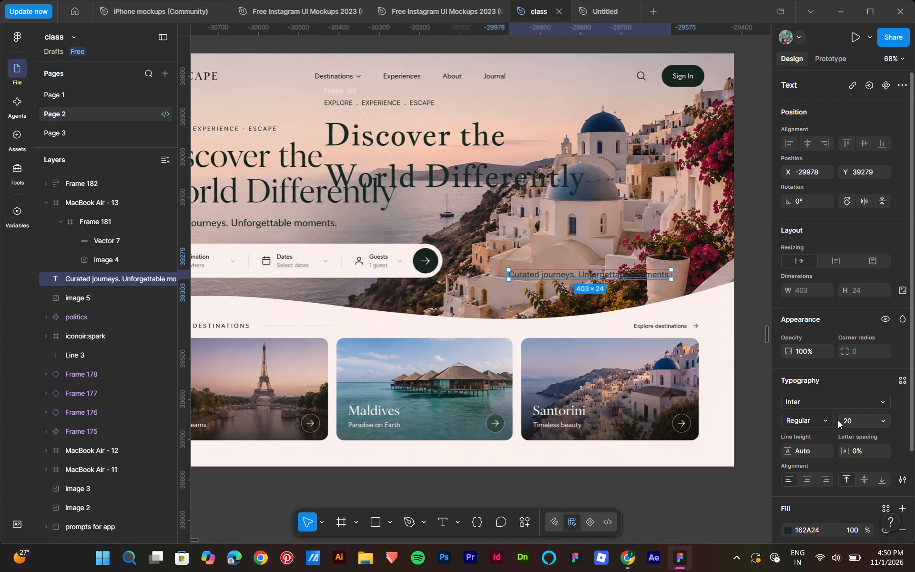
Set the font size of the "Curated journeys. Unforgettable moments." text to 24.
{"action": "left_click", "coordinate": [883, 418]}
{"action": "left_click", "coordinate": [870, 400]}
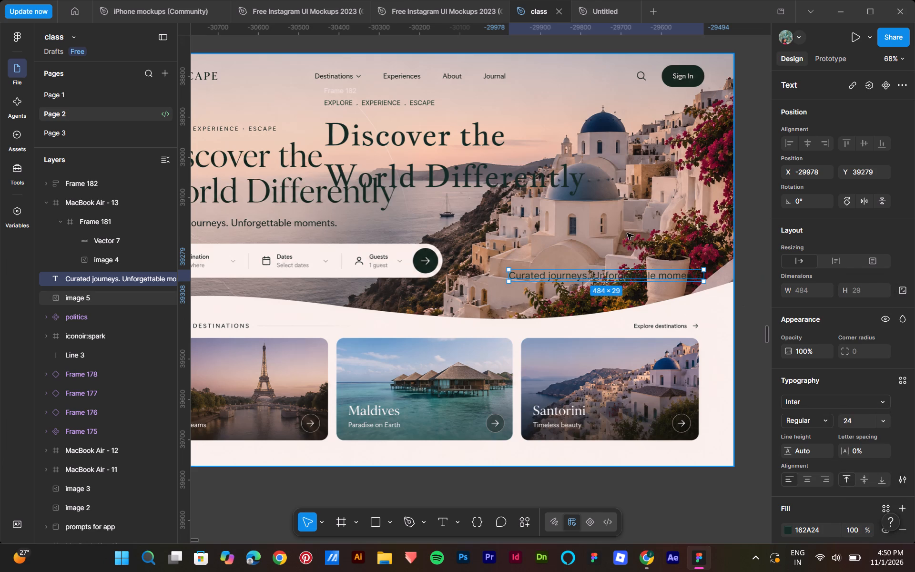
Place the subtitle directly below the new "Discover the World Differently" headline, at about X -30429, Y 39097.
{"action": "scroll", "coordinate": [621, 229], "scroll_direction": "up", "scroll_amount": 1}
{"action": "middle_click_drag", "start_coordinate": [621, 229], "coordinate": [693, 227]}
{"action": "left_click_drag", "start_coordinate": [651, 279], "coordinate": [445, 202]}
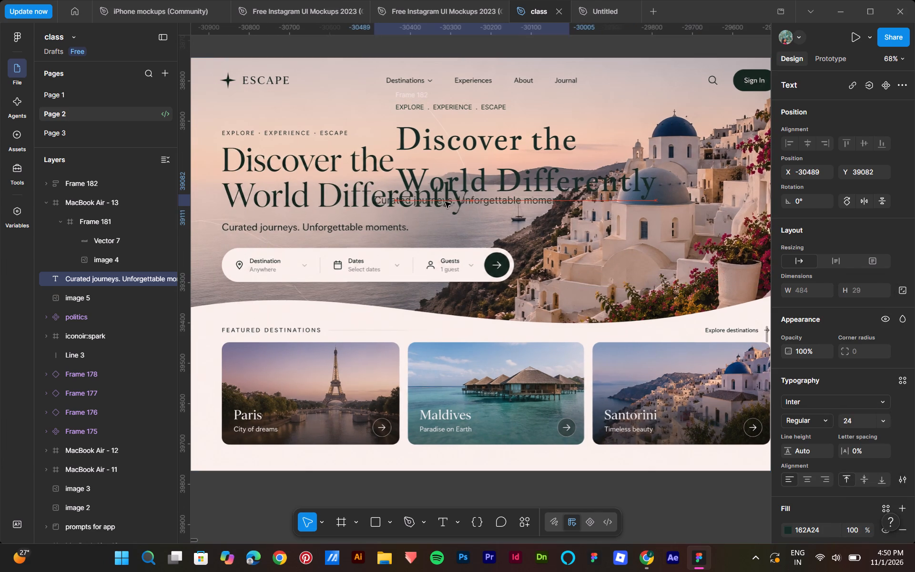
{"action": "left_click_drag", "start_coordinate": [445, 202], "coordinate": [472, 204]}
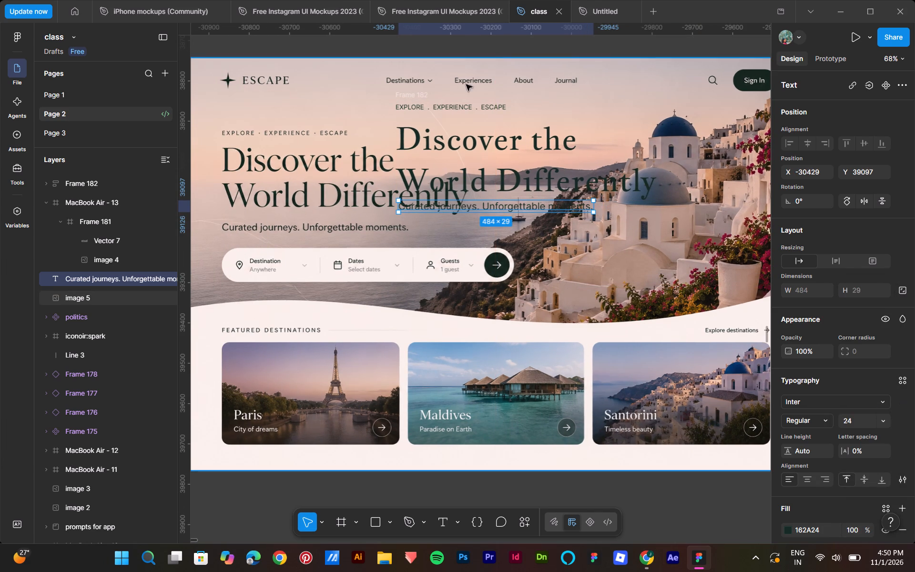
Wrap the tagline-and-headline frame (Frame 182) and the subtitle text together in a new auto layout frame.
{"action": "left_click", "coordinate": [412, 98]}
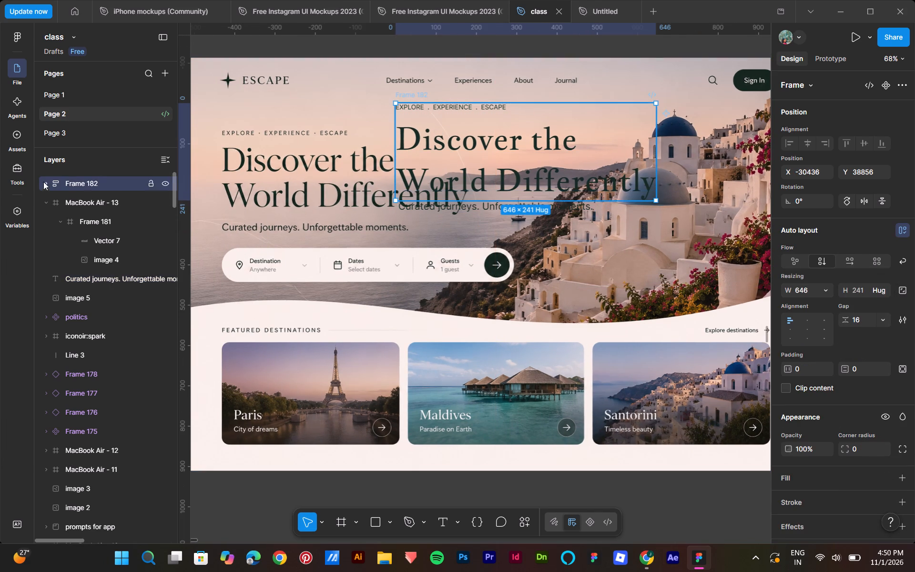
{"action": "left_click", "coordinate": [128, 279]}
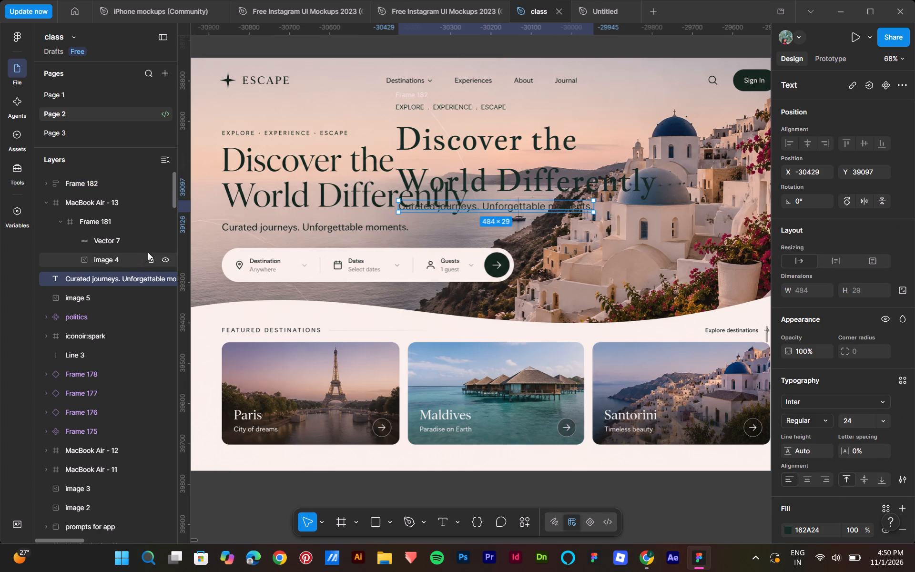
{"action": "left_click", "coordinate": [117, 186], "text": "ctrl"}
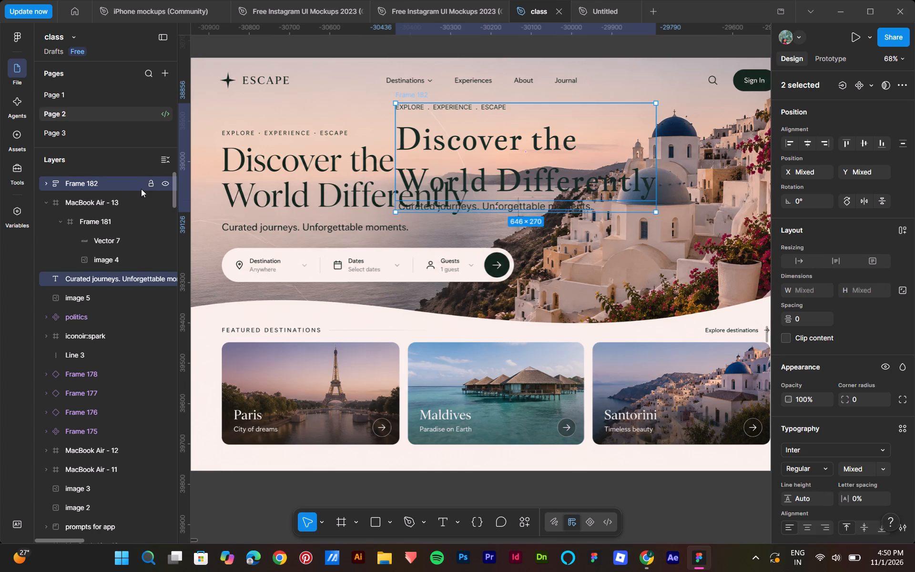
{"action": "key", "text": "shift+a"}
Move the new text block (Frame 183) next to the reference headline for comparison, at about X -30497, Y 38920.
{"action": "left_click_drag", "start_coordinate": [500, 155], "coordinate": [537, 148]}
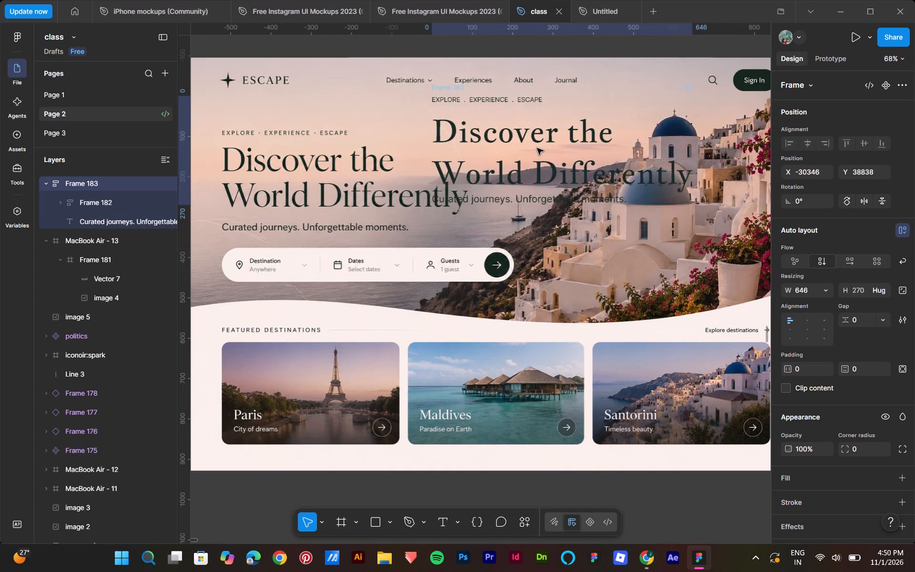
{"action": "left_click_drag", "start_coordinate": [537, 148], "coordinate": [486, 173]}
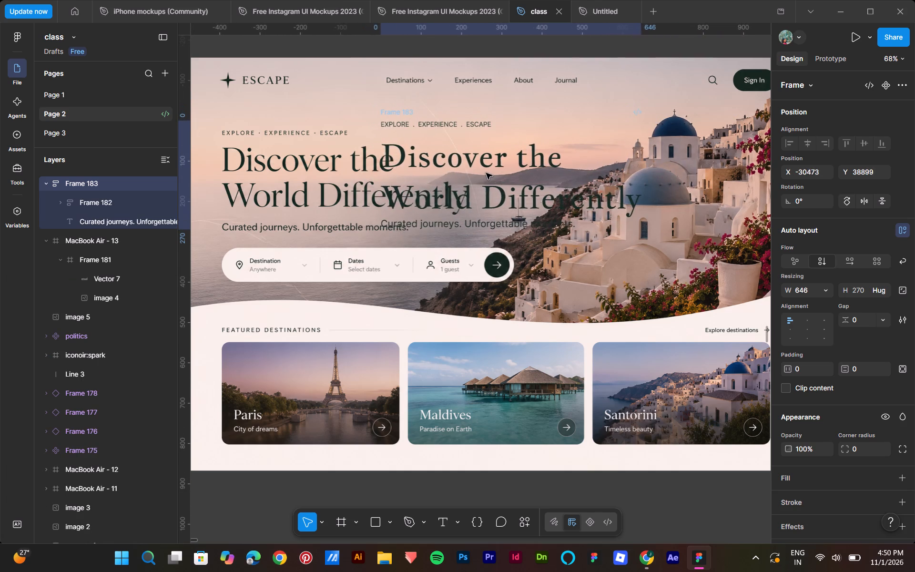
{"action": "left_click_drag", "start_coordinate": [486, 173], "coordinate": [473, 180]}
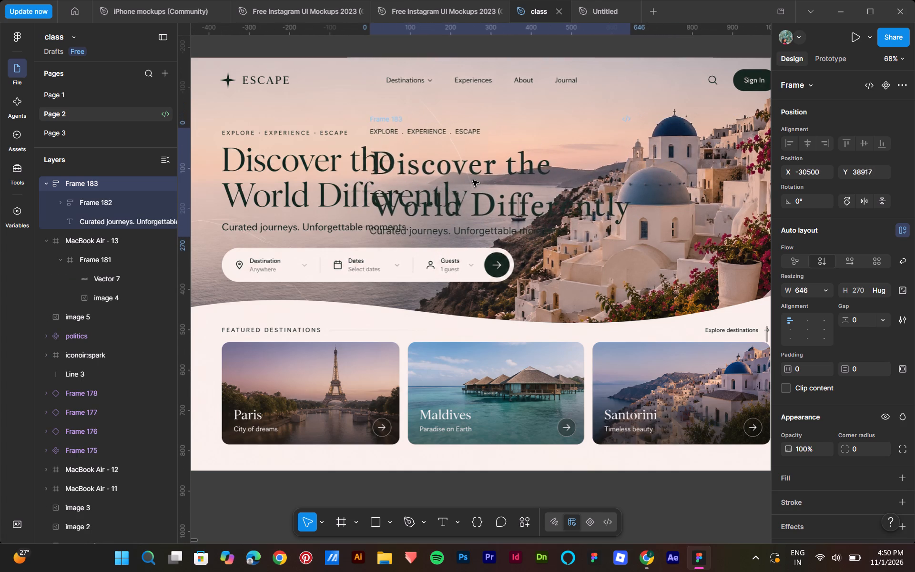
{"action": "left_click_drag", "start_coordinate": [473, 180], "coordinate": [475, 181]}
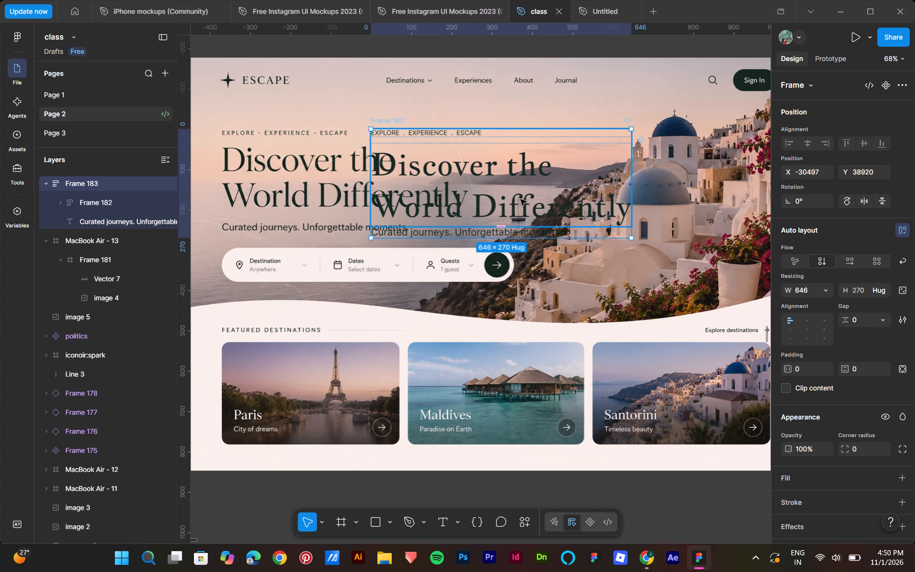
Set Frame 183's auto layout padding to 0 horizontally and 8 vertically.
{"action": "left_click_drag", "start_coordinate": [791, 368], "coordinate": [461, 282]}
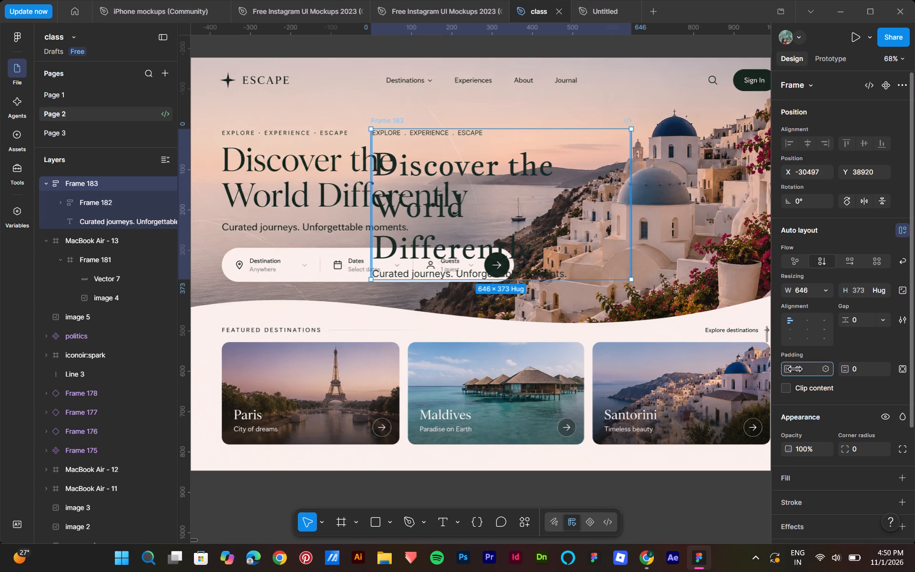
{"action": "left_click_drag", "start_coordinate": [461, 282], "coordinate": [453, 282]}
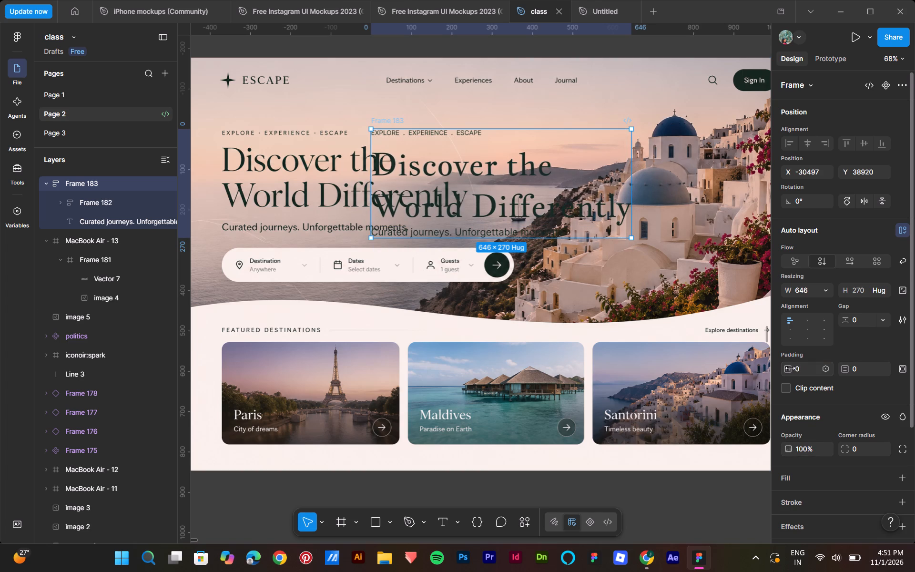
{"action": "left_click_drag", "start_coordinate": [848, 368], "coordinate": [463, 281]}
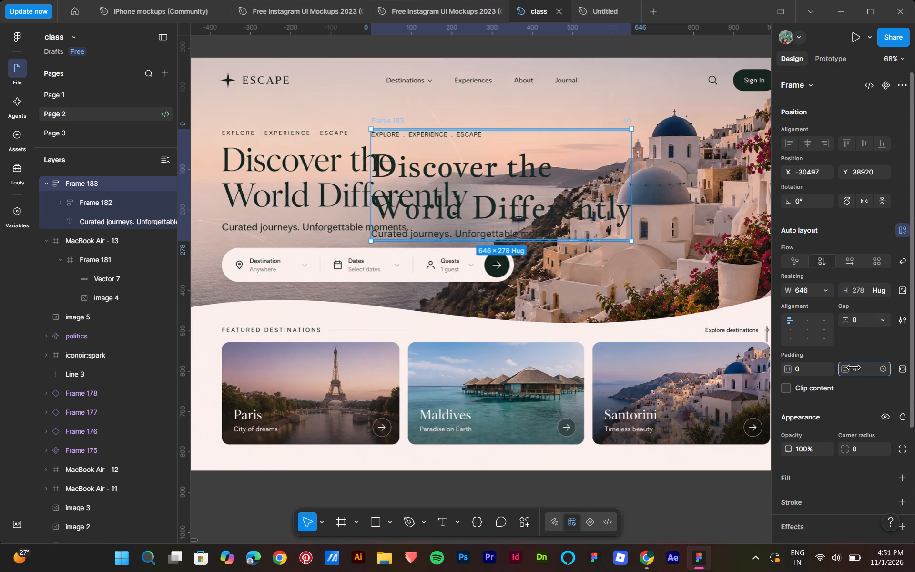
{"action": "left_click_drag", "start_coordinate": [463, 281], "coordinate": [467, 280]}
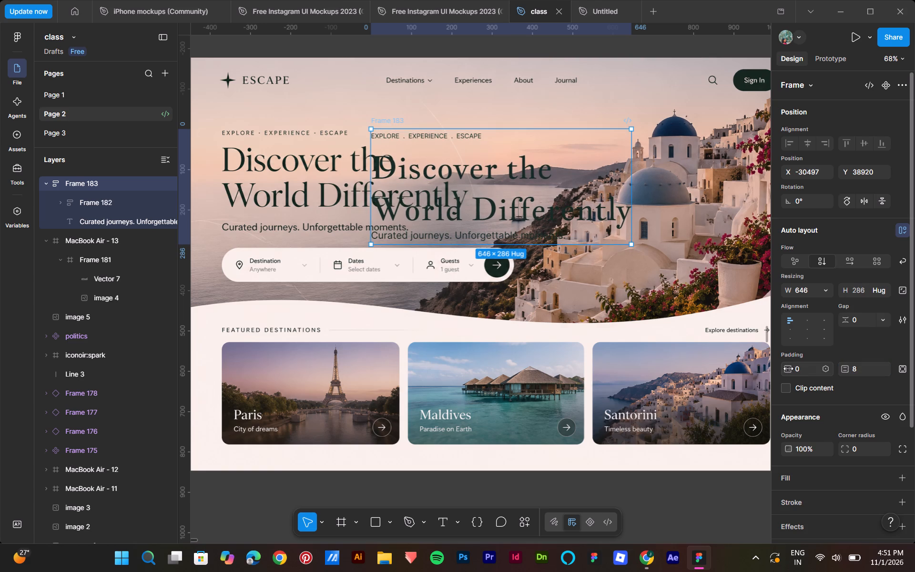
{"action": "left_click_drag", "start_coordinate": [788, 368], "coordinate": [478, 279]}
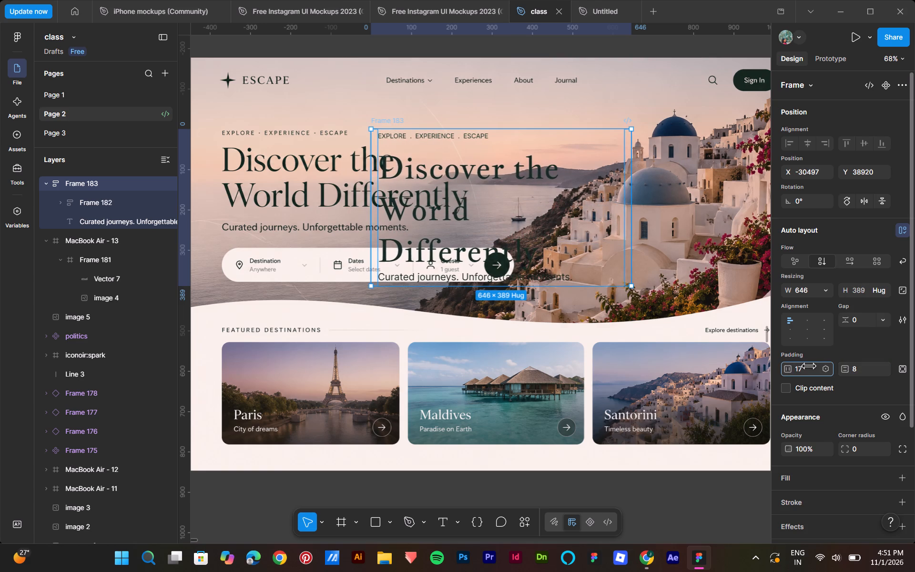
{"action": "left_click_drag", "start_coordinate": [478, 279], "coordinate": [452, 283]}
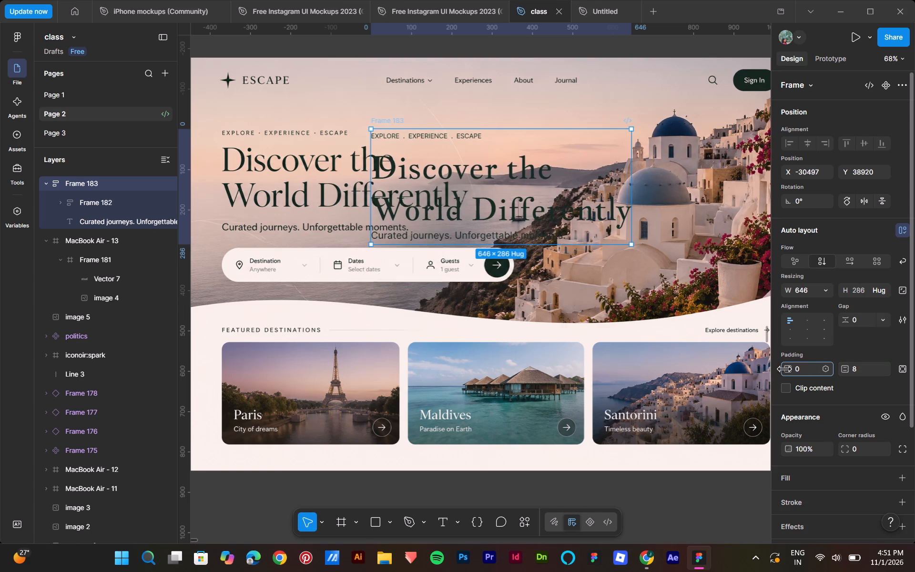
{"action": "left_click_drag", "start_coordinate": [452, 283], "coordinate": [452, 283]}
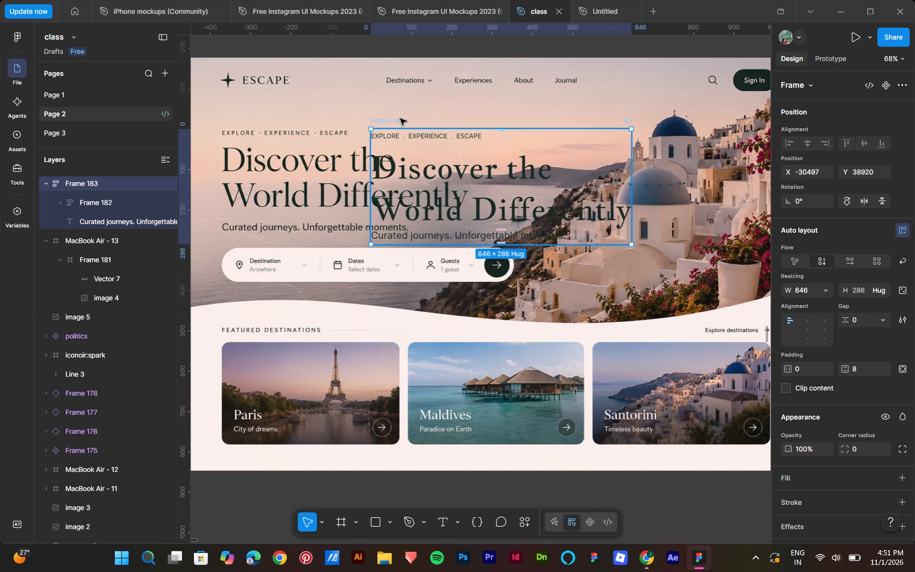
{"action": "left_click_drag", "start_coordinate": [783, 367], "coordinate": [462, 282]}
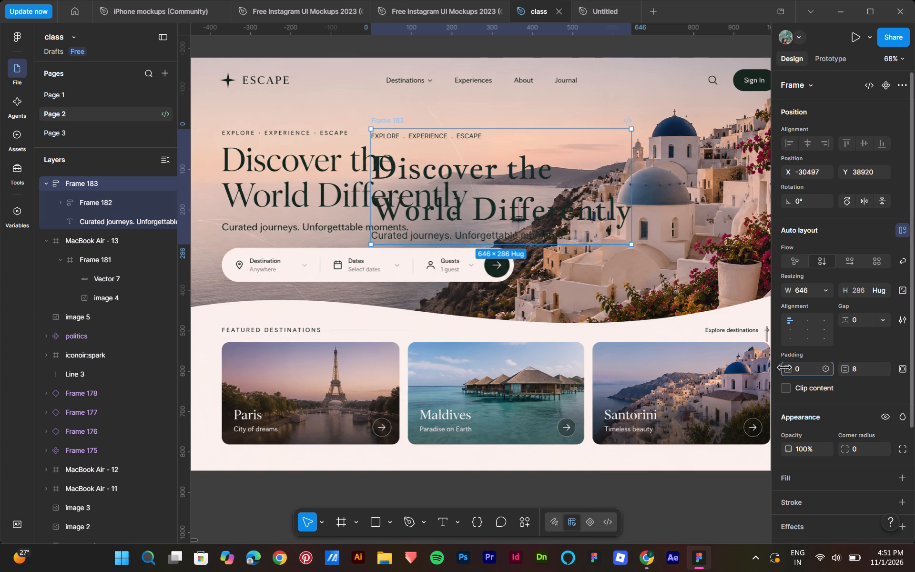
{"action": "left_click_drag", "start_coordinate": [462, 282], "coordinate": [456, 282]}
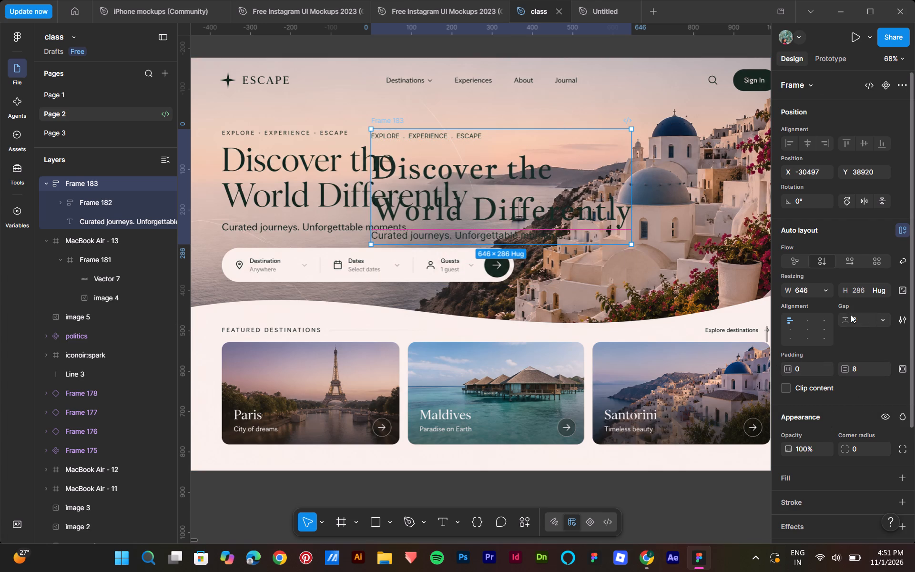
Set Frame 183's auto layout gap between the headline group and the subtitle to -2.
{"action": "left_click_drag", "start_coordinate": [849, 319], "coordinate": [462, 282]}
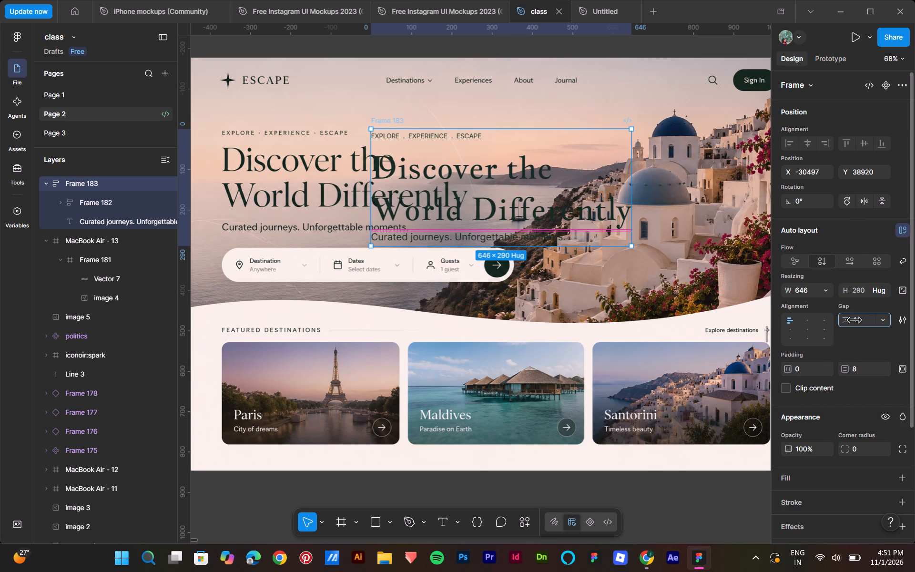
{"action": "left_click_drag", "start_coordinate": [462, 282], "coordinate": [456, 286]}
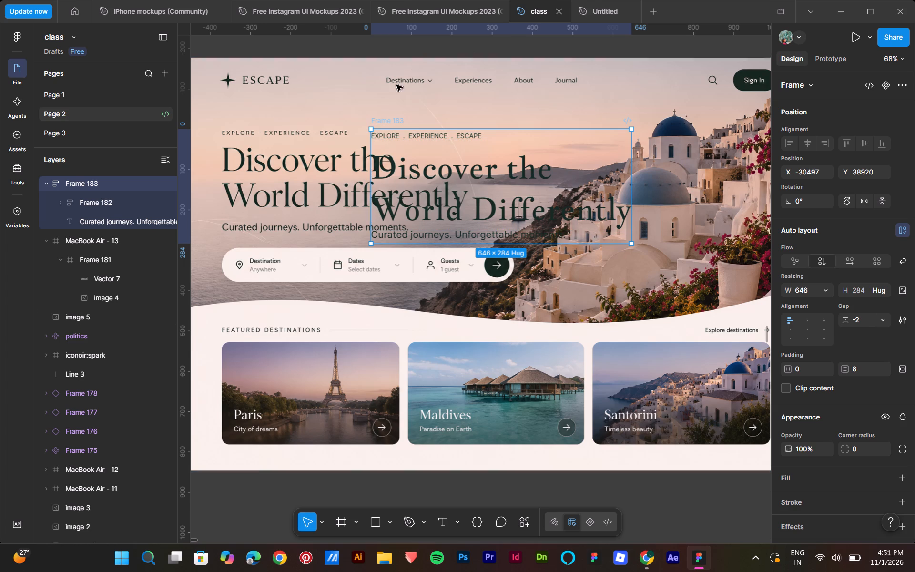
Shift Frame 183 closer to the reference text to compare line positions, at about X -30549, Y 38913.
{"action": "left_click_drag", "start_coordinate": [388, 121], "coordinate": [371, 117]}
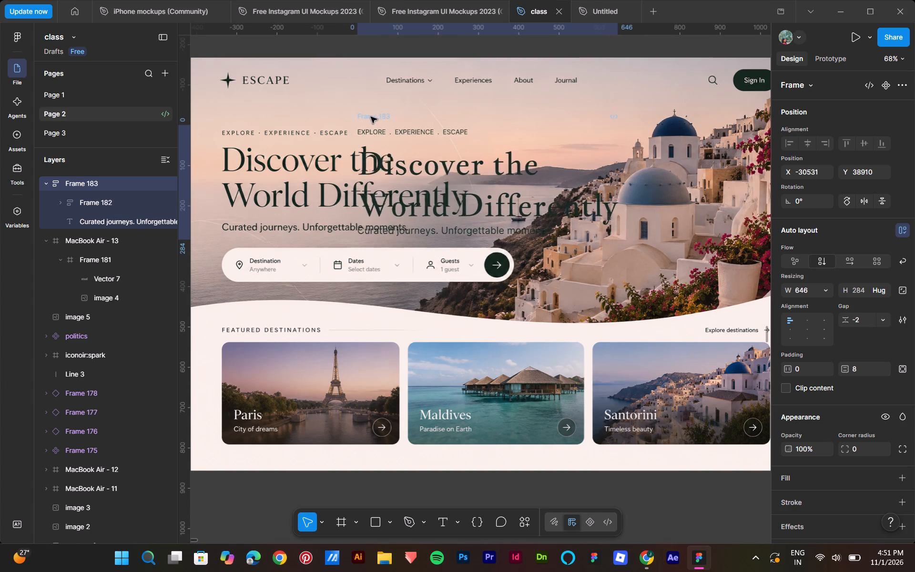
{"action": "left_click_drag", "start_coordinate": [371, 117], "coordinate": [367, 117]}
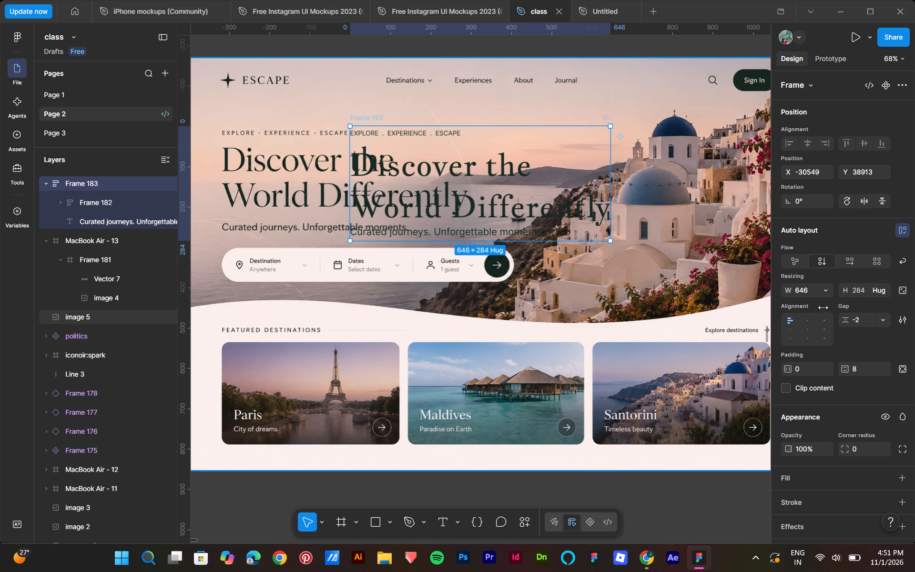
Reduce Frame 182's auto layout gap between the tagline and the headline to about 2.
{"action": "left_click", "coordinate": [445, 158]}
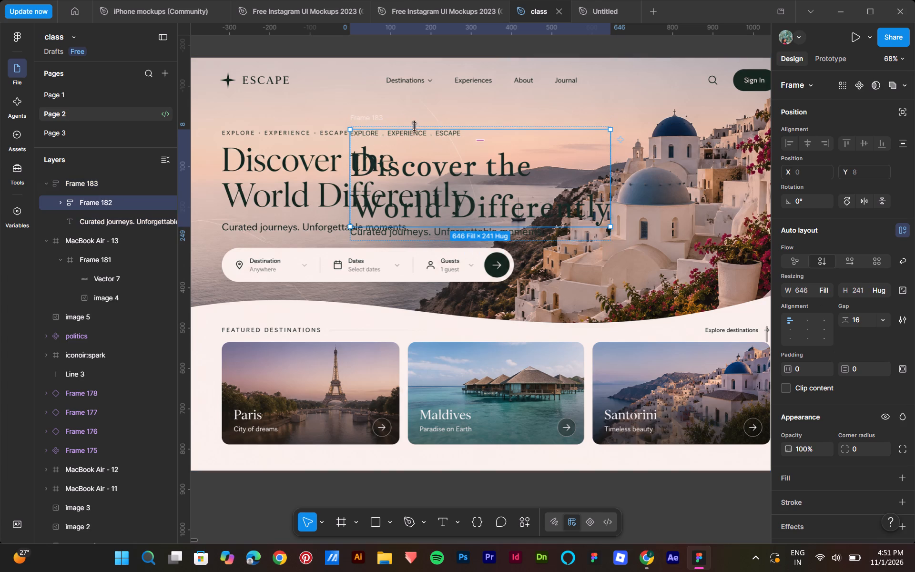
{"action": "left_click", "coordinate": [370, 116]}
{"action": "left_click", "coordinate": [412, 179]}
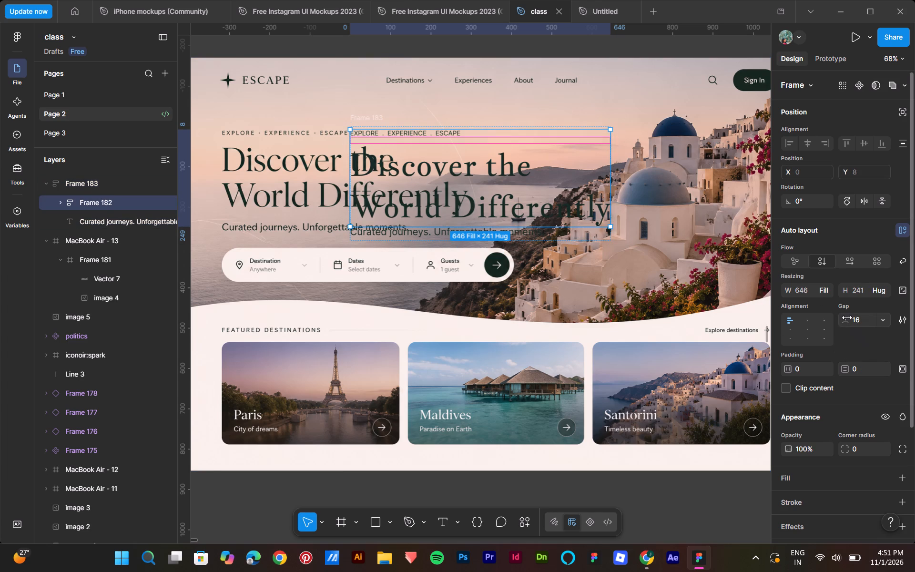
{"action": "left_click_drag", "start_coordinate": [847, 317], "coordinate": [451, 286]}
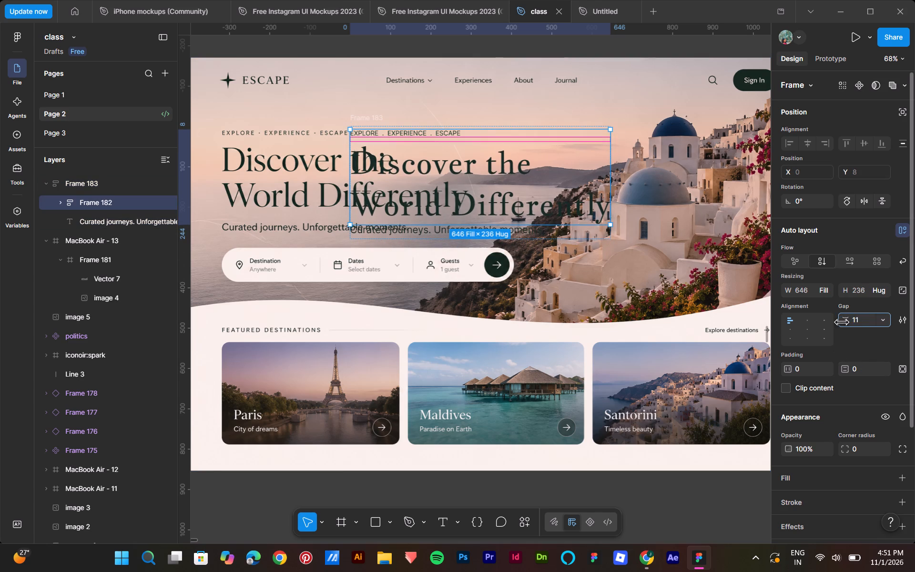
{"action": "left_click_drag", "start_coordinate": [451, 286], "coordinate": [448, 289]}
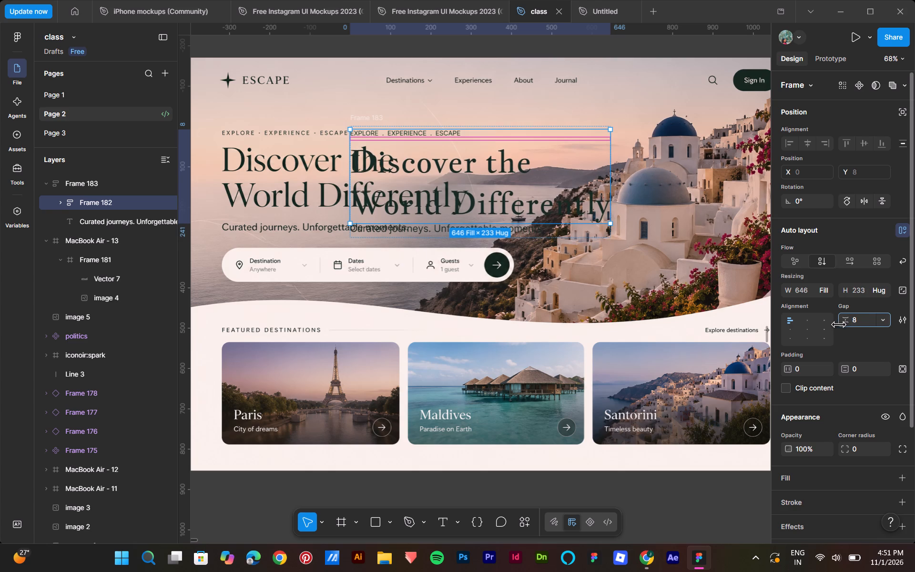
{"action": "left_click_drag", "start_coordinate": [448, 289], "coordinate": [445, 294]}
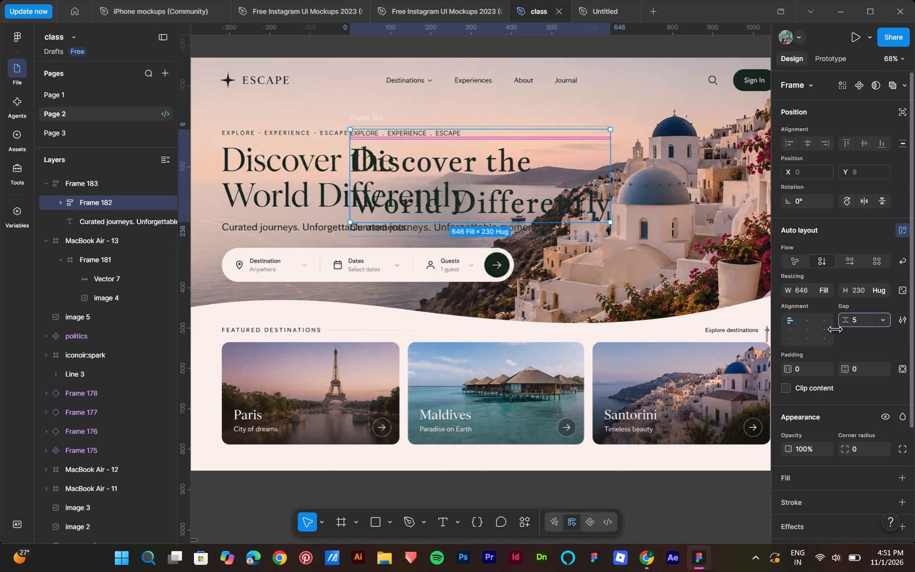
{"action": "left_click_drag", "start_coordinate": [445, 294], "coordinate": [444, 295]}
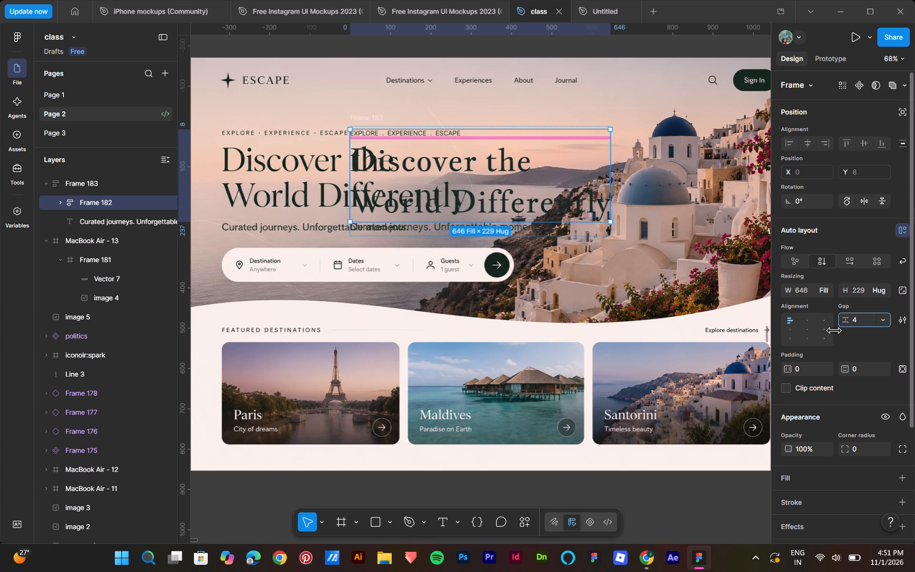
{"action": "left_click_drag", "start_coordinate": [444, 295], "coordinate": [442, 299]}
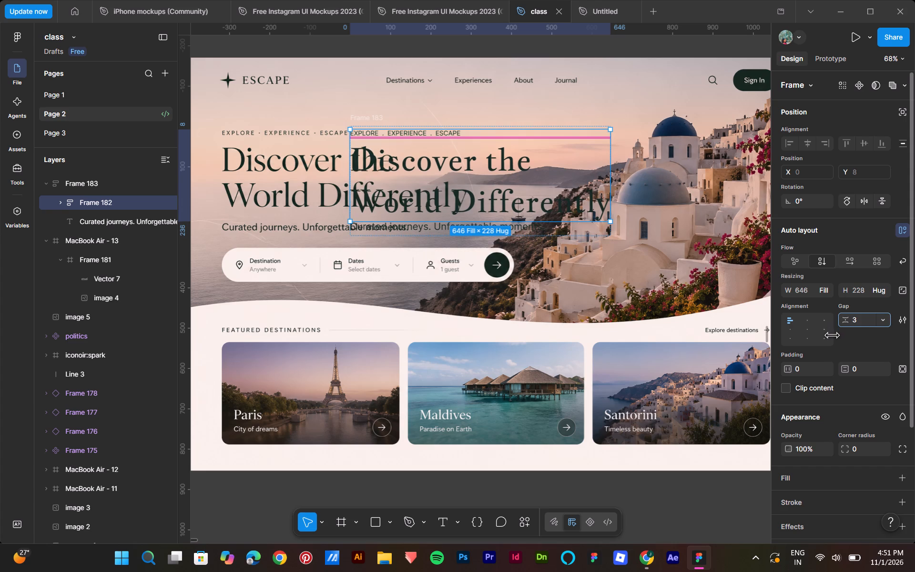
{"action": "left_click_drag", "start_coordinate": [442, 299], "coordinate": [441, 298]}
Set the line height of the new "Discover the World Differently" headline to 129.3%.
{"action": "triple_click", "coordinate": [478, 183]}
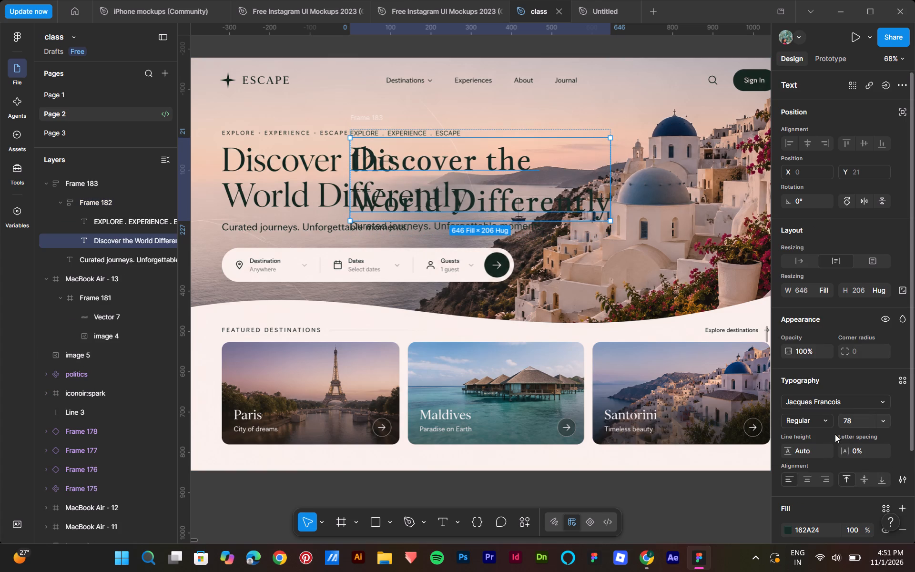
{"action": "left_click_drag", "start_coordinate": [794, 453], "coordinate": [456, 282]}
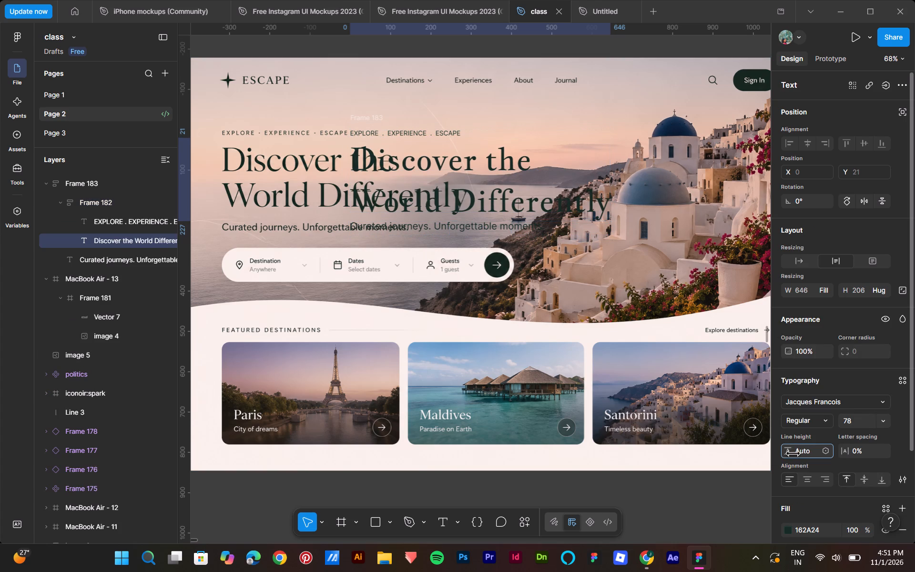
{"action": "left_click_drag", "start_coordinate": [456, 282], "coordinate": [425, 287]}
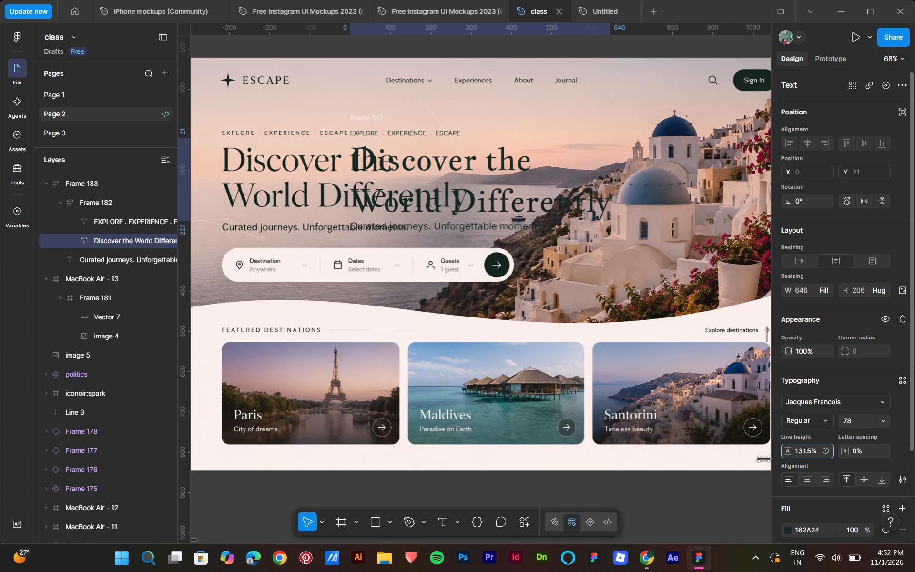
{"action": "left_click_drag", "start_coordinate": [425, 287], "coordinate": [369, 278]}
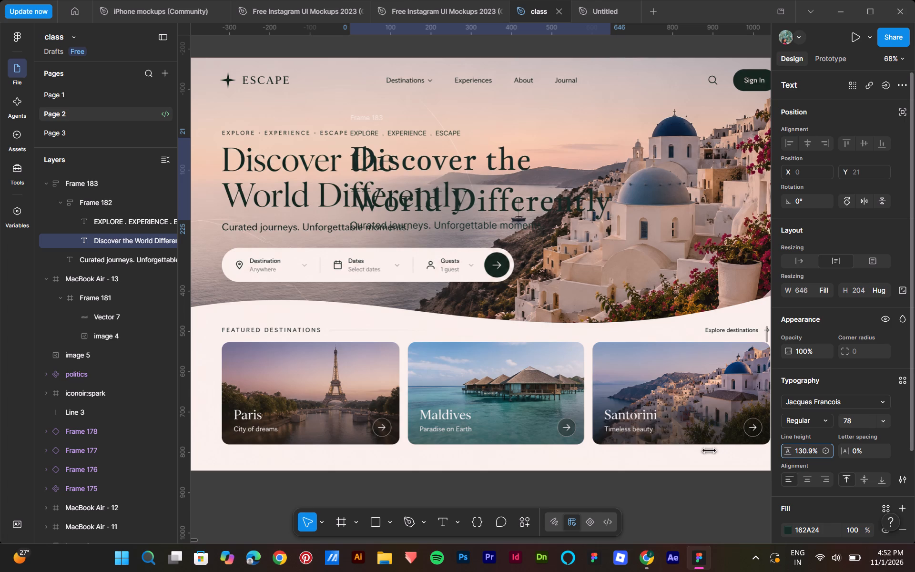
{"action": "left_click_drag", "start_coordinate": [369, 278], "coordinate": [793, 452]}
{"action": "left_click_drag", "start_coordinate": [793, 452], "coordinate": [301, 266]}
{"action": "left_click_drag", "start_coordinate": [793, 453], "coordinate": [381, 283]}
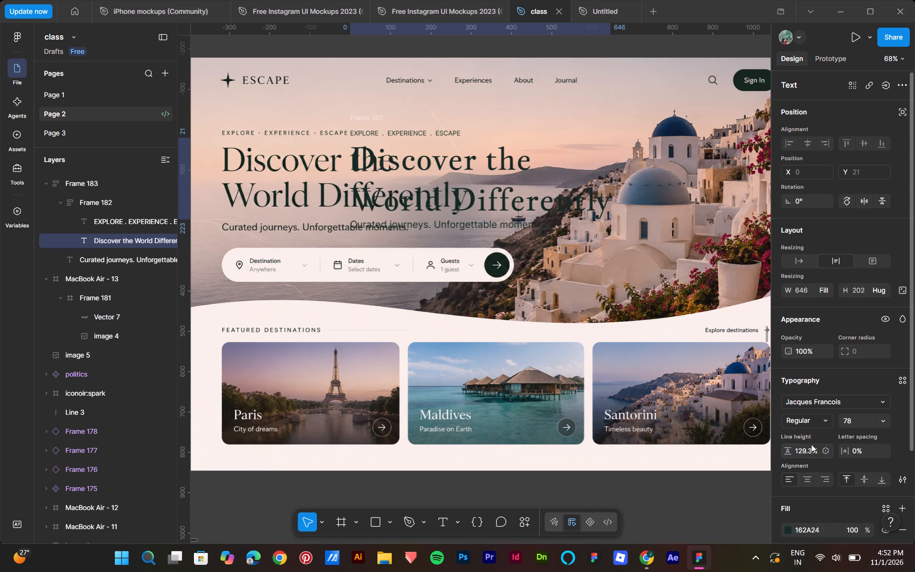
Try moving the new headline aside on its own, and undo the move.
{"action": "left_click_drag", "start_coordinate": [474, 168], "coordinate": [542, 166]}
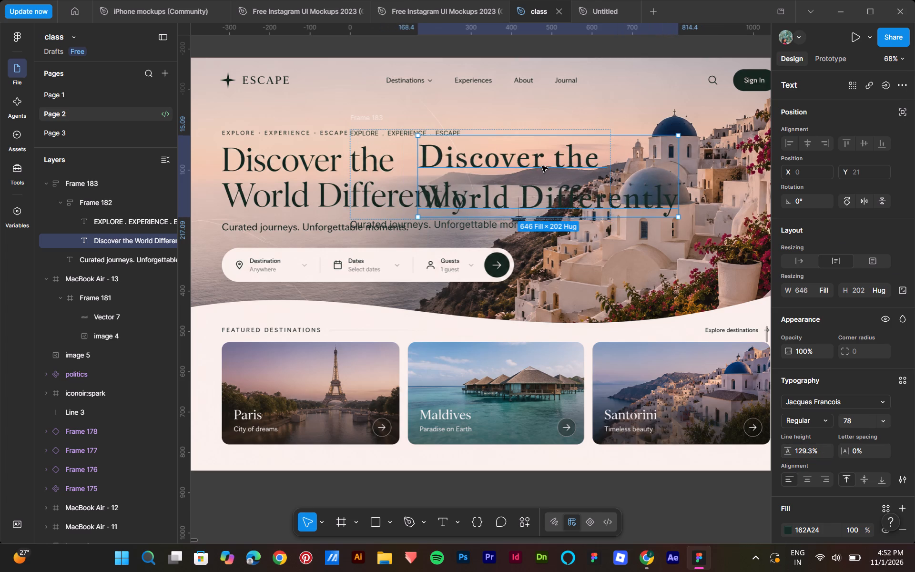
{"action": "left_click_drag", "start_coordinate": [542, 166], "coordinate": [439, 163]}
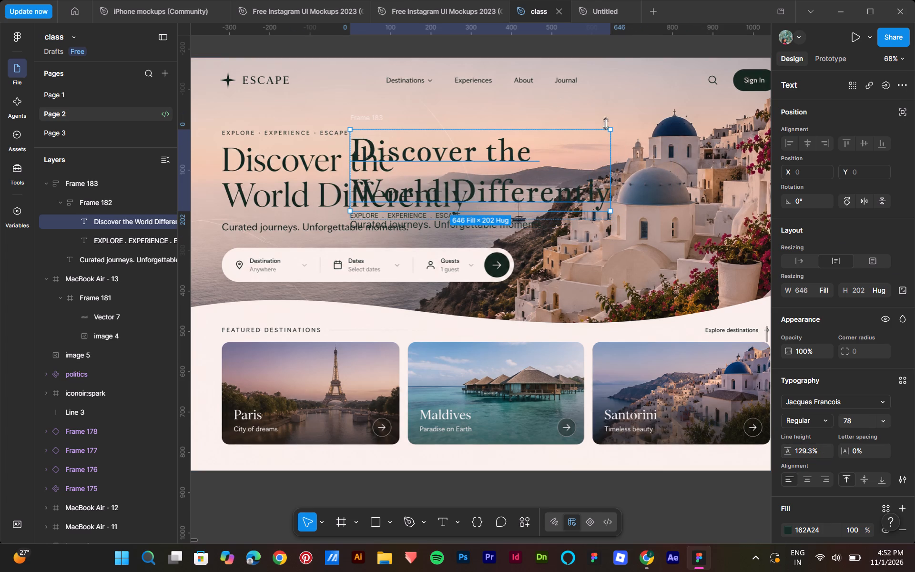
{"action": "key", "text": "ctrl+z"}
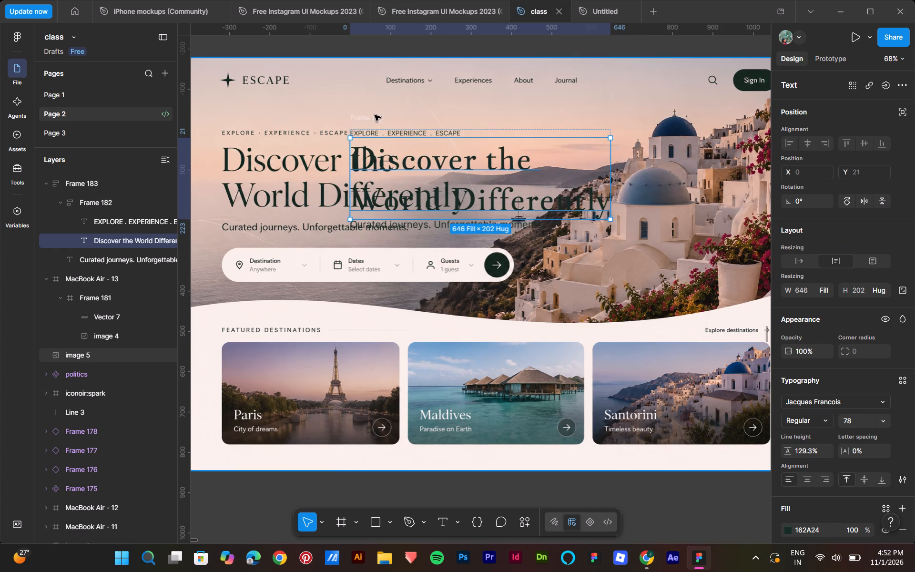
Move Frame 183 clear of the reference headline, onto the image beside it at about X -30236, Y 38901.
{"action": "left_click_drag", "start_coordinate": [372, 118], "coordinate": [530, 108]}
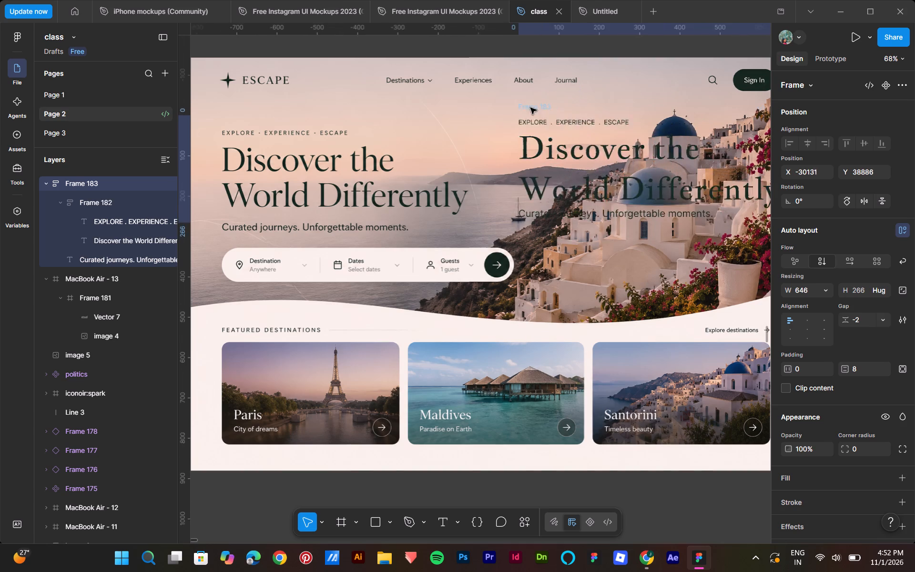
{"action": "left_click_drag", "start_coordinate": [530, 108], "coordinate": [498, 112]}
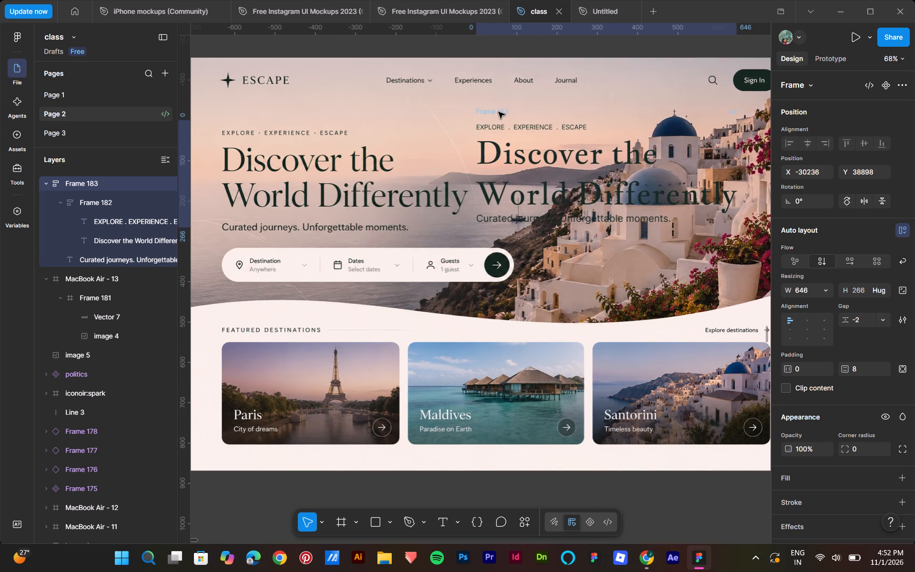
{"action": "left_click_drag", "start_coordinate": [498, 112], "coordinate": [500, 111]}
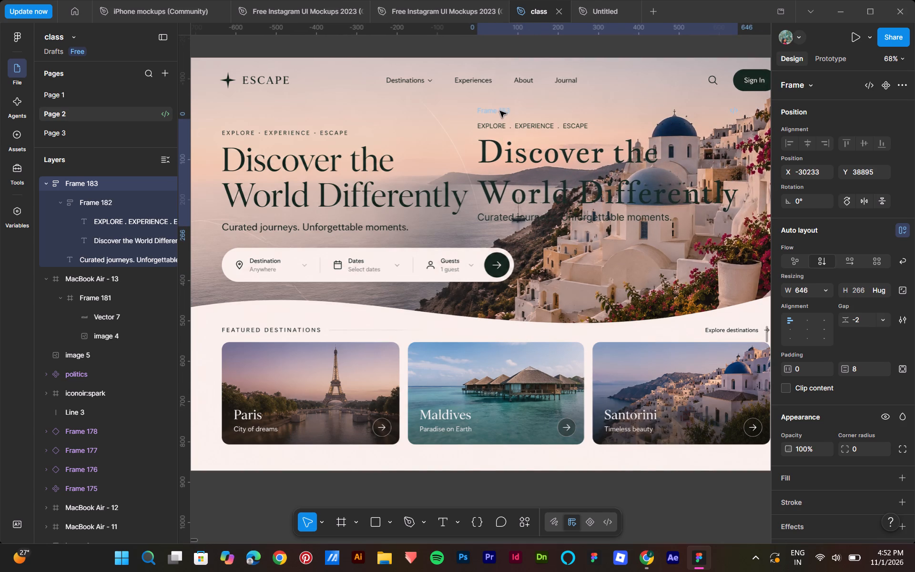
{"action": "left_click_drag", "start_coordinate": [500, 111], "coordinate": [500, 113]}
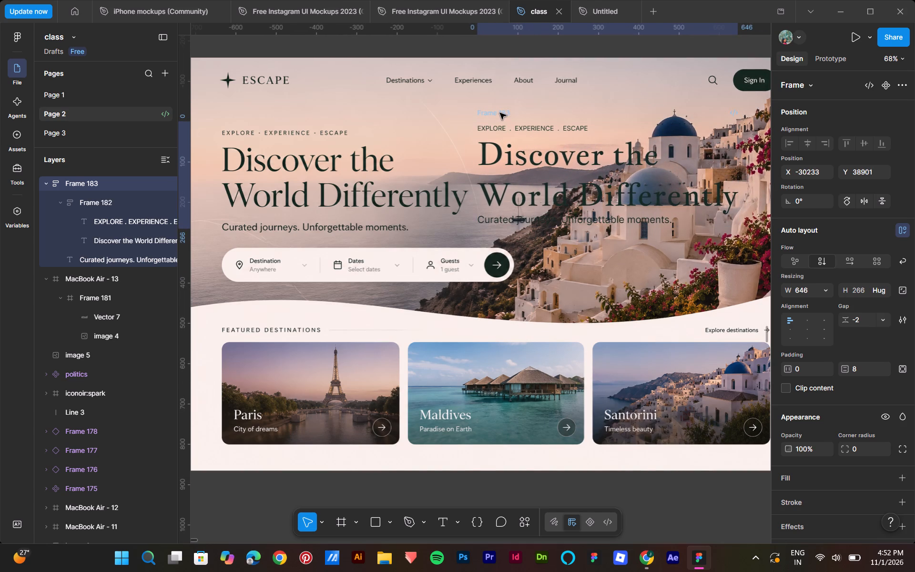
{"action": "left_click_drag", "start_coordinate": [500, 113], "coordinate": [498, 113]}
Add horizontal ruler guides at about Y 38938 below the reference tagline and Y 39053 between the two reference headline lines.
{"action": "left_click_drag", "start_coordinate": [389, 32], "coordinate": [384, 140]}
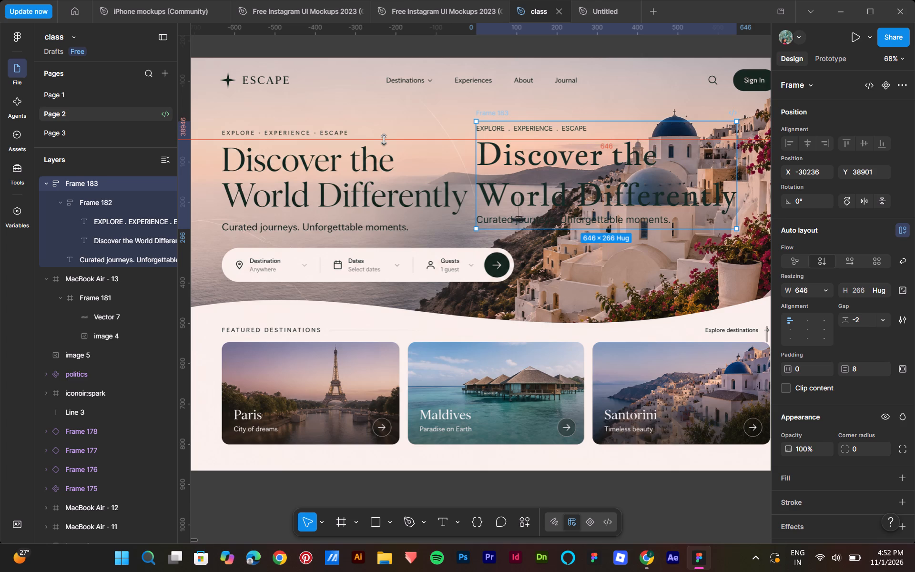
{"action": "left_click_drag", "start_coordinate": [384, 140], "coordinate": [386, 136]}
{"action": "left_click_drag", "start_coordinate": [402, 33], "coordinate": [402, 54]}
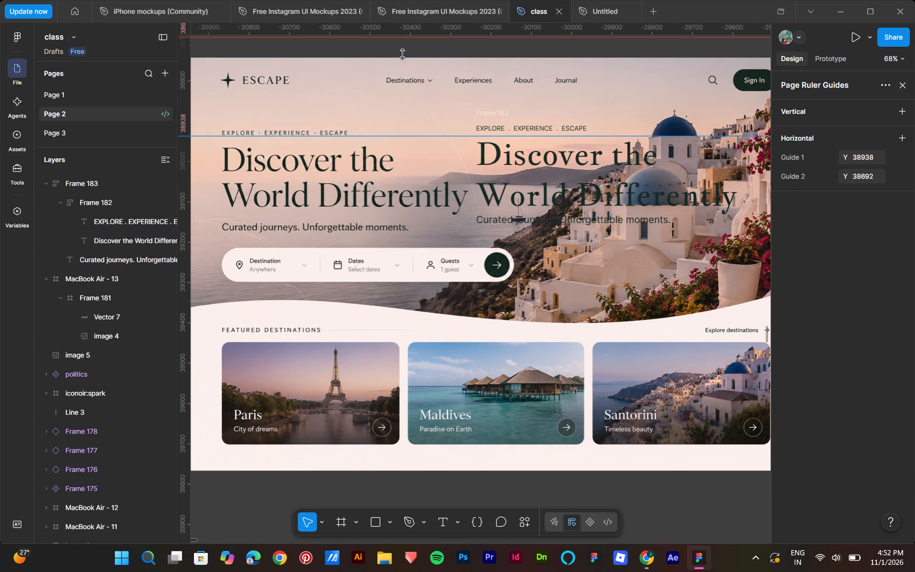
{"action": "left_click_drag", "start_coordinate": [402, 54], "coordinate": [408, 181]}
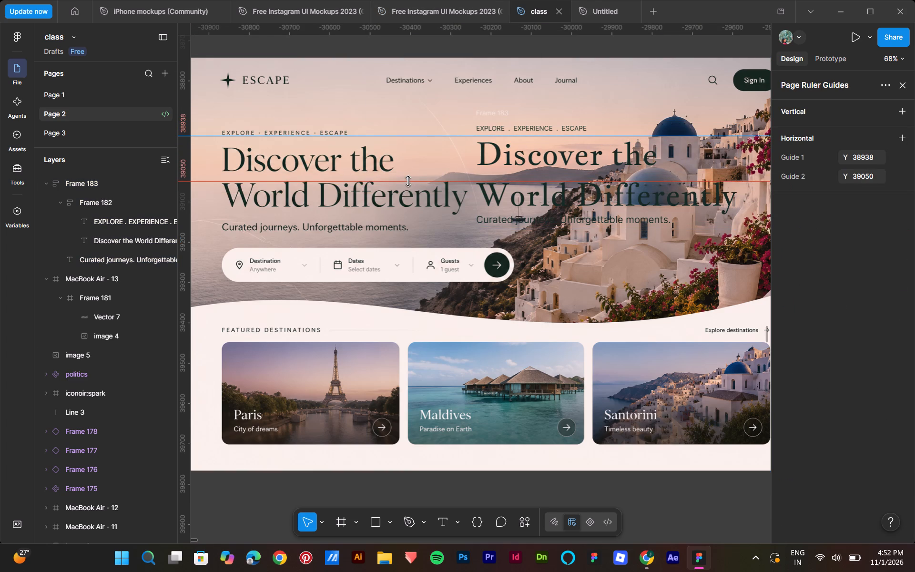
{"action": "left_click_drag", "start_coordinate": [408, 181], "coordinate": [408, 182]}
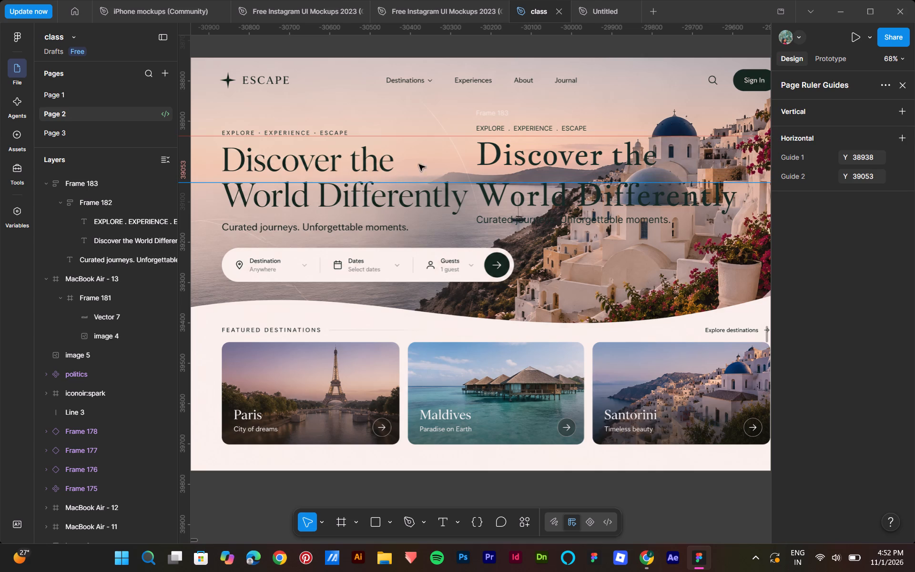
Shift Frame 183 to about X -30232, Y 38911 so its tagline is level with the reference tagline.
{"action": "left_click", "coordinate": [489, 111]}
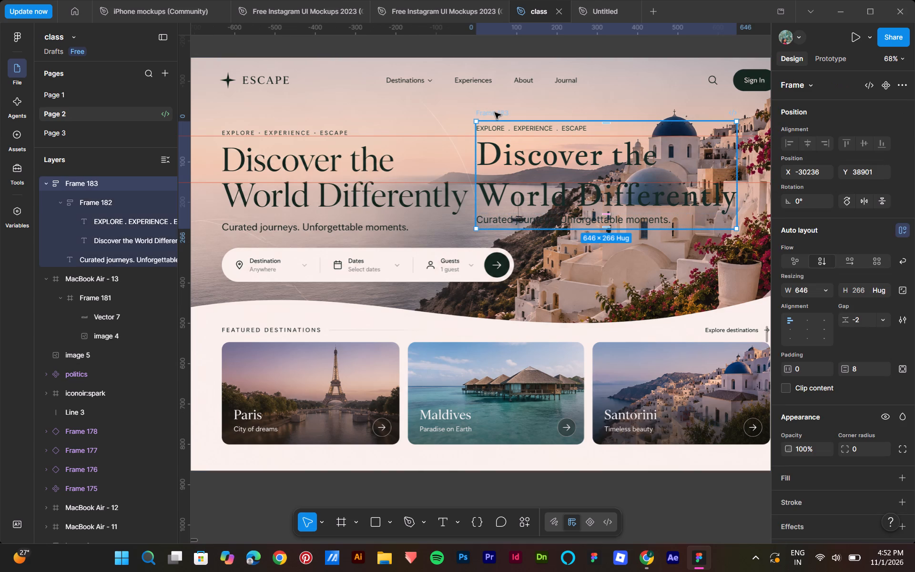
{"action": "left_click_drag", "start_coordinate": [495, 112], "coordinate": [496, 115]}
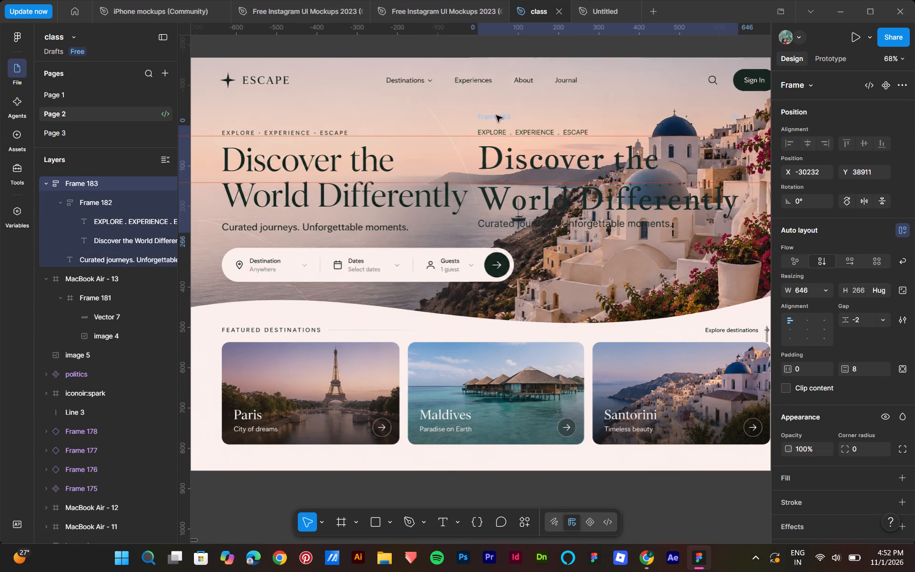
{"action": "left_click_drag", "start_coordinate": [496, 115], "coordinate": [496, 117]}
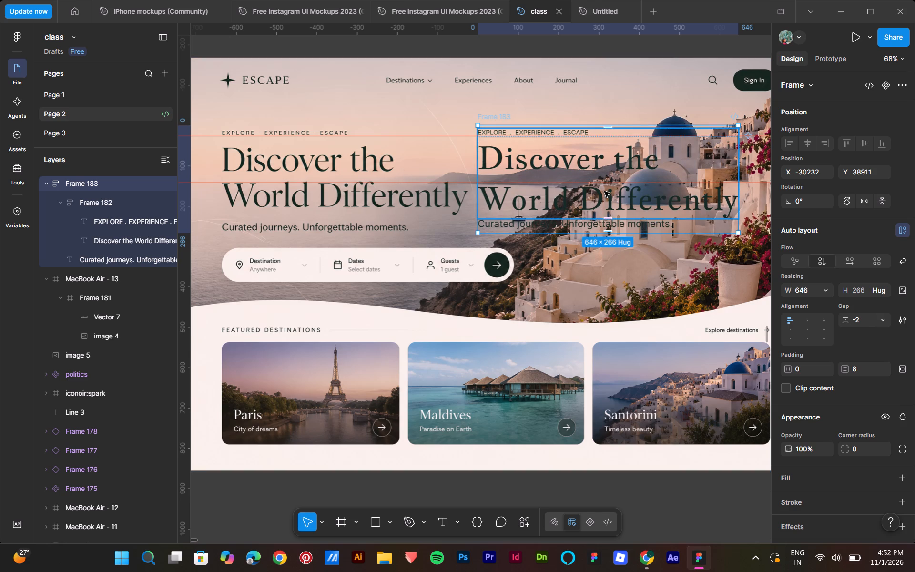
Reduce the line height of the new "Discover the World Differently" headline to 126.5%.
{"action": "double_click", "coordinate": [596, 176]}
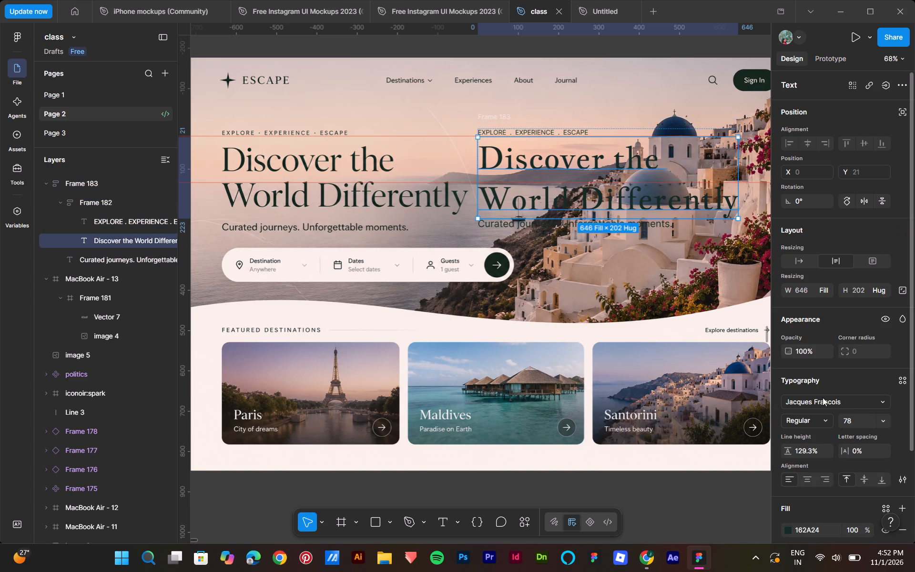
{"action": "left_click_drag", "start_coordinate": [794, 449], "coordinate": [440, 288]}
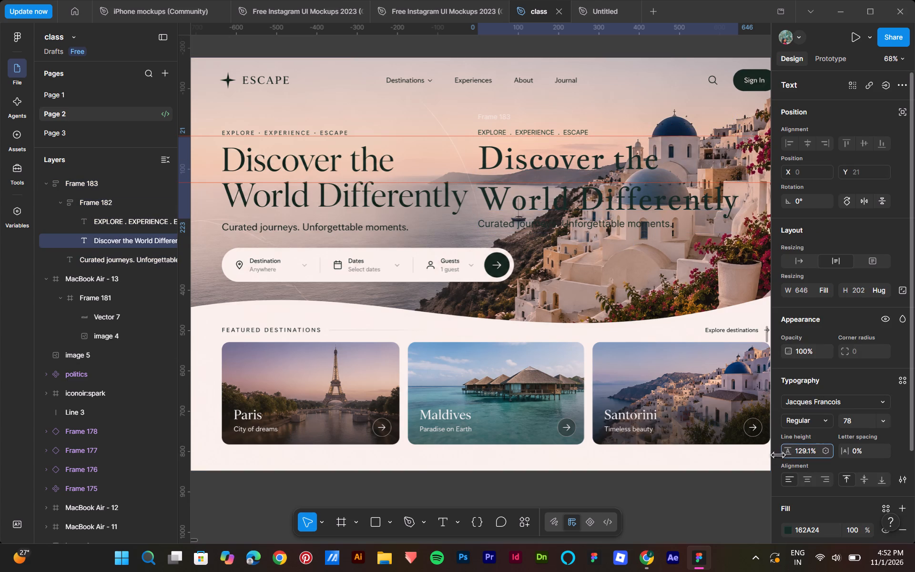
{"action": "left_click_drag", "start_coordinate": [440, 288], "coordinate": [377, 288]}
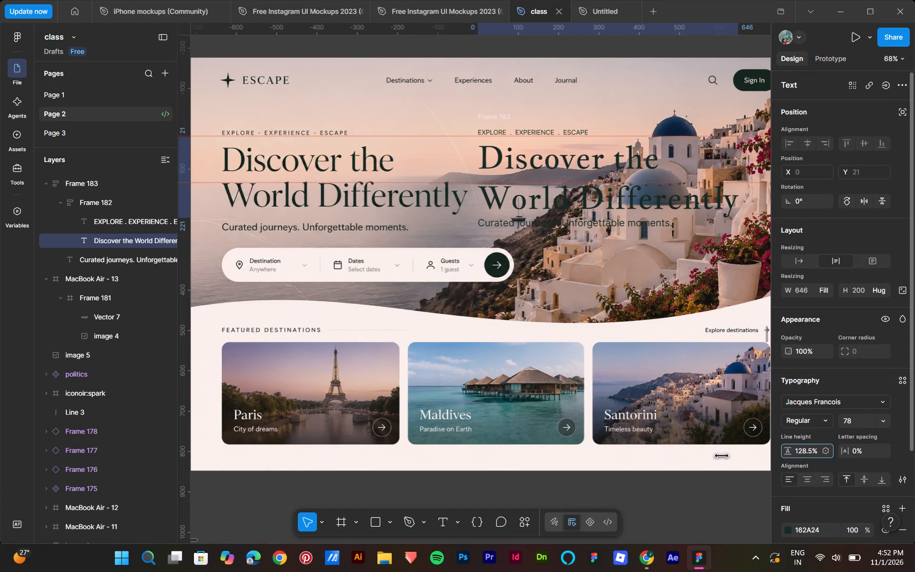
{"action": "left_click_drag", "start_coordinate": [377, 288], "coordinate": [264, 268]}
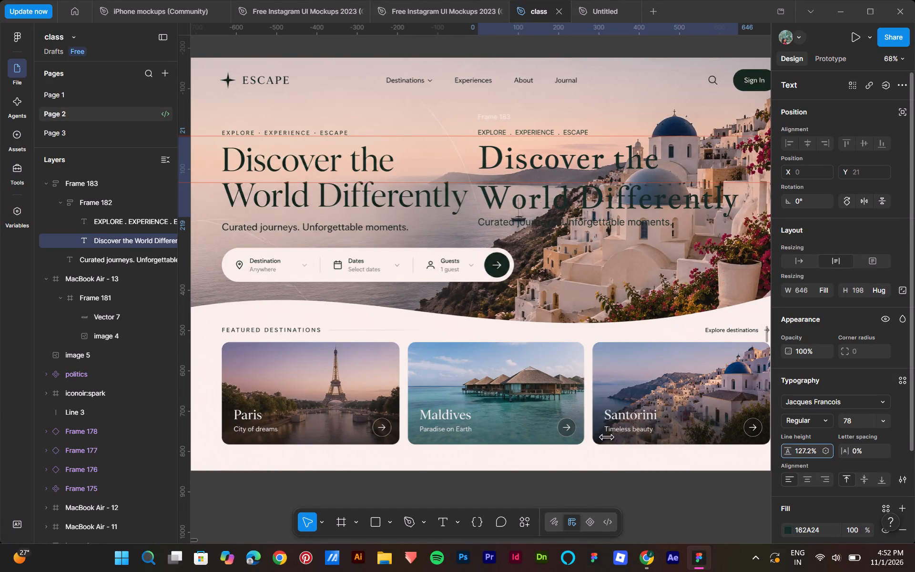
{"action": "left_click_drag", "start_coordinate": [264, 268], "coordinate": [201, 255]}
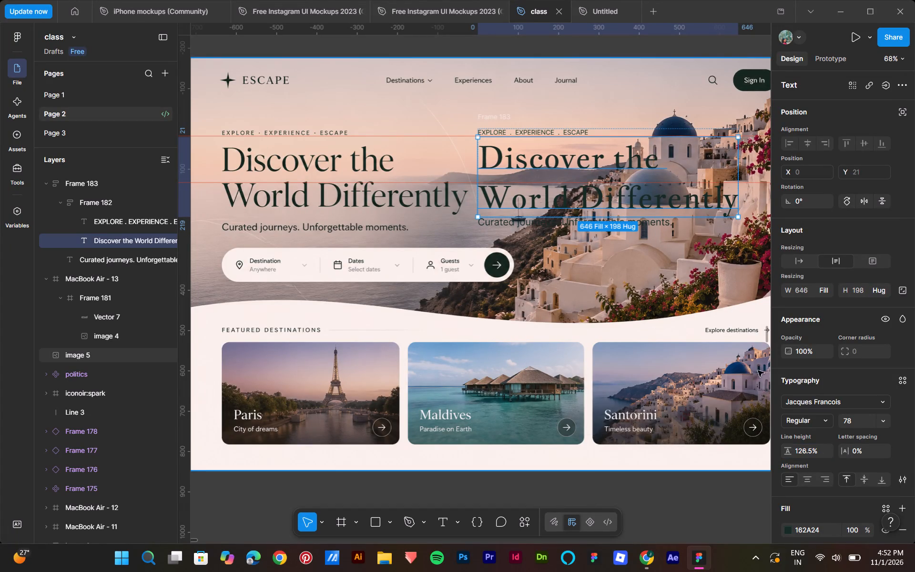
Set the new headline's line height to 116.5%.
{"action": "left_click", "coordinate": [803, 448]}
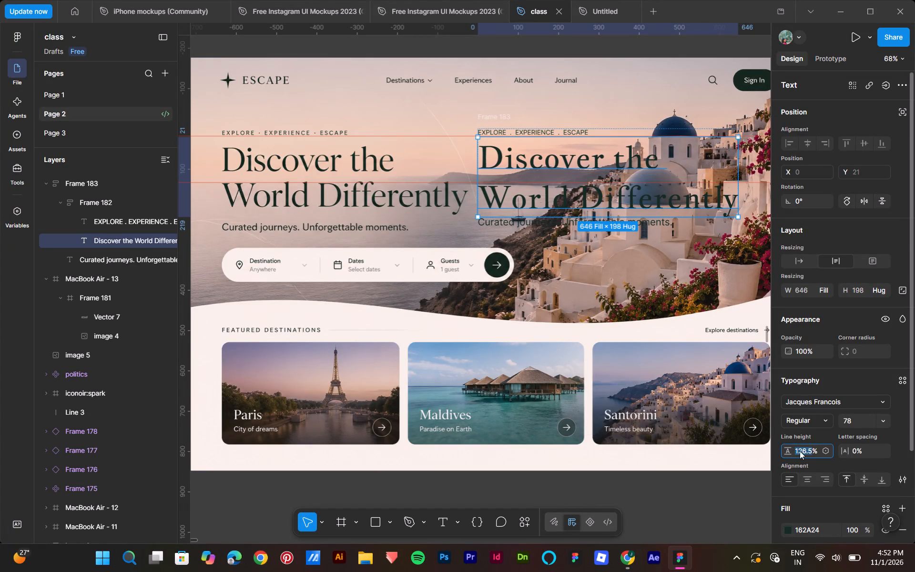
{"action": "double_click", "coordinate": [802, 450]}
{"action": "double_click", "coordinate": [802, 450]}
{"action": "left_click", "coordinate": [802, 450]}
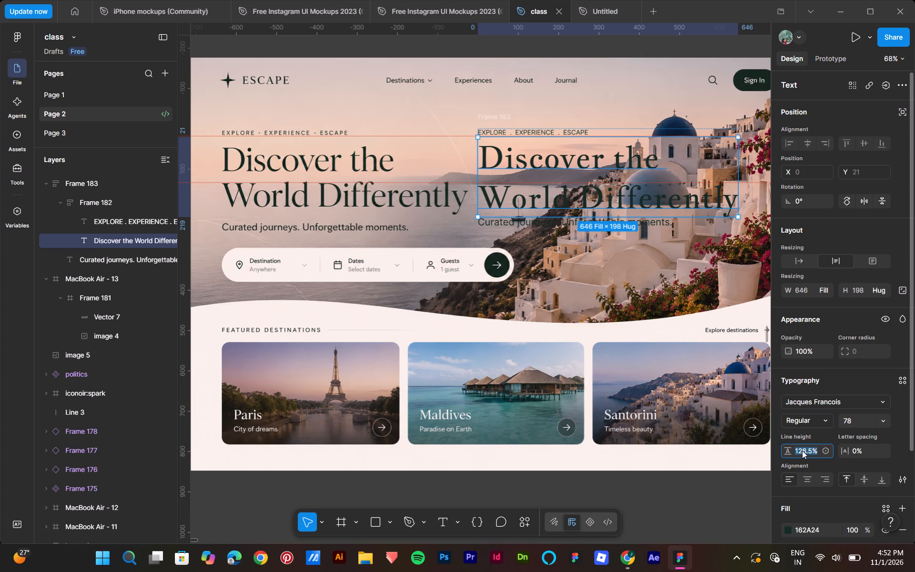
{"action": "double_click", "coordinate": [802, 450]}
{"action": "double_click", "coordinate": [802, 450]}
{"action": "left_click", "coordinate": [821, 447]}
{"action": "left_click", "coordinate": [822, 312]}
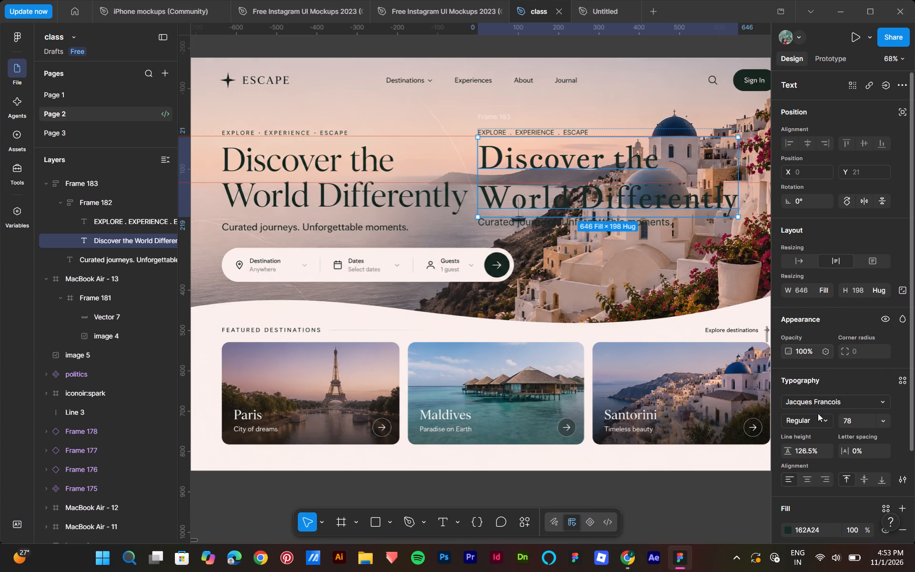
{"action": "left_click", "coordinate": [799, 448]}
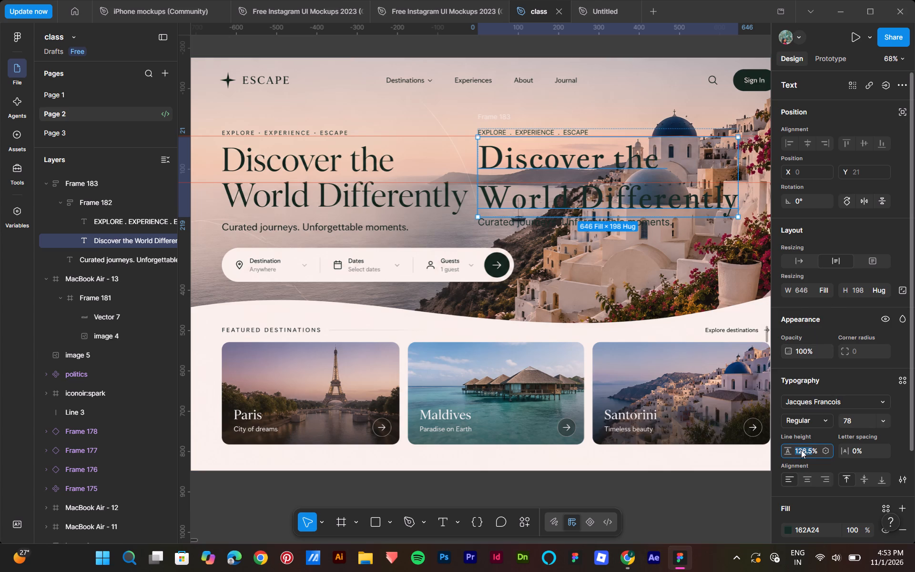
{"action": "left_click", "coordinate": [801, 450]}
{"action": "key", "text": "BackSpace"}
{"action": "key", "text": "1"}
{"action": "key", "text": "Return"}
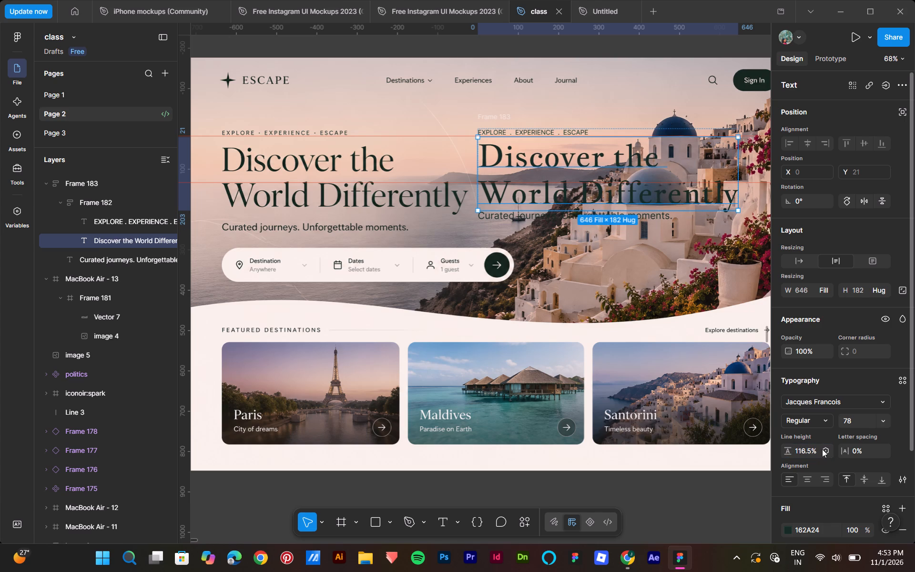
Set the new headline's line height to 122%.
{"action": "left_click_drag", "start_coordinate": [789, 452], "coordinate": [462, 282]}
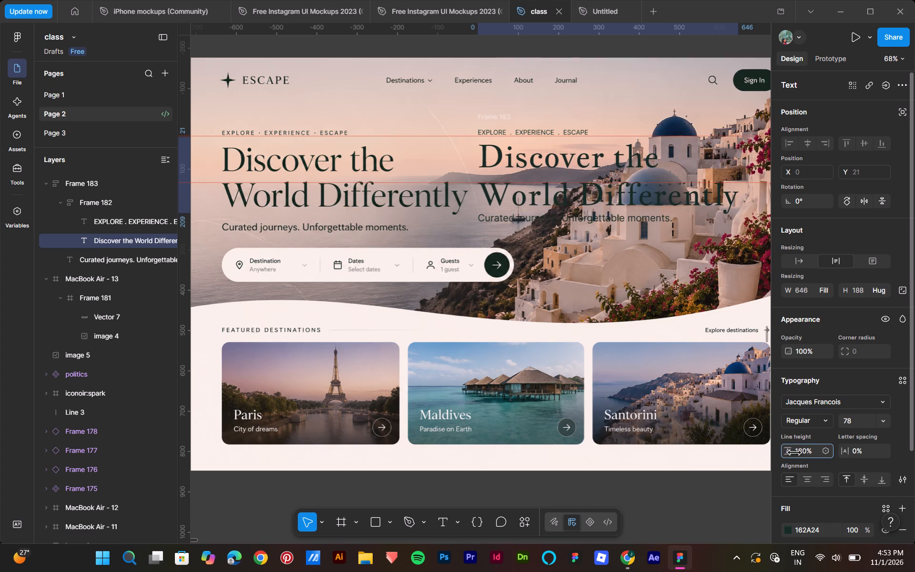
{"action": "left_click_drag", "start_coordinate": [462, 282], "coordinate": [464, 282]}
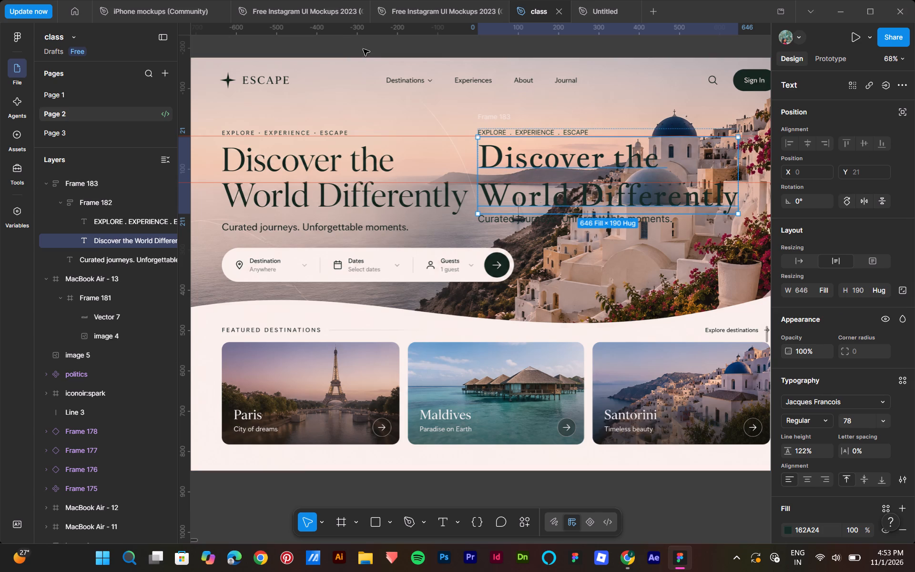
Move the lower ruler guide to about Y 39153, at the top of the reference subtitle.
{"action": "left_click", "coordinate": [380, 43]}
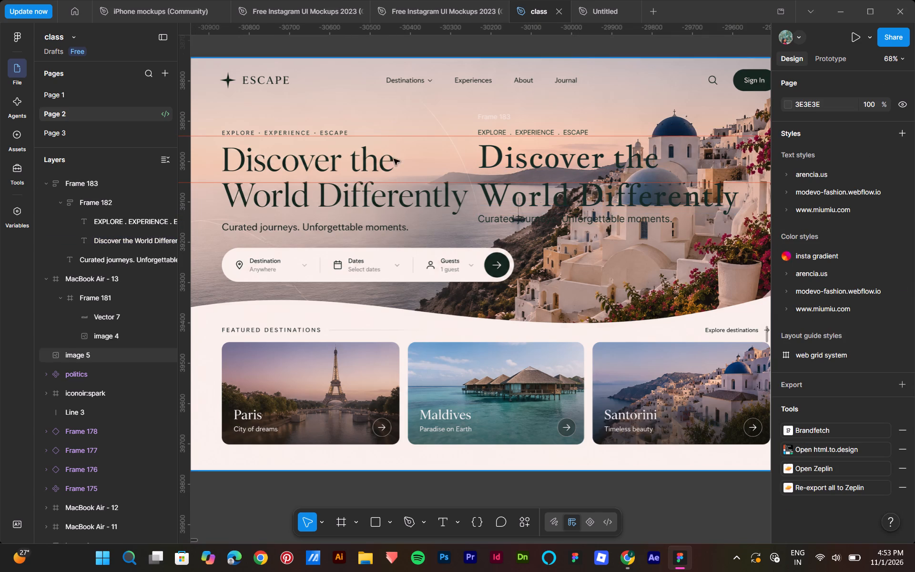
{"action": "left_click", "coordinate": [397, 180]}
{"action": "left_click_drag", "start_coordinate": [397, 180], "coordinate": [406, 231]}
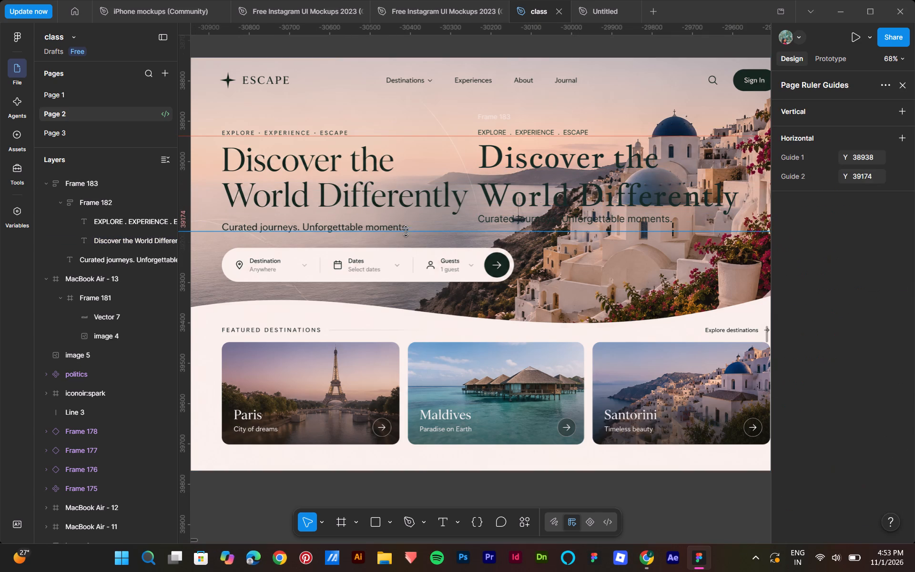
{"action": "left_click_drag", "start_coordinate": [406, 231], "coordinate": [407, 223]}
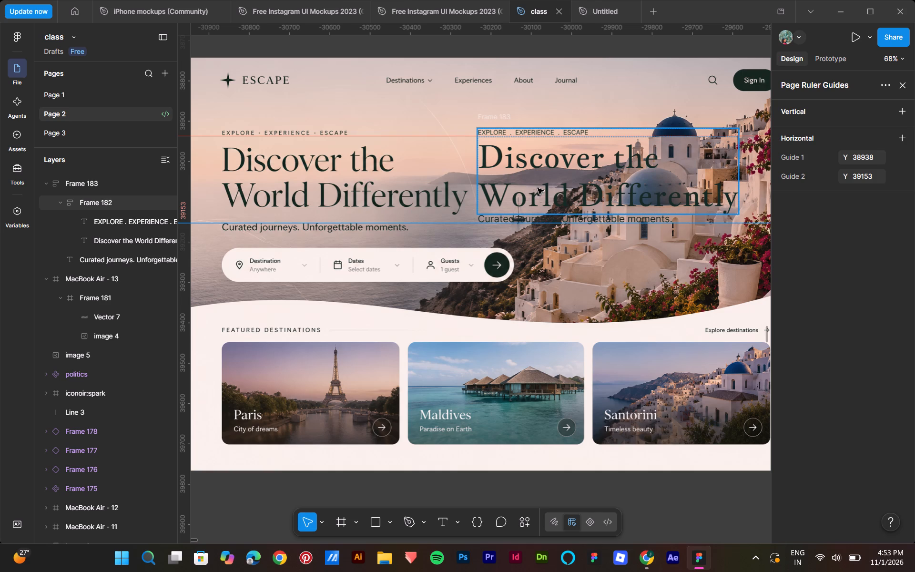
Increase Frame 183's auto layout gap until its subtitle lines up with the reference subtitle.
{"action": "left_click", "coordinate": [498, 118]}
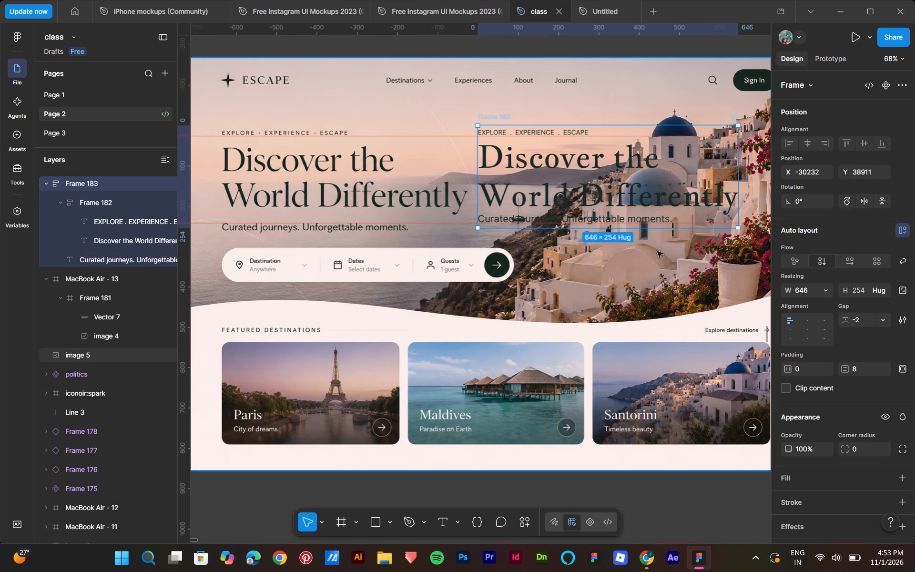
{"action": "left_click_drag", "start_coordinate": [846, 318], "coordinate": [460, 282]}
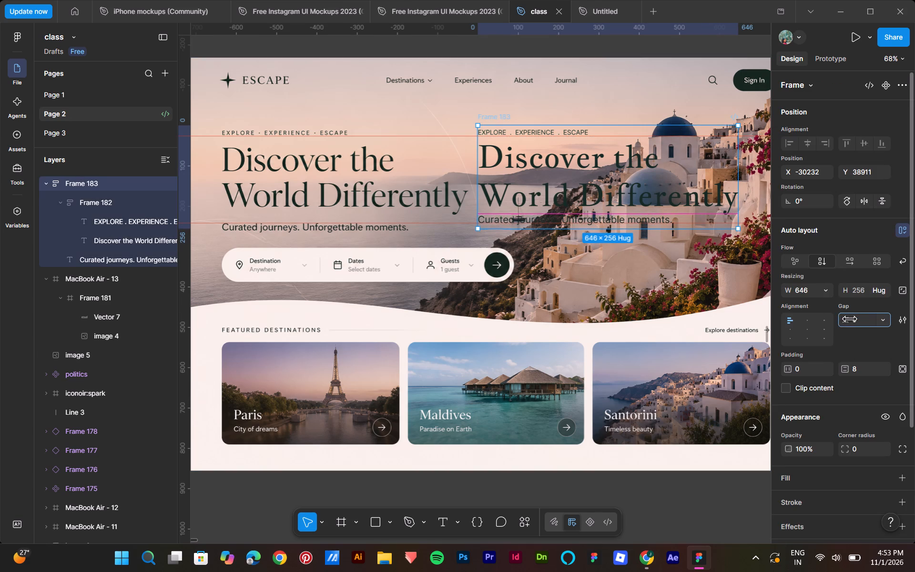
{"action": "left_click_drag", "start_coordinate": [460, 282], "coordinate": [480, 276]}
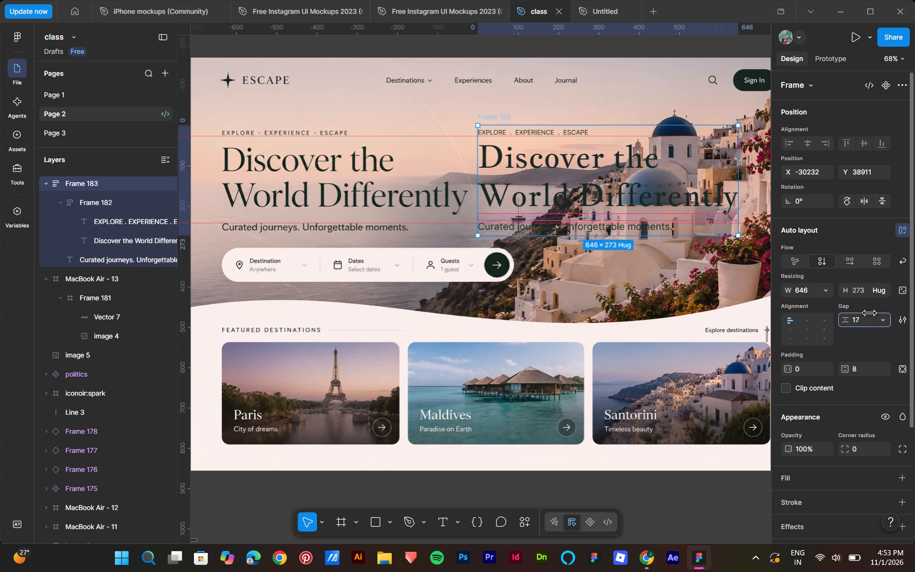
{"action": "left_click_drag", "start_coordinate": [480, 276], "coordinate": [486, 274]}
{"action": "left_click", "coordinate": [631, 269]}
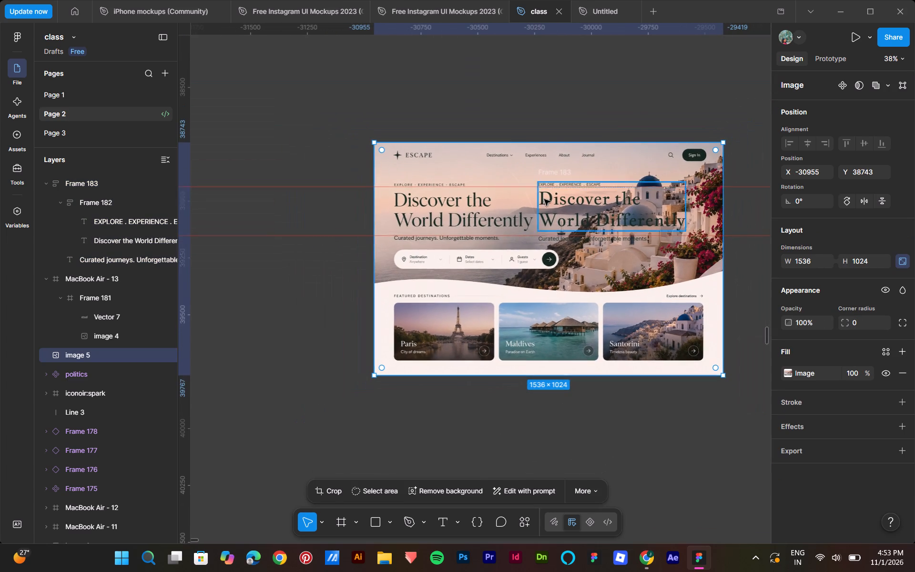
Remove both horizontal ruler guides from the page.
{"action": "right_click", "coordinate": [471, 187]}
{"action": "left_click", "coordinate": [485, 192]}
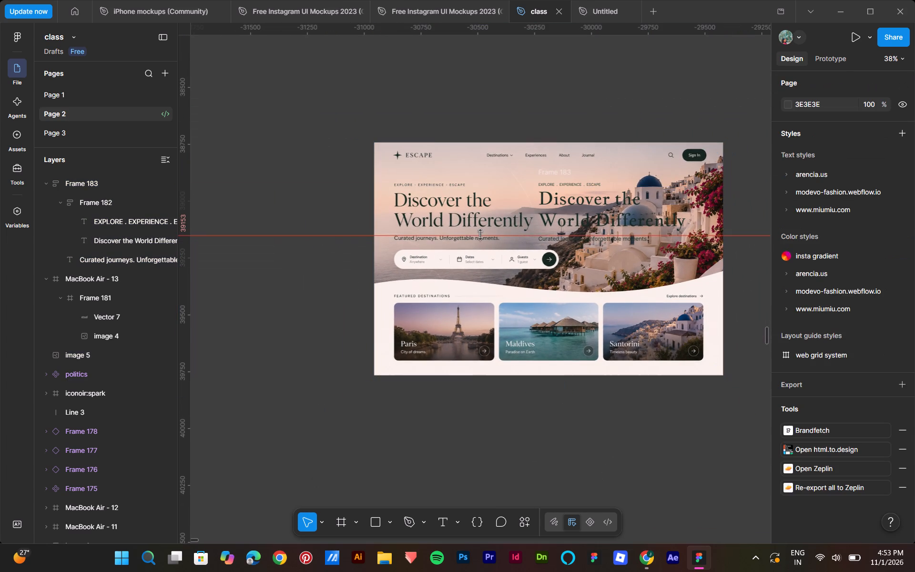
{"action": "right_click", "coordinate": [483, 234]}
{"action": "left_click", "coordinate": [514, 242]}
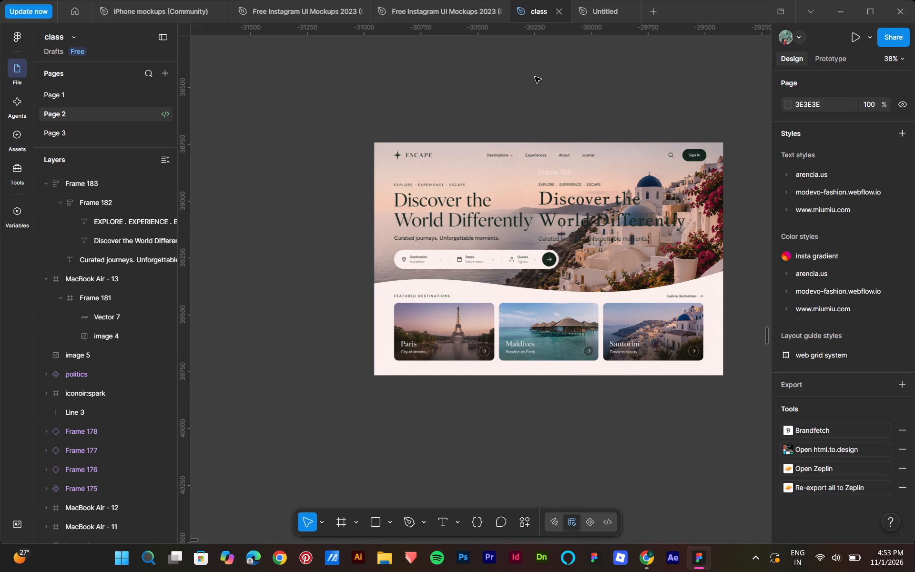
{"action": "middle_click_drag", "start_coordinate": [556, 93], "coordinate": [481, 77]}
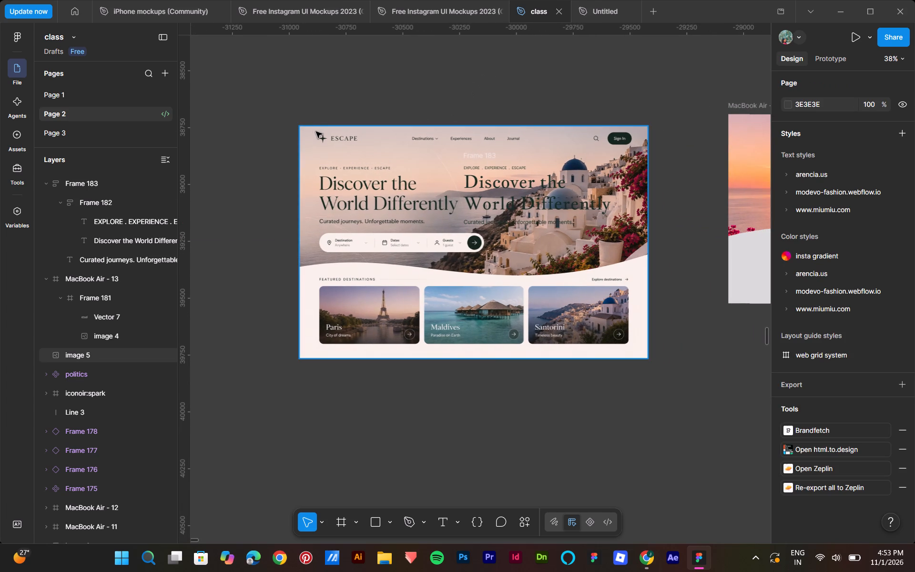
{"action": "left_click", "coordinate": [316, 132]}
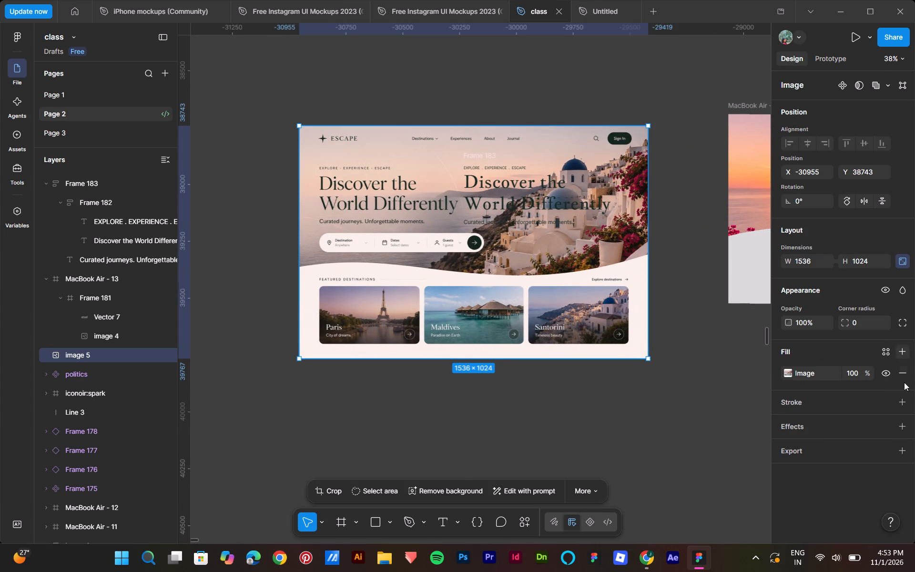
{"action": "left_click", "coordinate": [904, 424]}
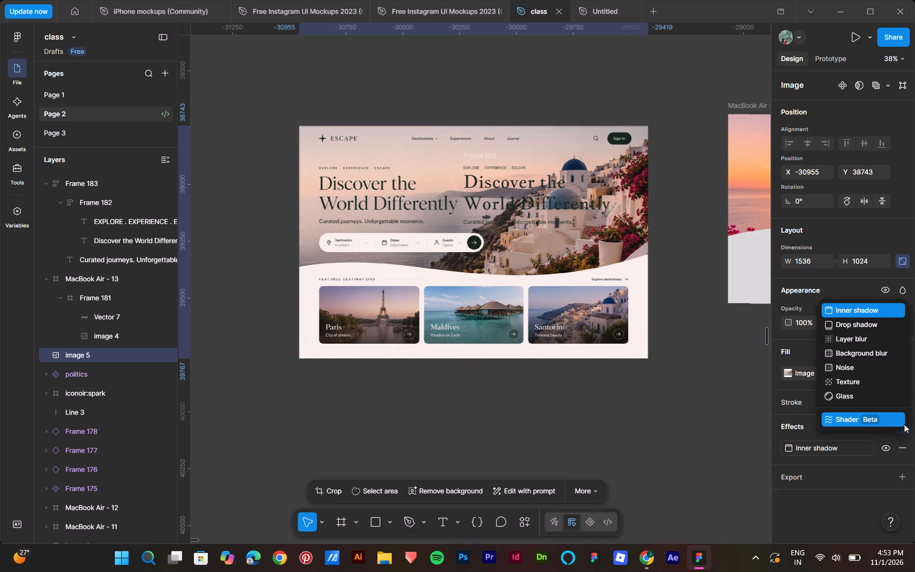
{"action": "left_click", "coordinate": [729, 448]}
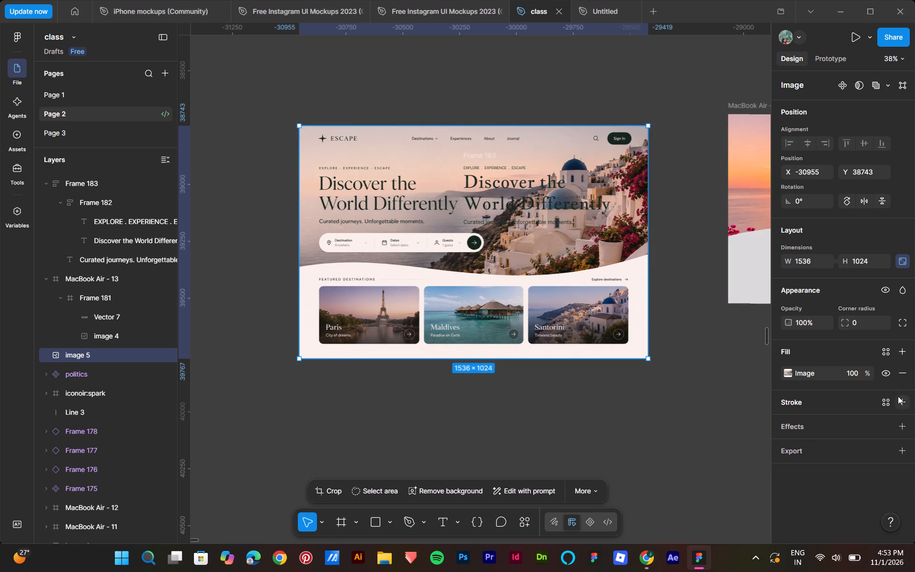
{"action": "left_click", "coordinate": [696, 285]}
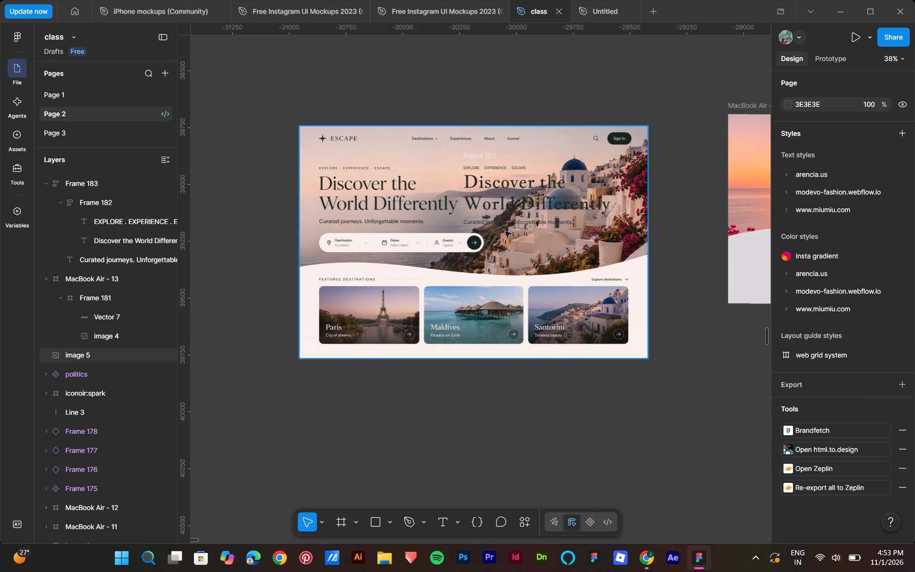
Wrap the ESCAPE reference image in its own frame.
{"action": "left_click", "coordinate": [523, 226]}
{"action": "left_click", "coordinate": [330, 136]}
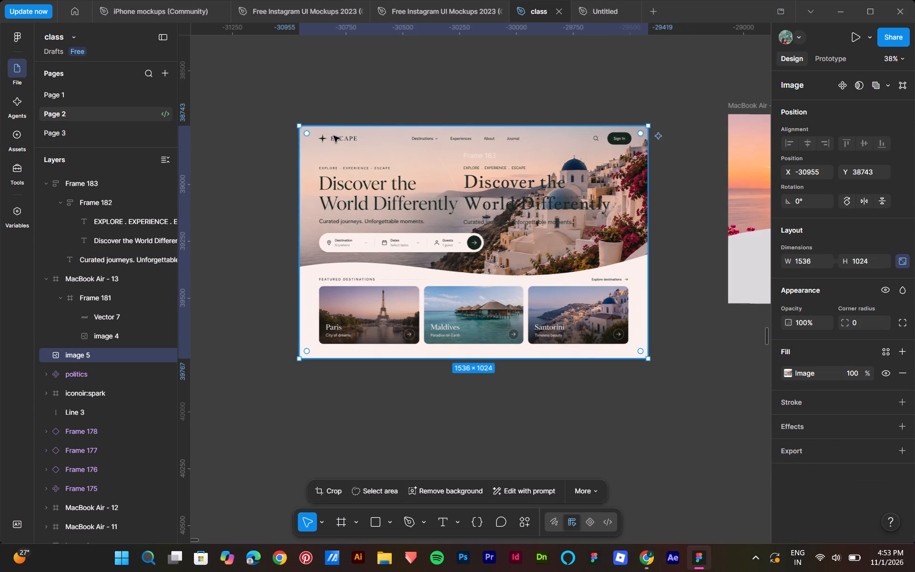
{"action": "right_click", "coordinate": [391, 281]}
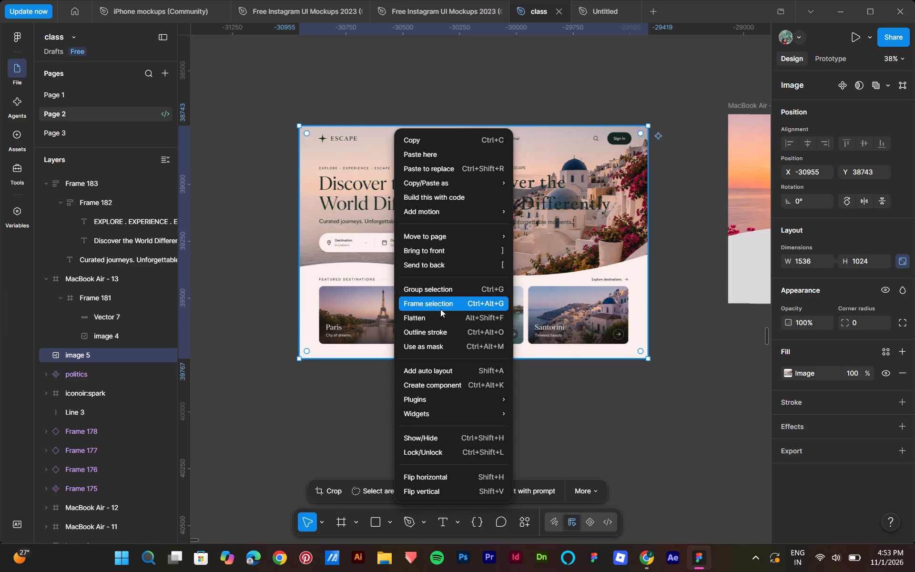
{"action": "left_click", "coordinate": [437, 305]}
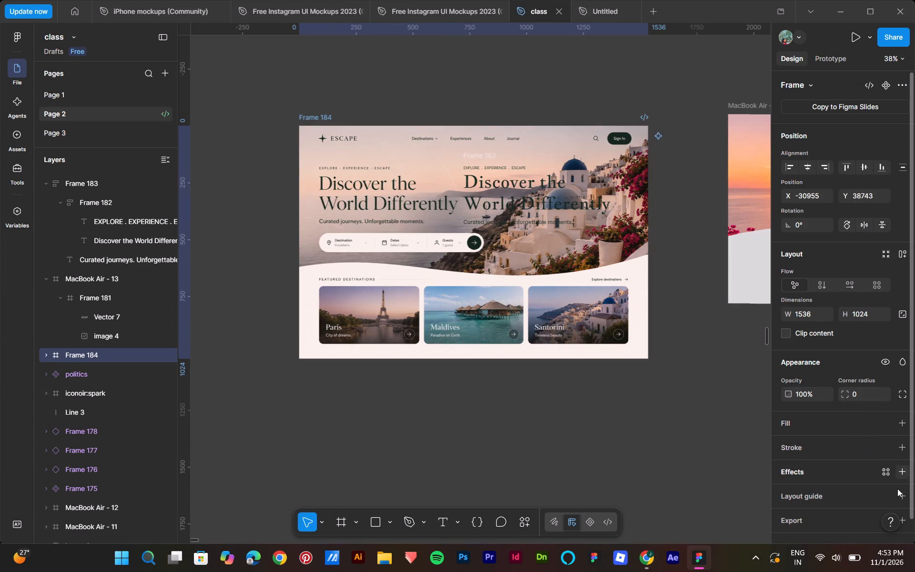
Add a columns layout guide to the reference image's frame with a margin of 60 and a count of 12.
{"action": "left_click", "coordinate": [905, 496]}
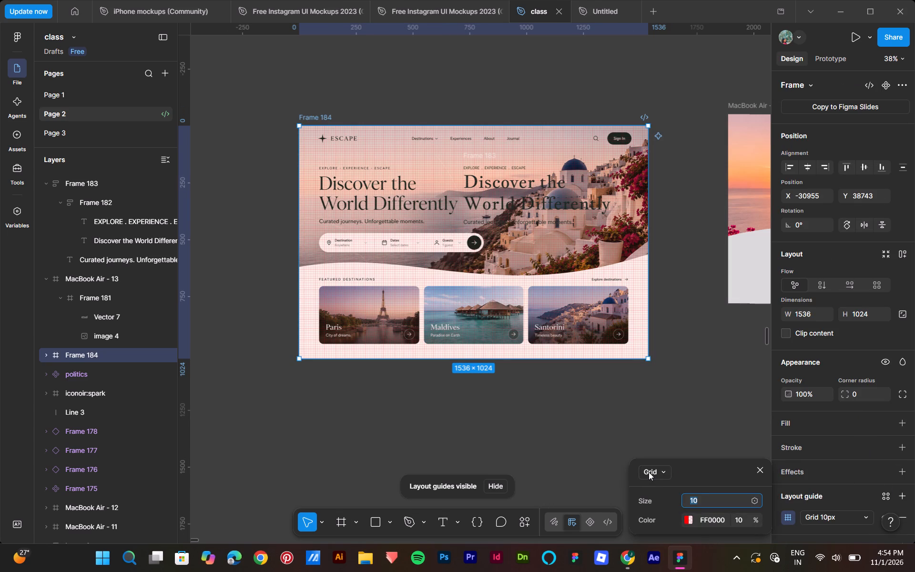
{"action": "left_click", "coordinate": [649, 472]}
{"action": "left_click", "coordinate": [674, 506]}
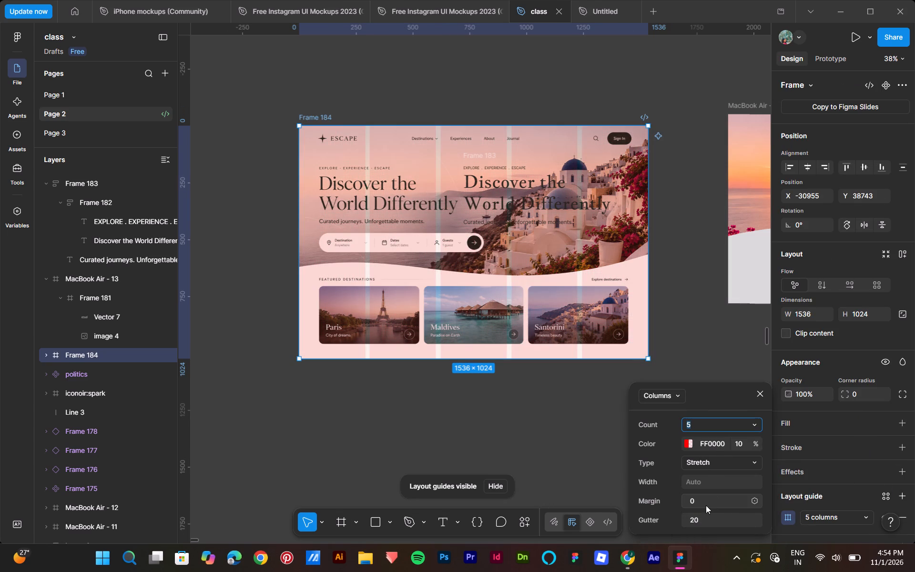
{"action": "left_click", "coordinate": [696, 501]}
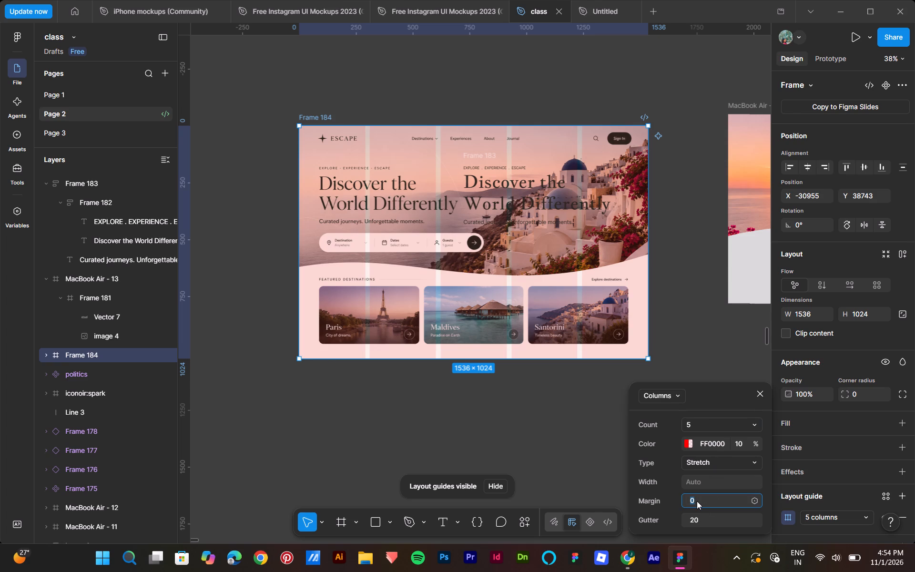
{"action": "type", "text": "60"}
{"action": "key", "text": "Return"}
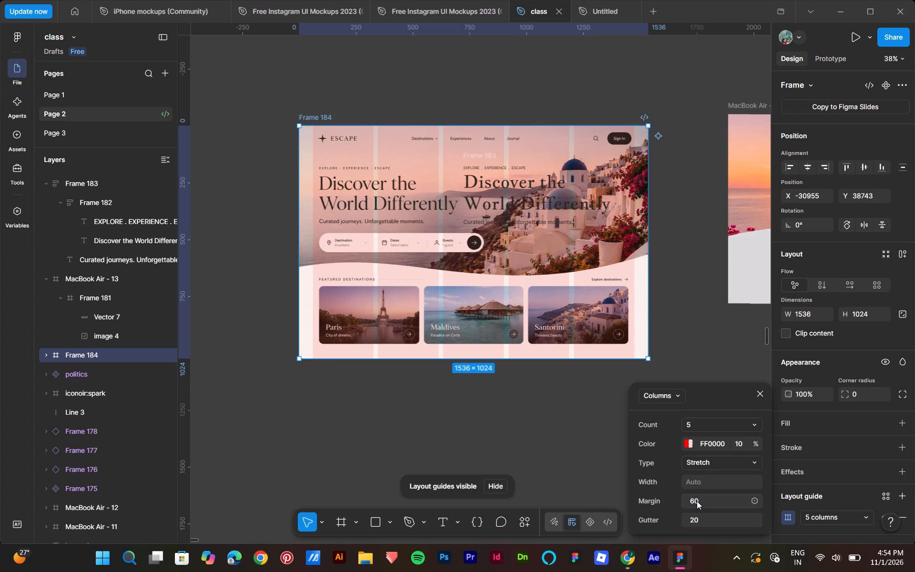
{"action": "left_click", "coordinate": [713, 426]}
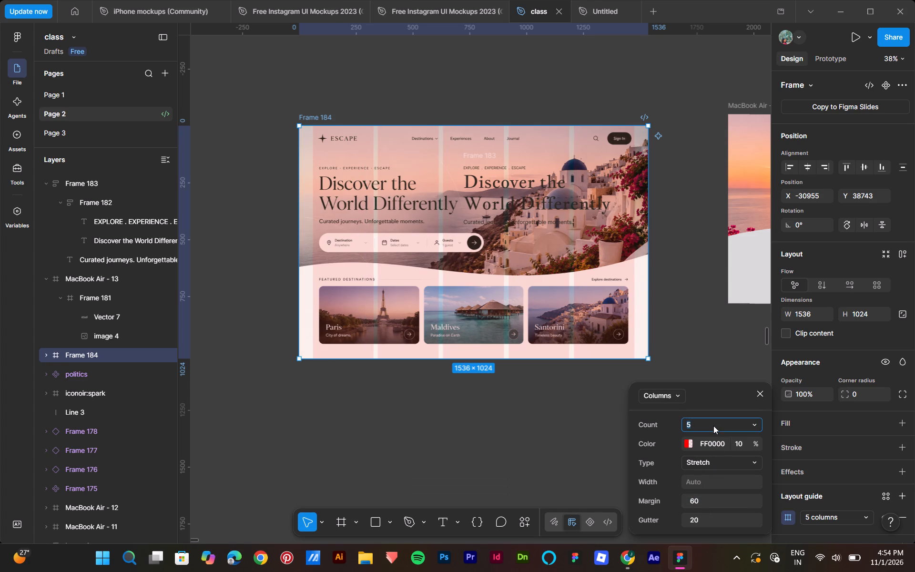
{"action": "type", "text": "12"}
{"action": "key", "text": "Return"}
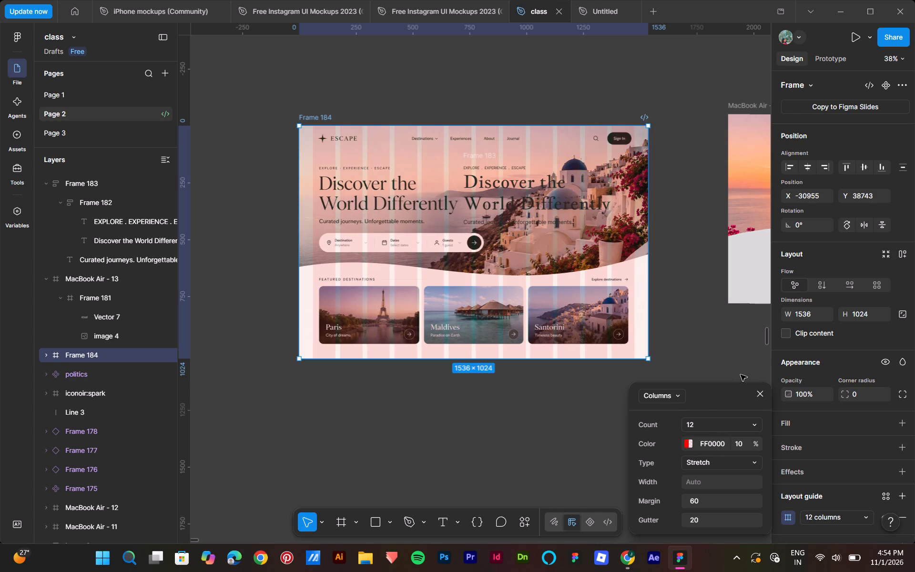
{"action": "left_click", "coordinate": [759, 393]}
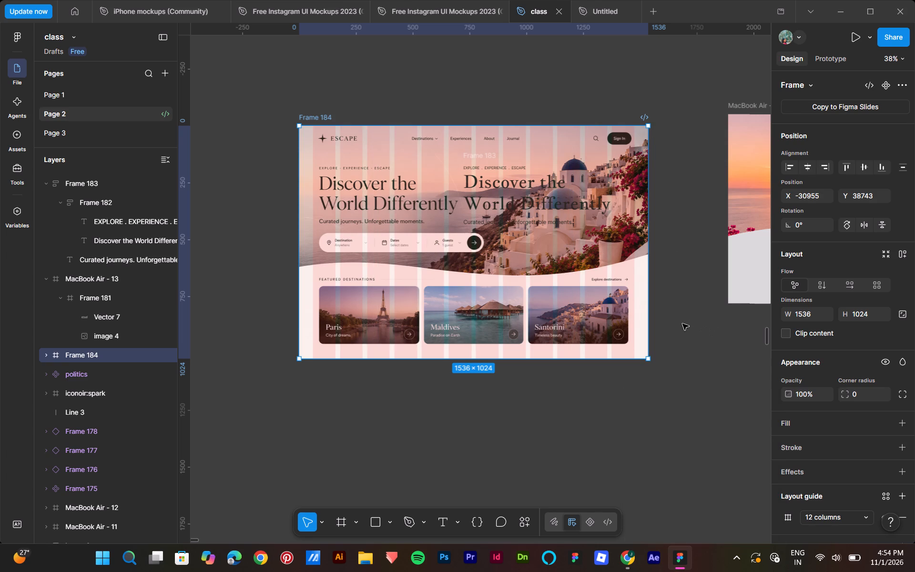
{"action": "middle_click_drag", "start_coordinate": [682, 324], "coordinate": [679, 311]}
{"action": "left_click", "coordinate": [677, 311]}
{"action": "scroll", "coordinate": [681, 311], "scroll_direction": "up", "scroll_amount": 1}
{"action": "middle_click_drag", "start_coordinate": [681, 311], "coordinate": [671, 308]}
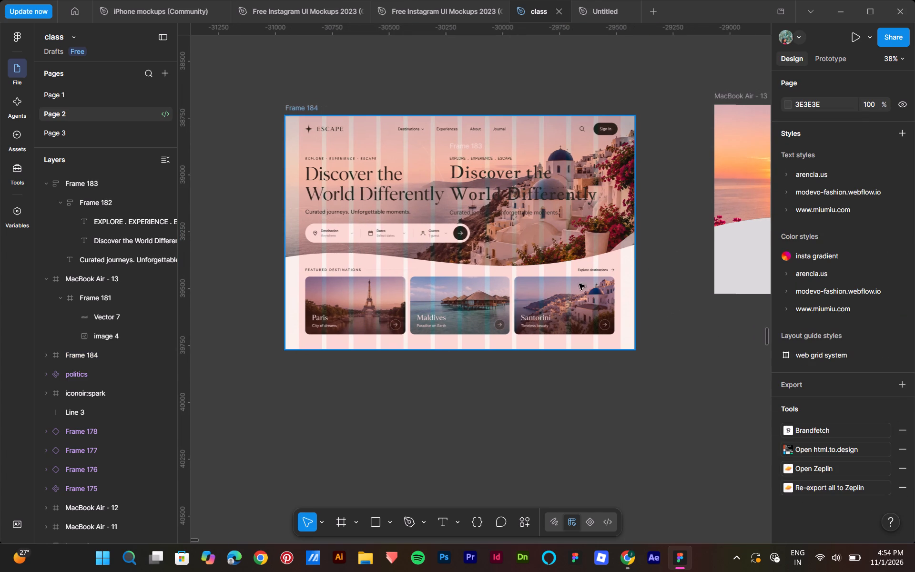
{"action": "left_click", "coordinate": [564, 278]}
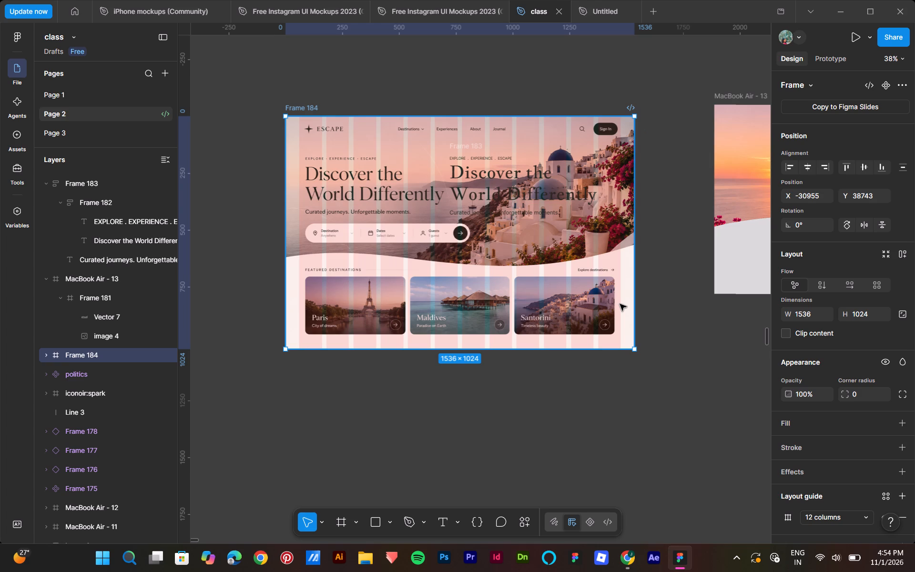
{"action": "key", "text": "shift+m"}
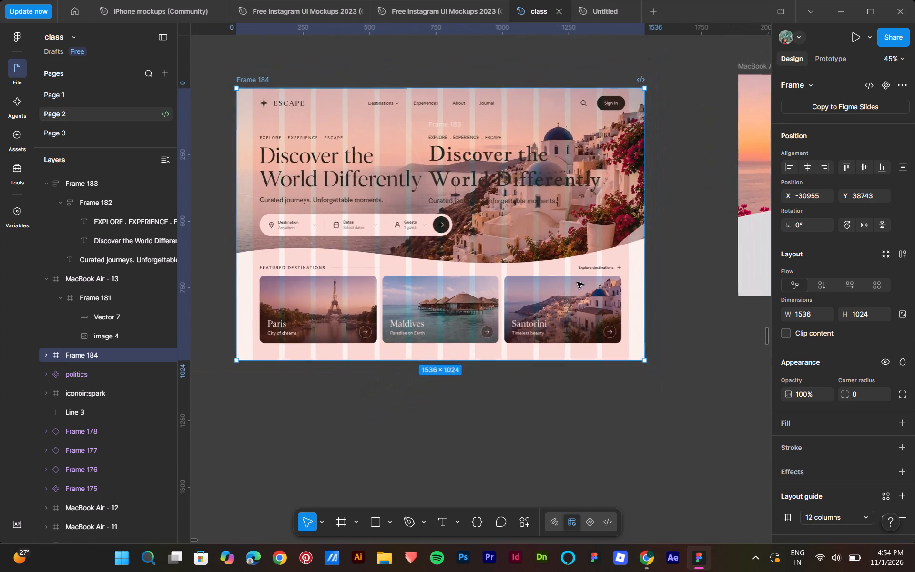
Add a columns layout guide to the MacBook Air - 13 frame with a margin of 60 and a count of 12.
{"action": "middle_click_drag", "start_coordinate": [694, 263], "coordinate": [635, 266]}
{"action": "scroll", "coordinate": [635, 266], "scroll_direction": "up", "scroll_amount": 1}
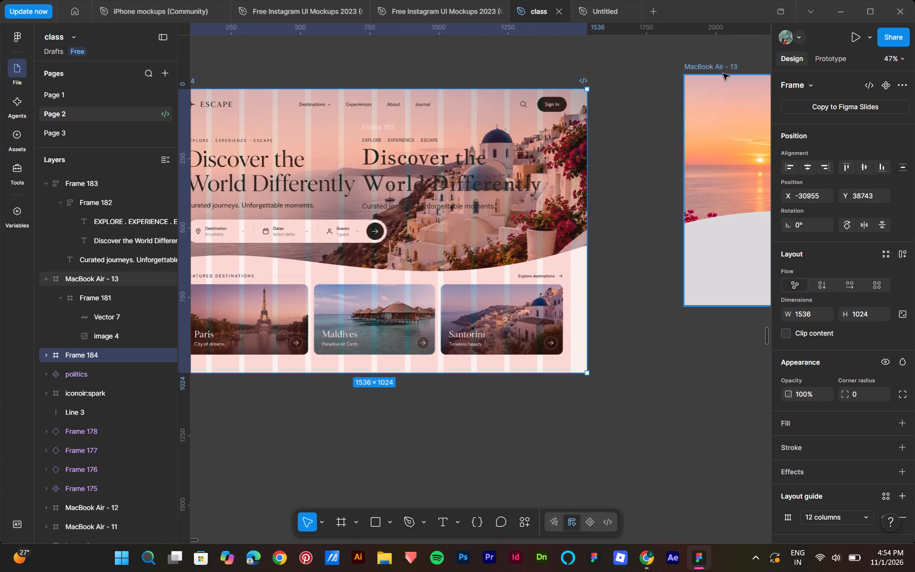
{"action": "left_click", "coordinate": [722, 66]}
{"action": "scroll", "coordinate": [892, 472], "scroll_direction": "down", "scroll_amount": 3}
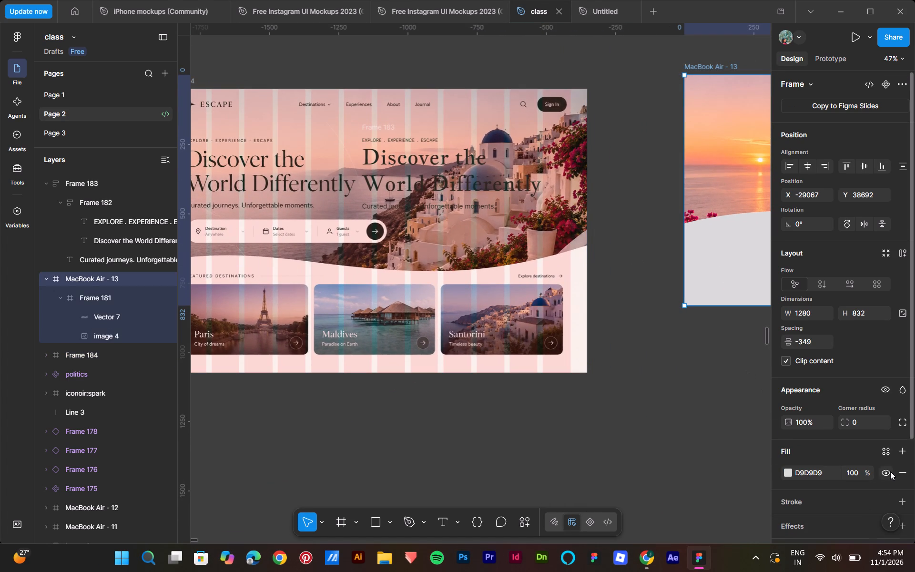
{"action": "scroll", "coordinate": [890, 471], "scroll_direction": "down", "scroll_amount": 2}
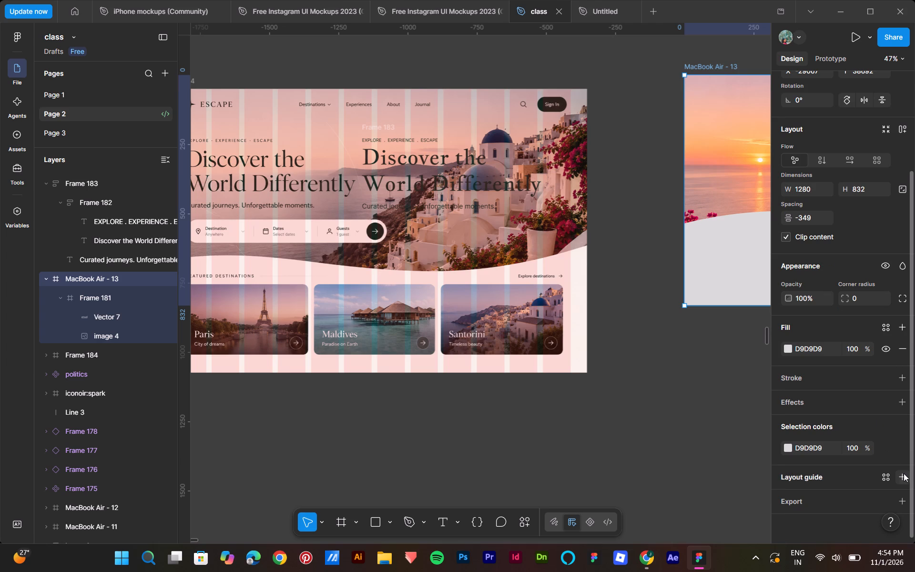
{"action": "left_click", "coordinate": [904, 473]}
{"action": "left_click", "coordinate": [653, 468]}
{"action": "left_click", "coordinate": [676, 507]}
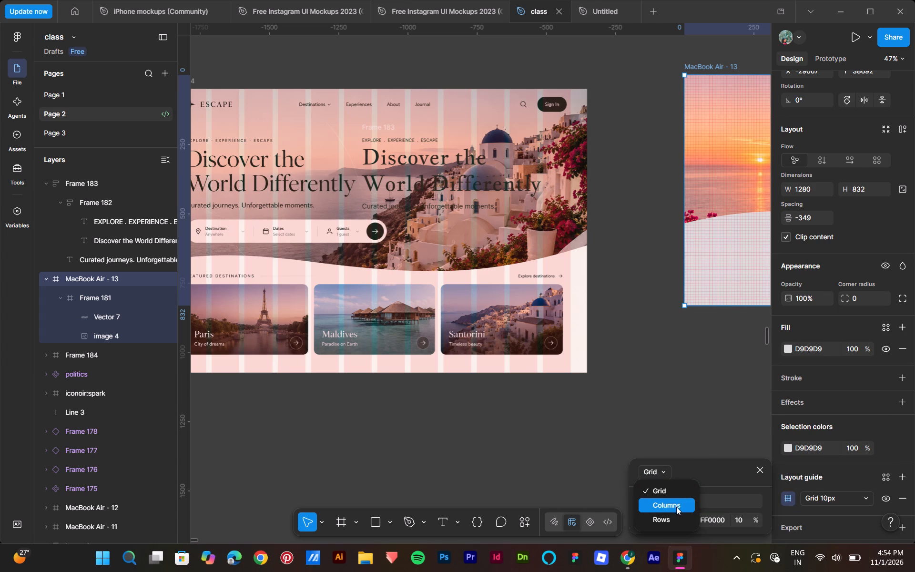
{"action": "left_click", "coordinate": [701, 500]}
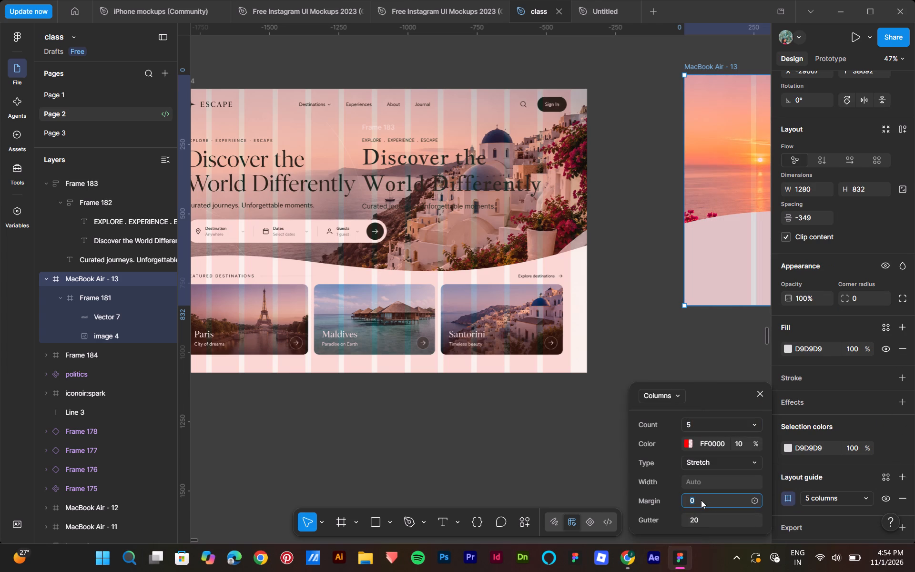
{"action": "type", "text": "60"}
{"action": "left_click", "coordinate": [711, 422]}
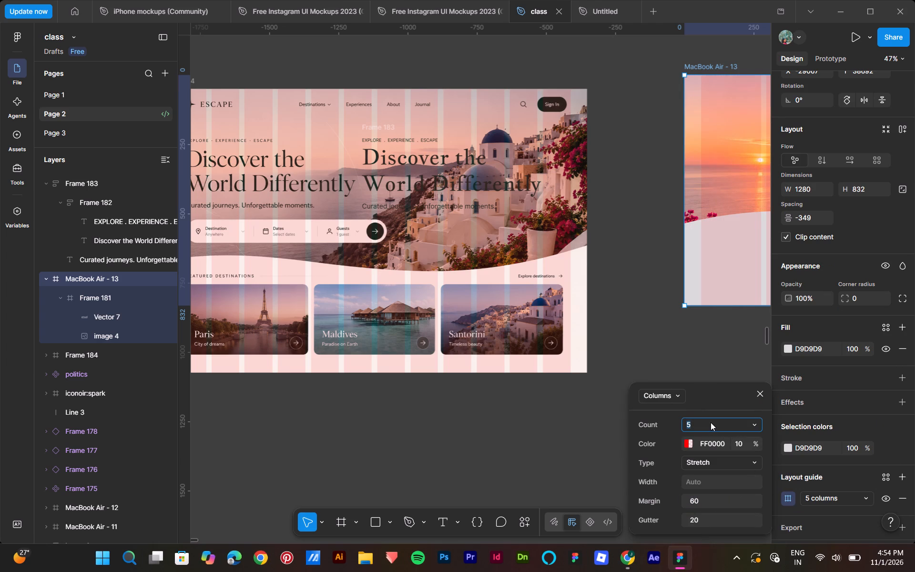
{"action": "type", "text": "12"}
{"action": "key", "text": "Return"}
{"action": "left_click", "coordinate": [762, 394]}
Move the hero text group, Frame 183, off the reference and into MacBook Air - 13 over the sunset image.
{"action": "middle_click_drag", "start_coordinate": [693, 363], "coordinate": [772, 371]}
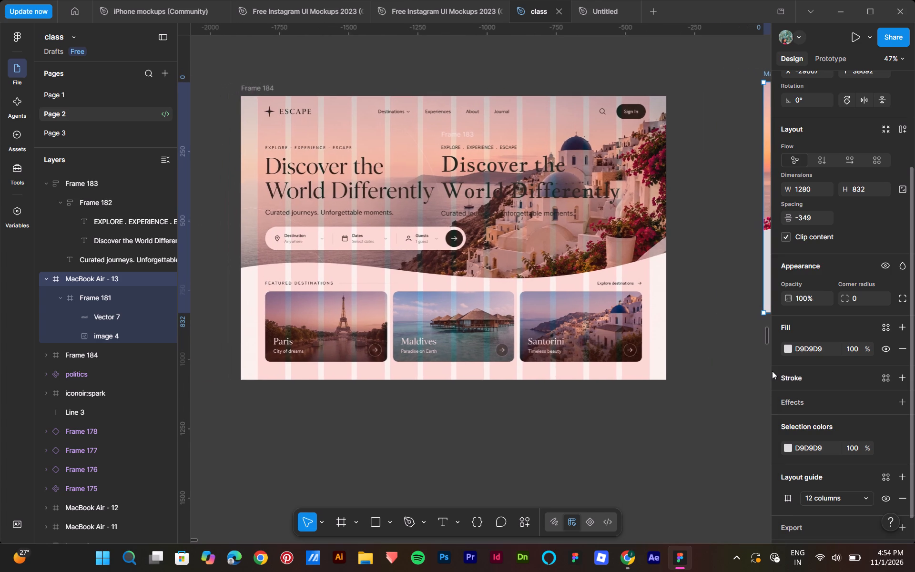
{"action": "middle_click_drag", "start_coordinate": [772, 371], "coordinate": [770, 371]}
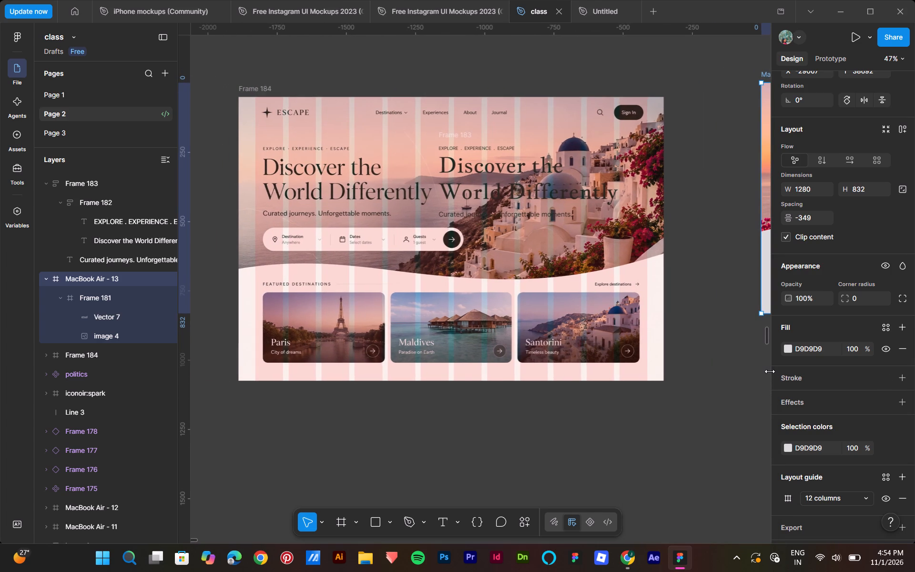
{"action": "middle_click_drag", "start_coordinate": [770, 371], "coordinate": [712, 371]}
{"action": "scroll", "coordinate": [712, 371], "scroll_direction": "up", "scroll_amount": 1}
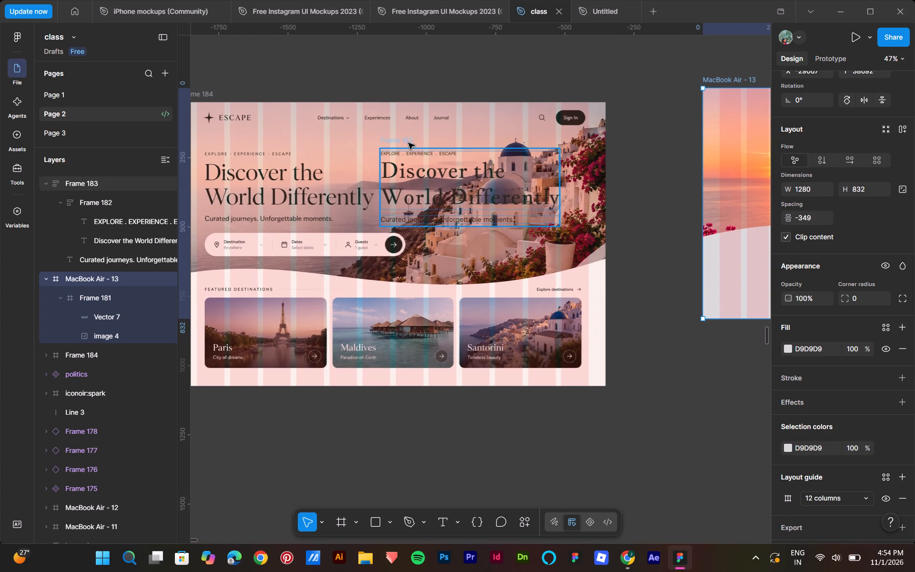
{"action": "left_click_drag", "start_coordinate": [408, 143], "coordinate": [744, 142]}
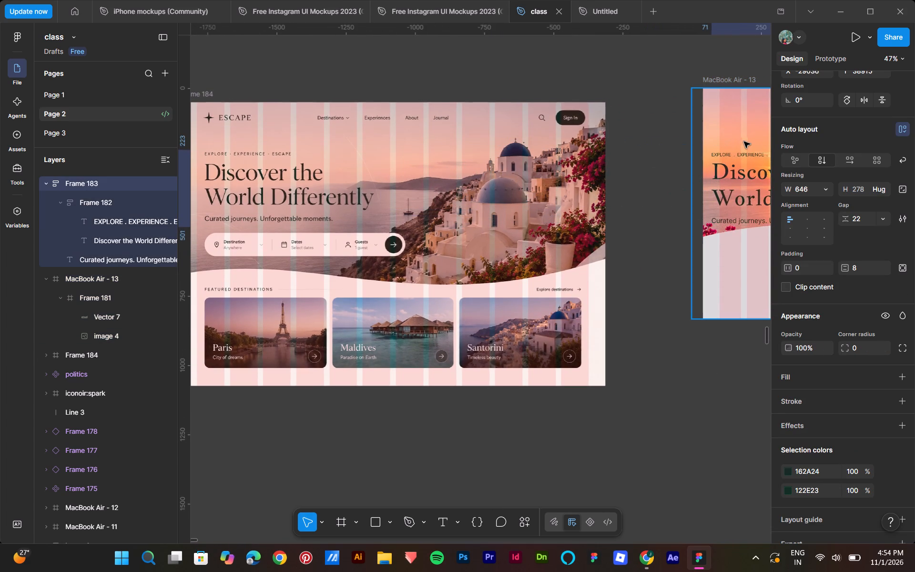
{"action": "left_click_drag", "start_coordinate": [744, 142], "coordinate": [756, 126]}
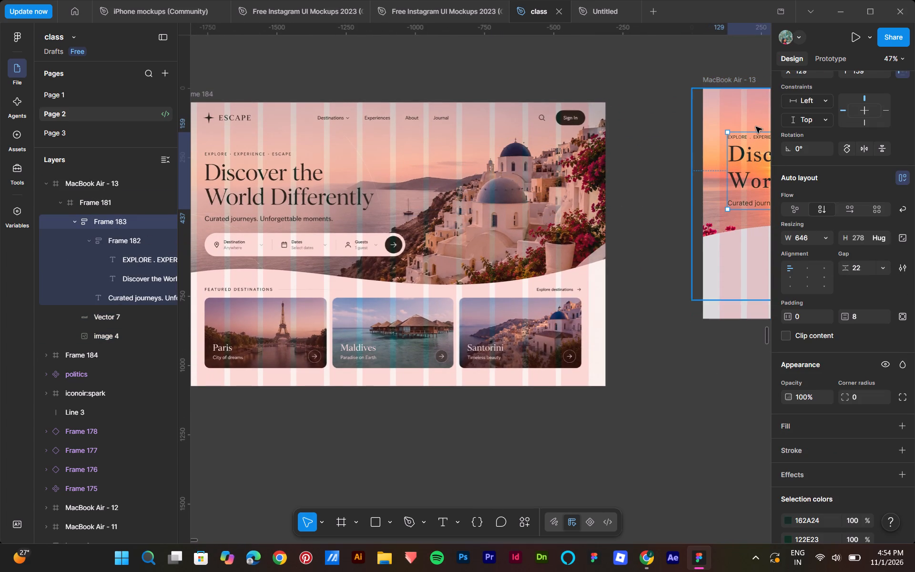
Move the MacBook Air - 13 frame close beside Frame 184 with their top edges aligned, at about X -29370, Y 38743.
{"action": "left_click_drag", "start_coordinate": [723, 77], "coordinate": [708, 88]}
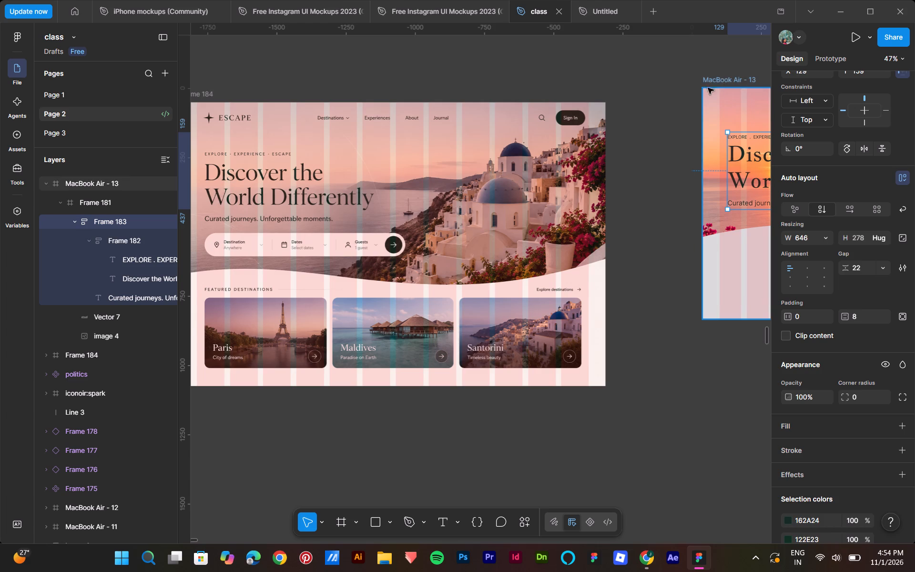
{"action": "left_click_drag", "start_coordinate": [708, 88], "coordinate": [639, 93]}
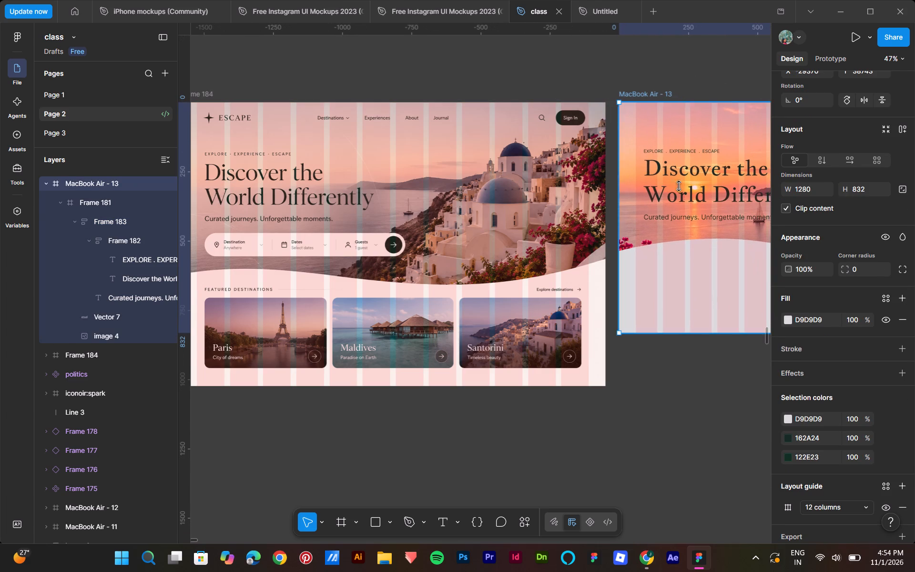
{"action": "middle_click_drag", "start_coordinate": [720, 361], "coordinate": [488, 369]}
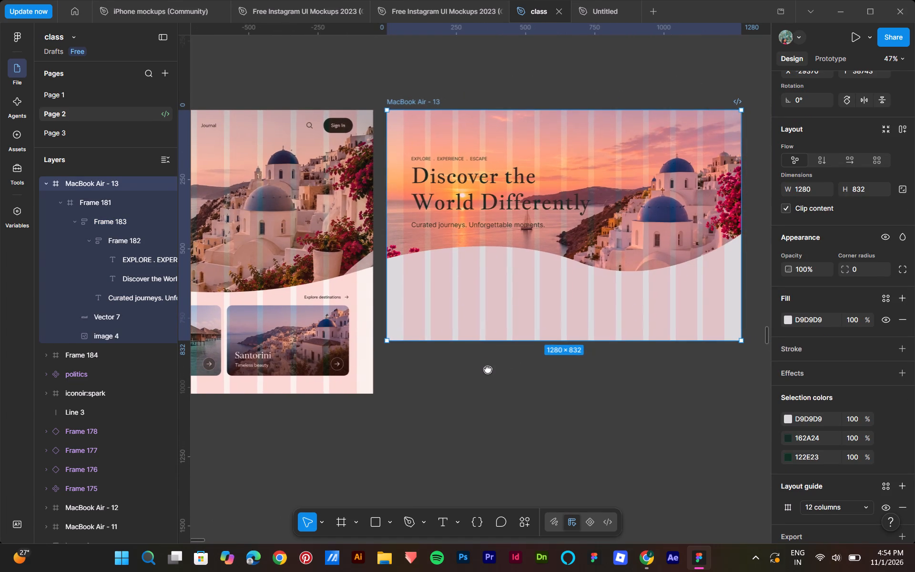
{"action": "middle_click_drag", "start_coordinate": [488, 369], "coordinate": [752, 374]}
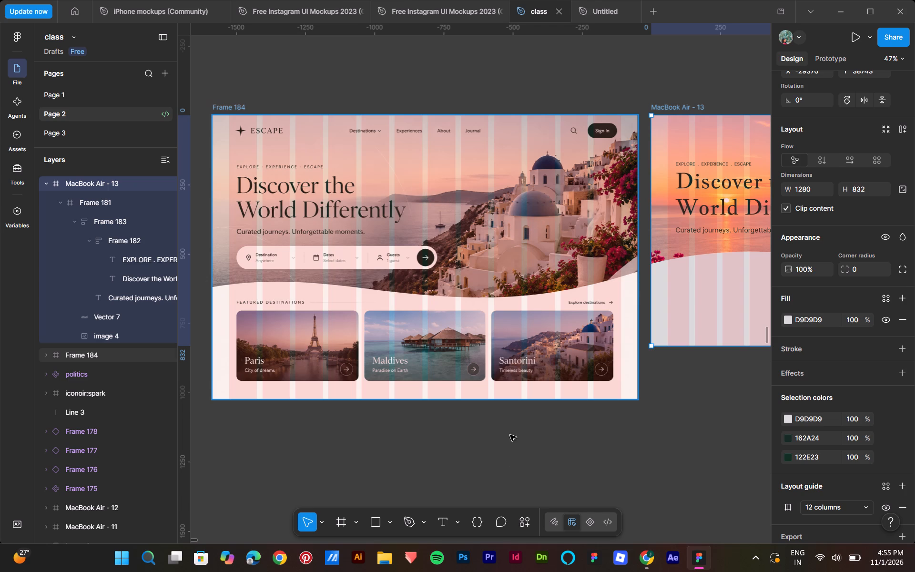
Remove the columns layout guide from Frame 184, the frame holding the ESCAPE reference image.
{"action": "middle_click_drag", "start_coordinate": [493, 464], "coordinate": [566, 443]}
{"action": "scroll", "coordinate": [566, 442], "scroll_direction": "up", "scroll_amount": 1}
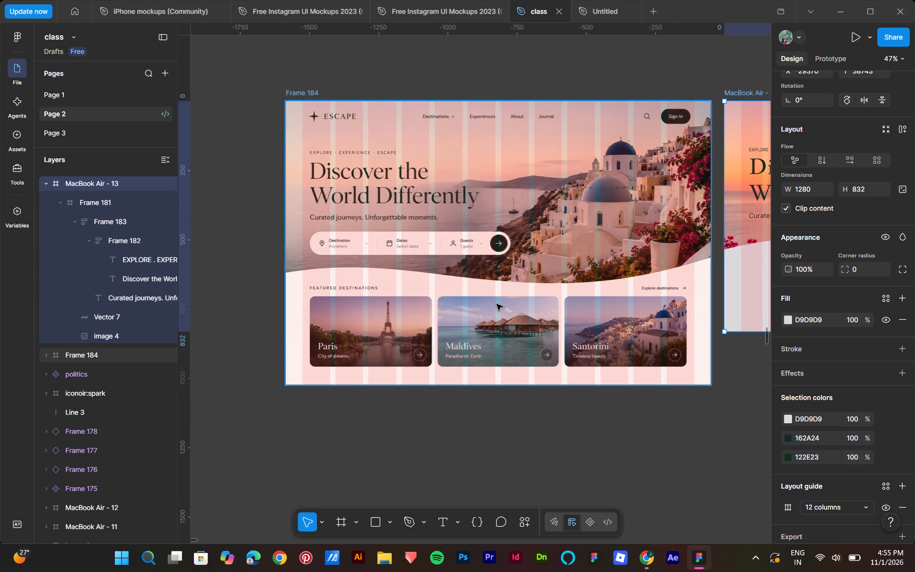
{"action": "left_click", "coordinate": [497, 304]}
{"action": "left_click", "coordinate": [903, 469]}
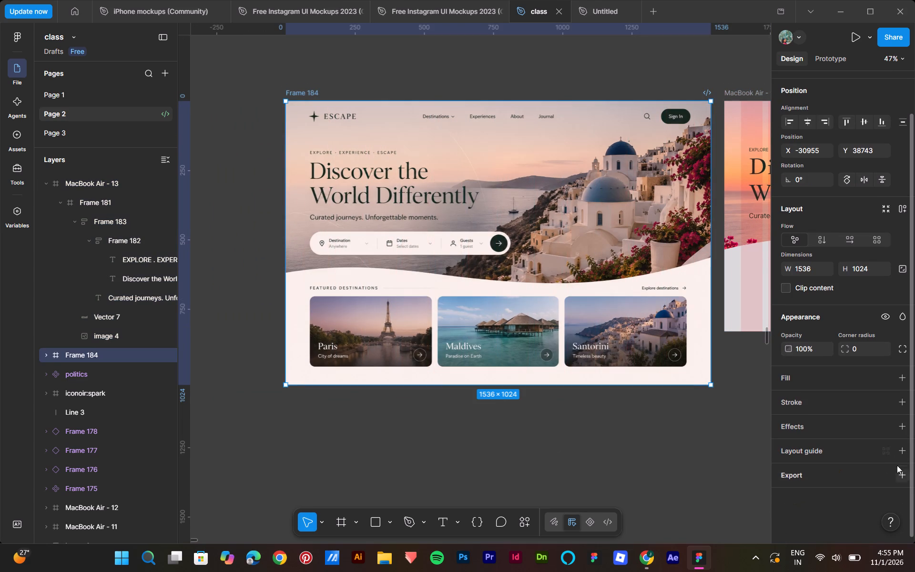
Create a new MacBook Air preset frame of 1280 × 832.
{"action": "left_click", "coordinate": [345, 521]}
{"action": "left_click", "coordinate": [807, 165]}
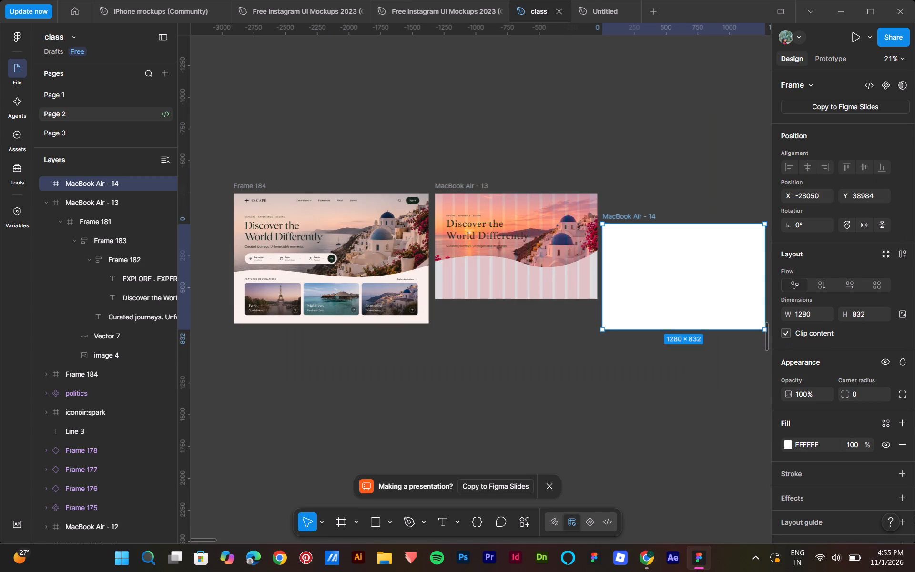
Move Frame 184 with the ESCAPE reference into the new MacBook Air frame, at about X 0, Y 73.
{"action": "left_click_drag", "start_coordinate": [252, 187], "coordinate": [540, 189]}
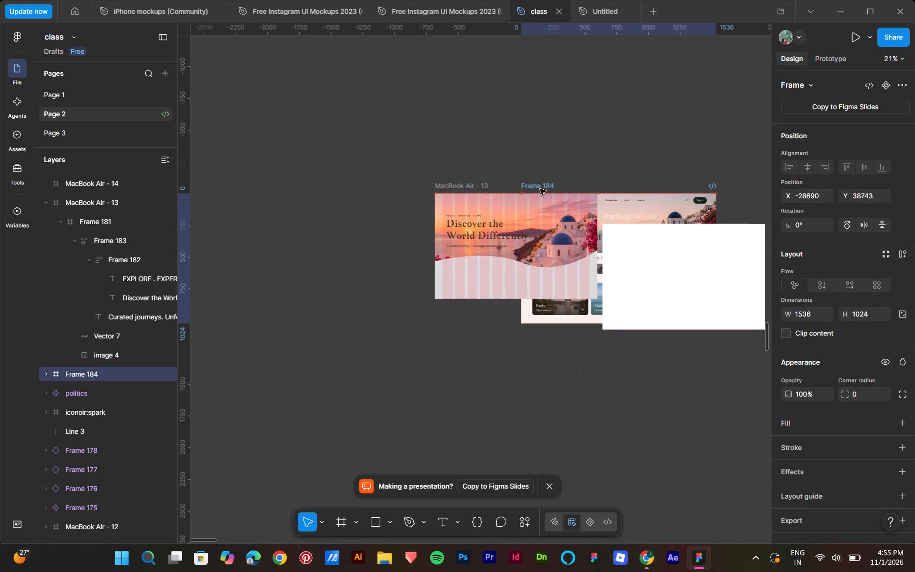
{"action": "left_click_drag", "start_coordinate": [540, 189], "coordinate": [621, 227]}
{"action": "middle_click_drag", "start_coordinate": [674, 461], "coordinate": [640, 454]}
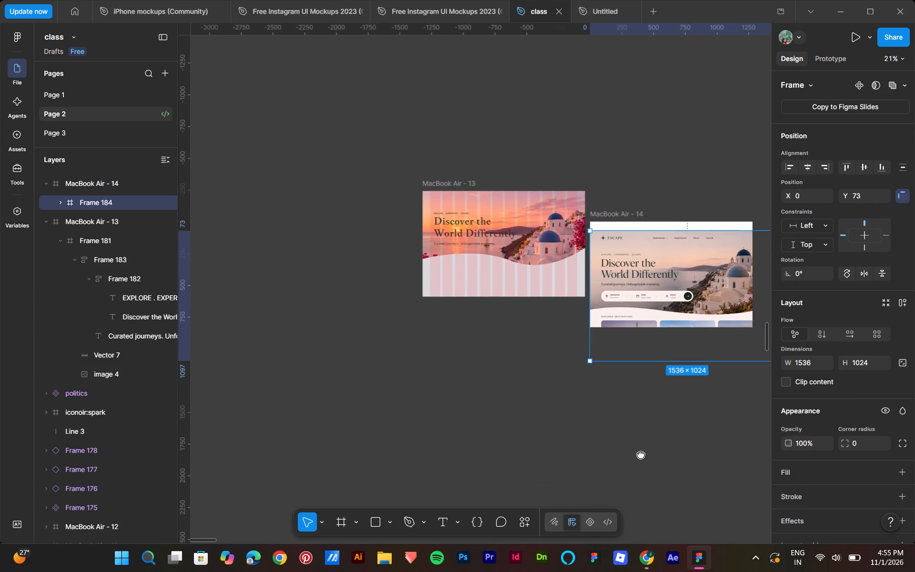
{"action": "middle_click_drag", "start_coordinate": [640, 454], "coordinate": [531, 449]}
Scale Frame 184 proportionally to about 1273.5 × 849 and align it to the horizontal centre and top of MacBook Air - 14.
{"action": "key", "text": "k"}
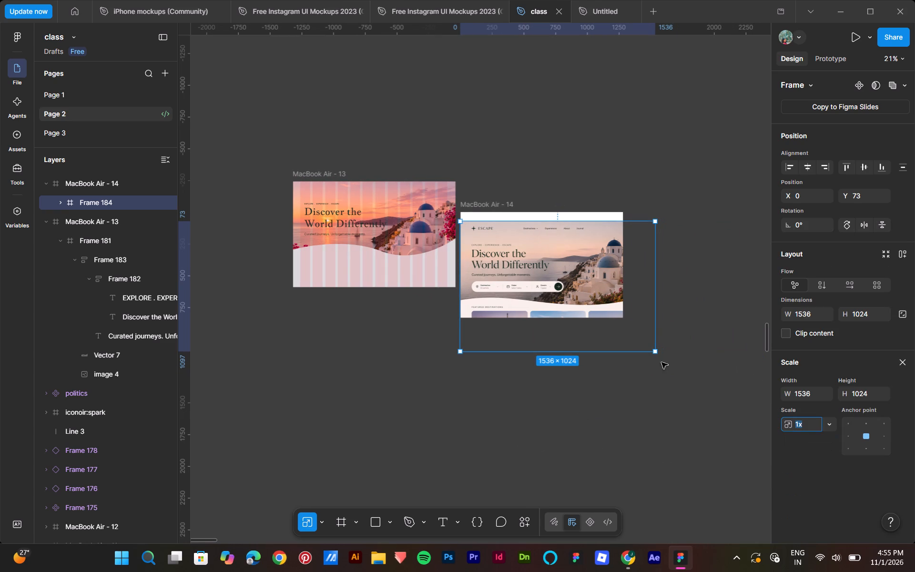
{"action": "left_click_drag", "start_coordinate": [655, 353], "coordinate": [608, 331]}
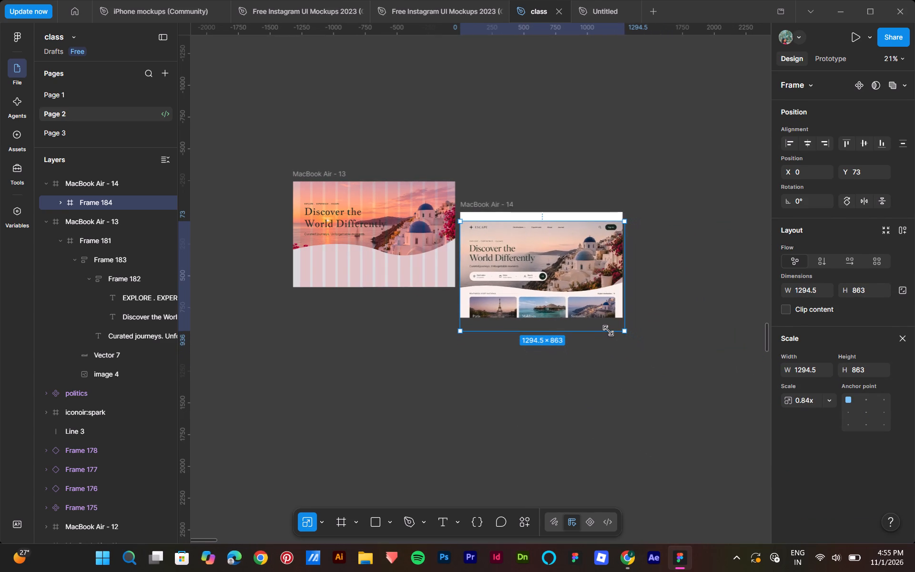
{"action": "left_click_drag", "start_coordinate": [608, 331], "coordinate": [608, 329]}
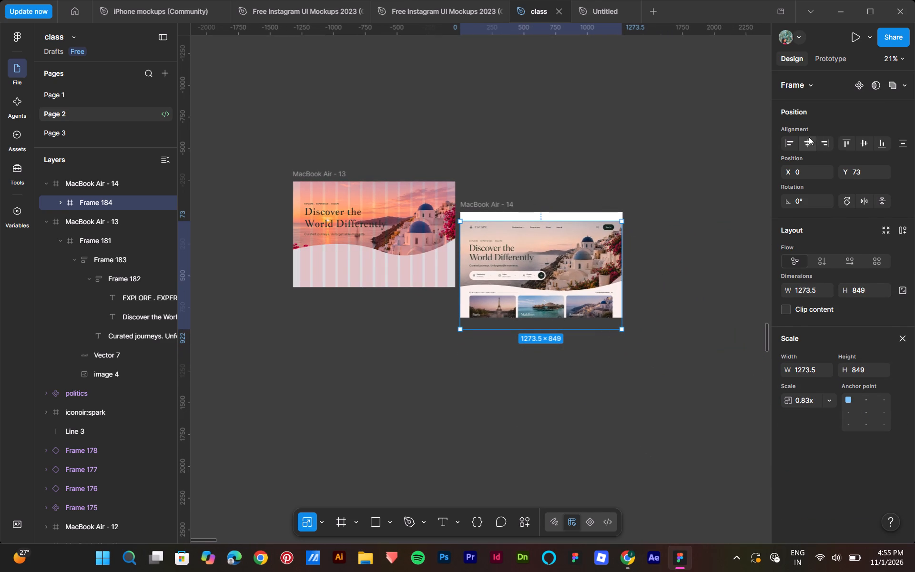
{"action": "left_click", "coordinate": [808, 137]}
{"action": "left_click", "coordinate": [846, 140]}
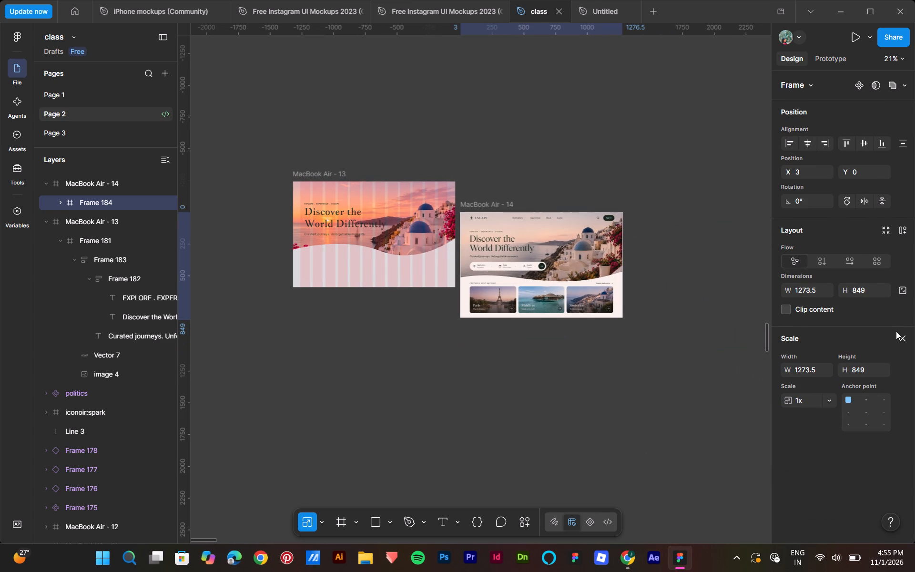
{"action": "left_click", "coordinate": [899, 334]}
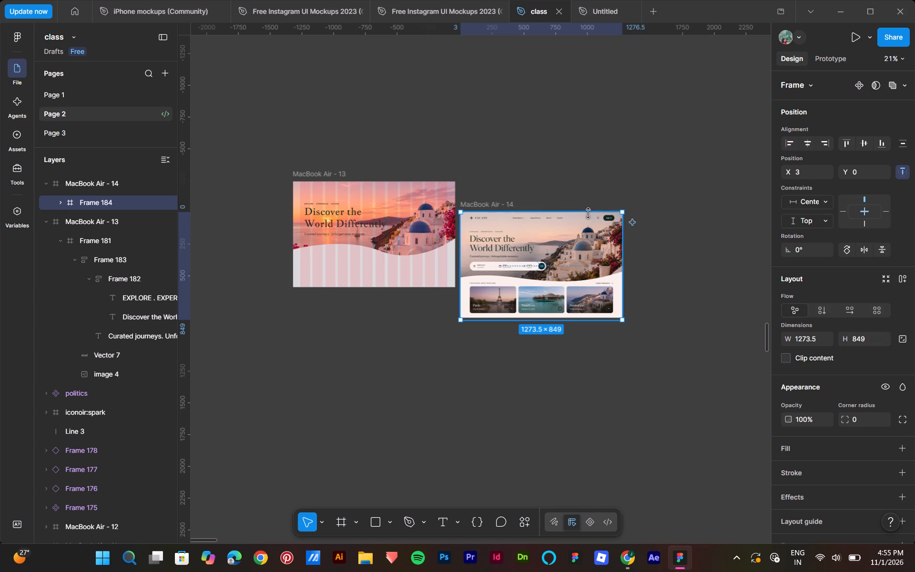
Move the MacBook Air - 14 frame beside MacBook Air - 13 with their top edges aligned, at about X -28036, Y 38743.
{"action": "left_click_drag", "start_coordinate": [435, 229], "coordinate": [438, 178]}
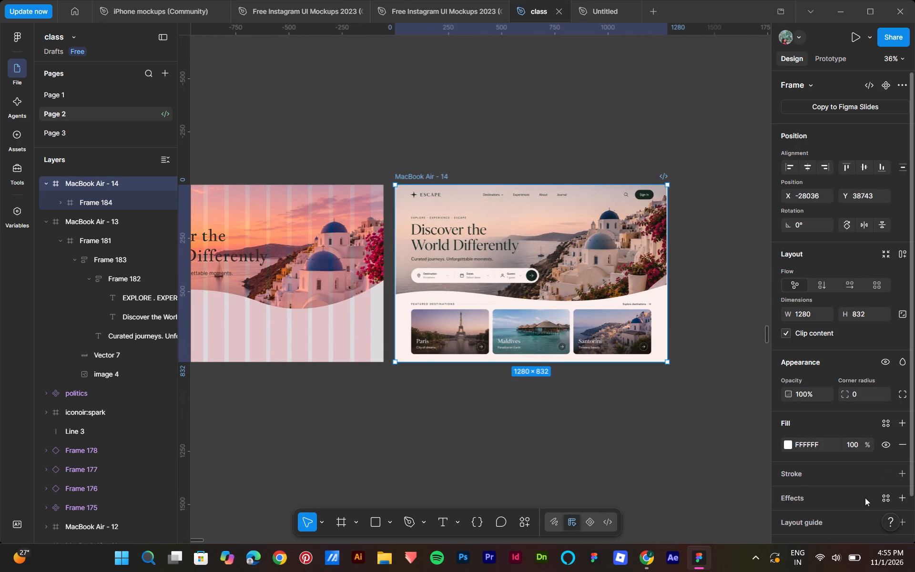
Add a columns layout guide to the MacBook Air - 14 frame with a count of 12 and a margin of 60.
{"action": "left_click", "coordinate": [905, 523]}
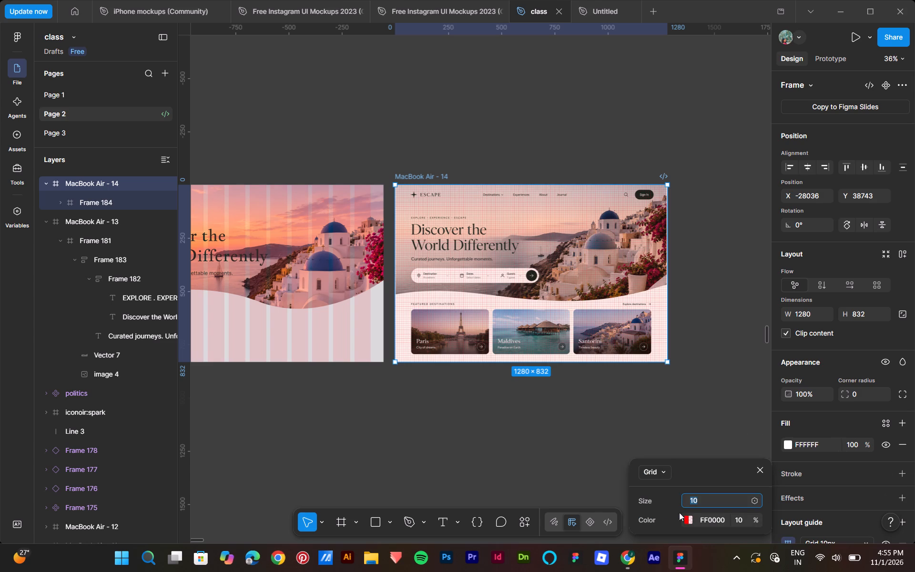
{"action": "left_click", "coordinate": [648, 470]}
{"action": "left_click", "coordinate": [665, 504]}
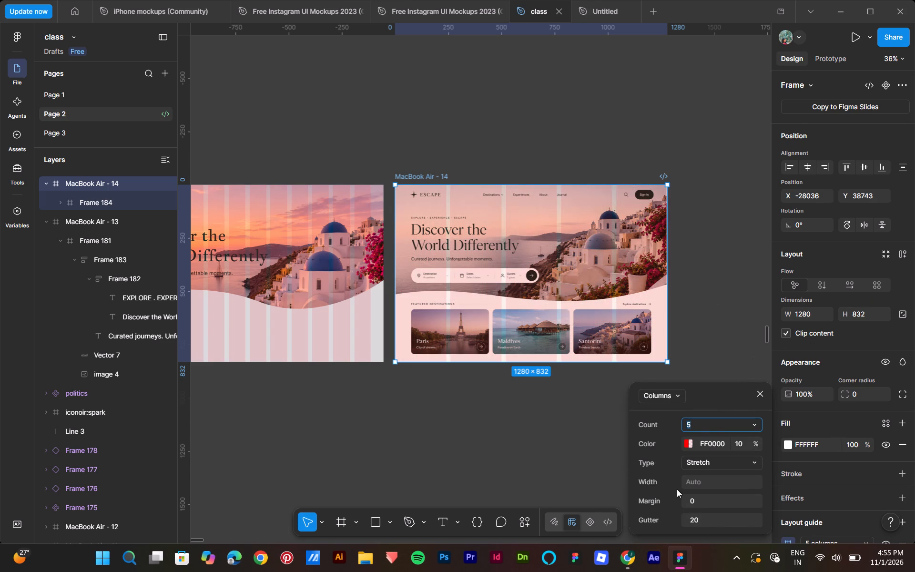
{"action": "type", "text": "12"}
{"action": "left_click", "coordinate": [705, 502]}
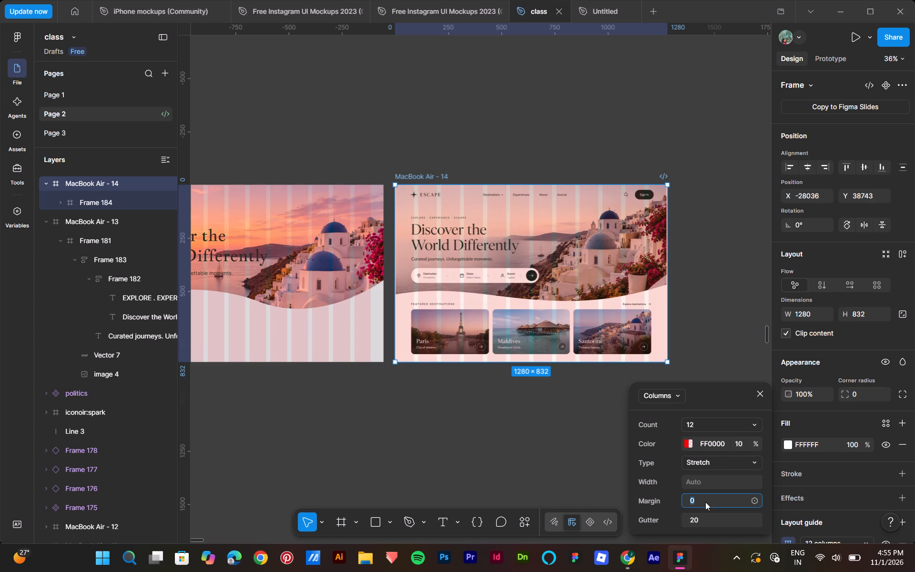
{"action": "type", "text": "60"}
{"action": "key", "text": "Return"}
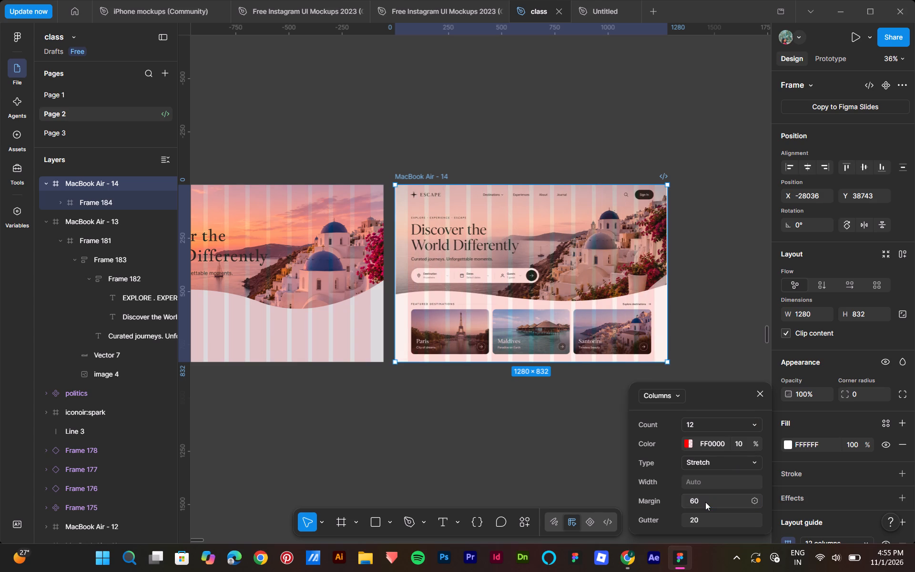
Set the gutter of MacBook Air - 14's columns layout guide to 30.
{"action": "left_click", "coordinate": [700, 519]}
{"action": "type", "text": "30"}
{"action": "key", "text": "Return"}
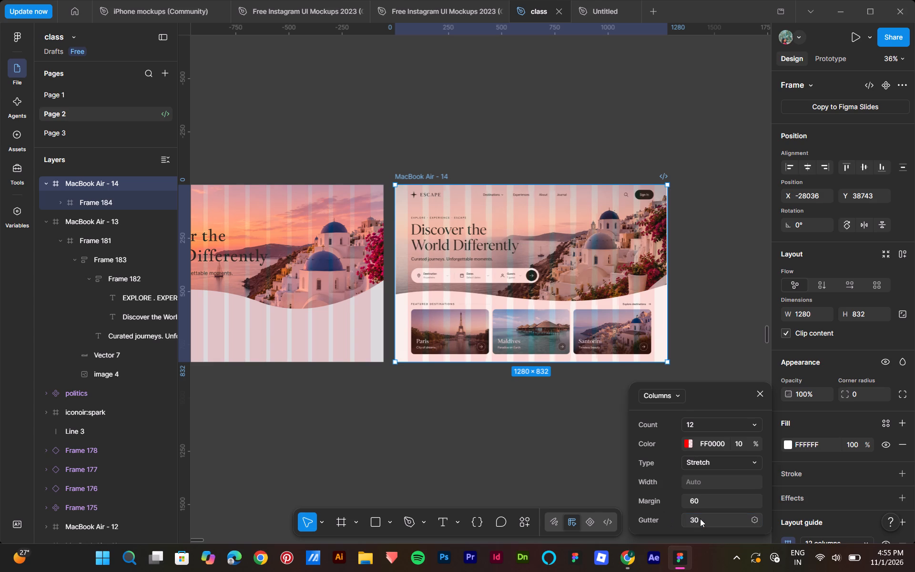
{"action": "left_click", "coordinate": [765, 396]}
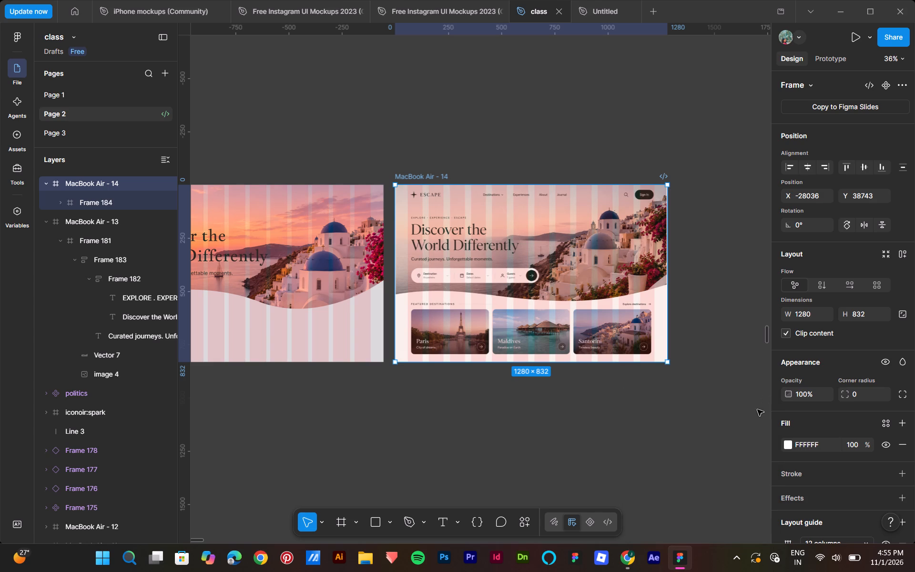
Set the gutter of MacBook Air - 14's columns layout guide to 20.
{"action": "middle_click_drag", "start_coordinate": [506, 427], "coordinate": [582, 412]}
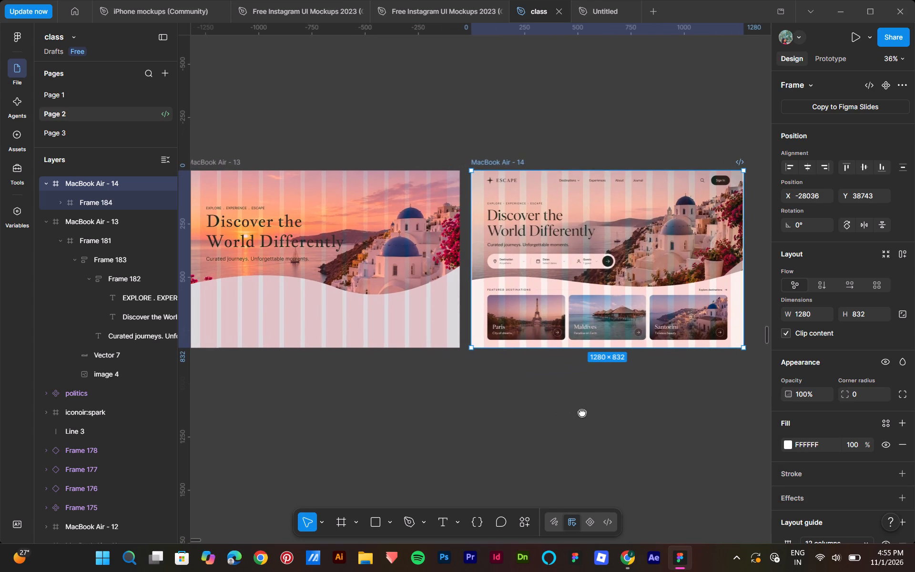
{"action": "middle_click_drag", "start_coordinate": [582, 412], "coordinate": [613, 414]}
{"action": "scroll", "coordinate": [613, 414], "scroll_direction": "up", "scroll_amount": 1}
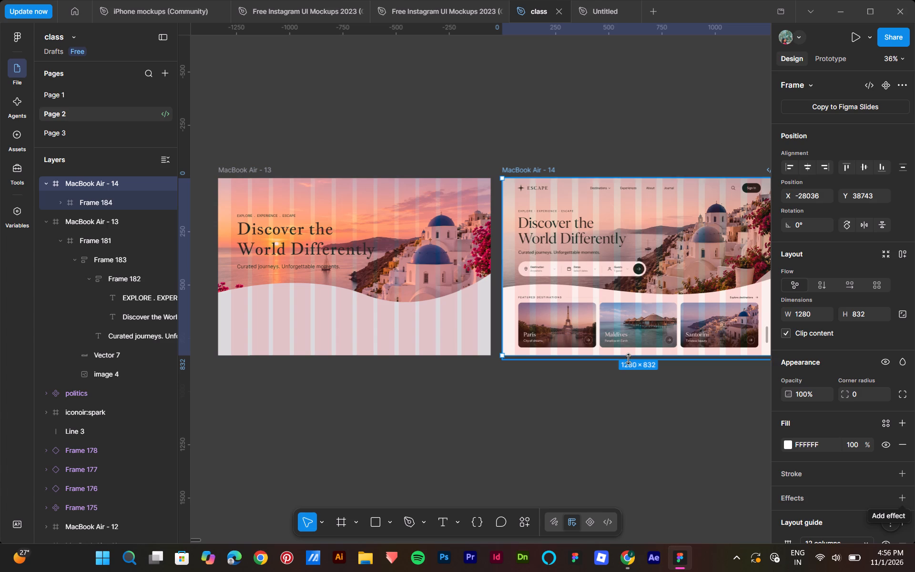
{"action": "left_click", "coordinate": [579, 277]}
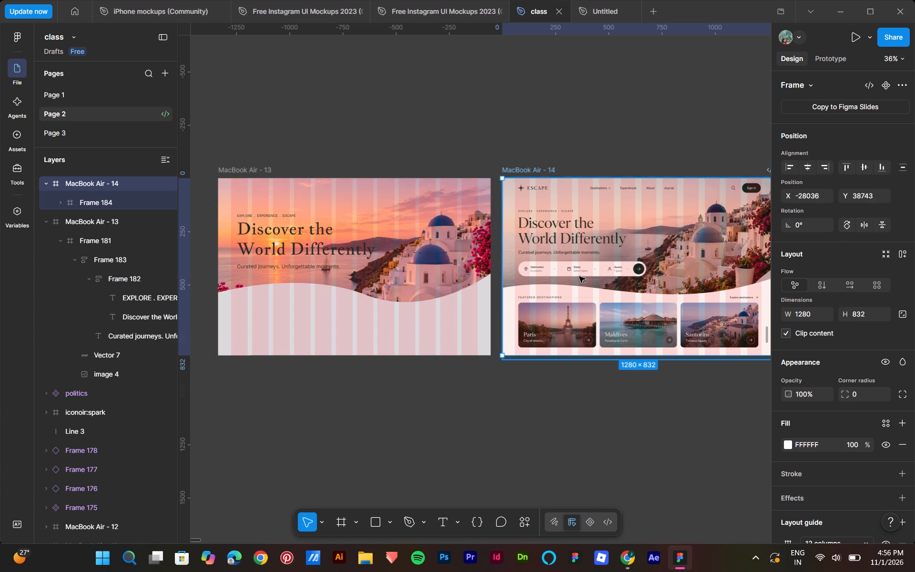
{"action": "scroll", "coordinate": [797, 454], "scroll_direction": "down", "scroll_amount": 3}
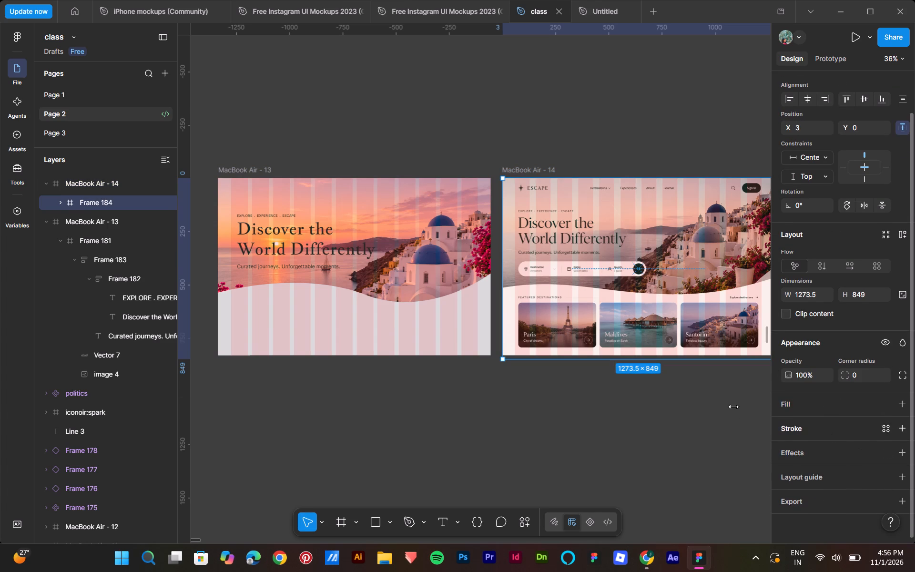
{"action": "scroll", "coordinate": [659, 404], "scroll_direction": "down", "scroll_amount": 1}
{"action": "middle_click_drag", "start_coordinate": [656, 404], "coordinate": [517, 397]}
{"action": "left_click", "coordinate": [532, 297]}
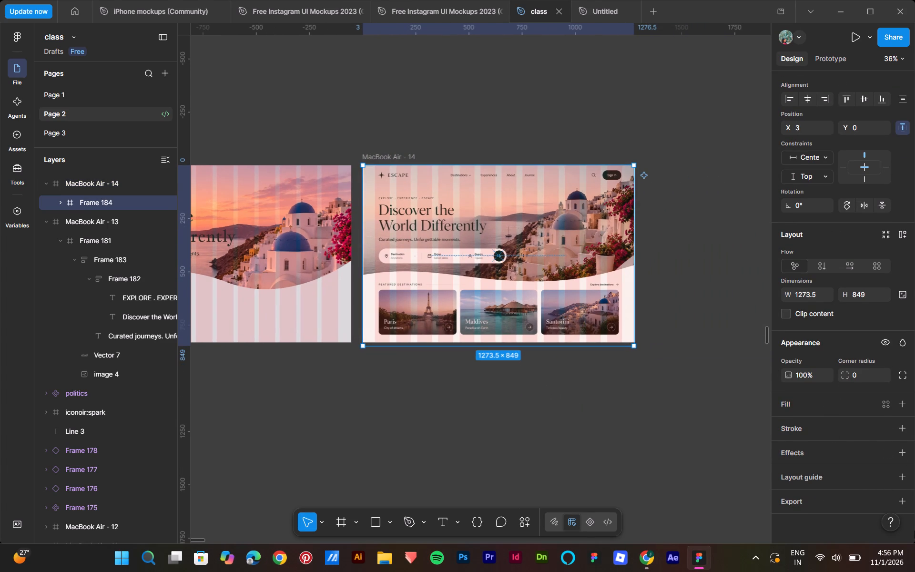
{"action": "left_click", "coordinate": [404, 160]}
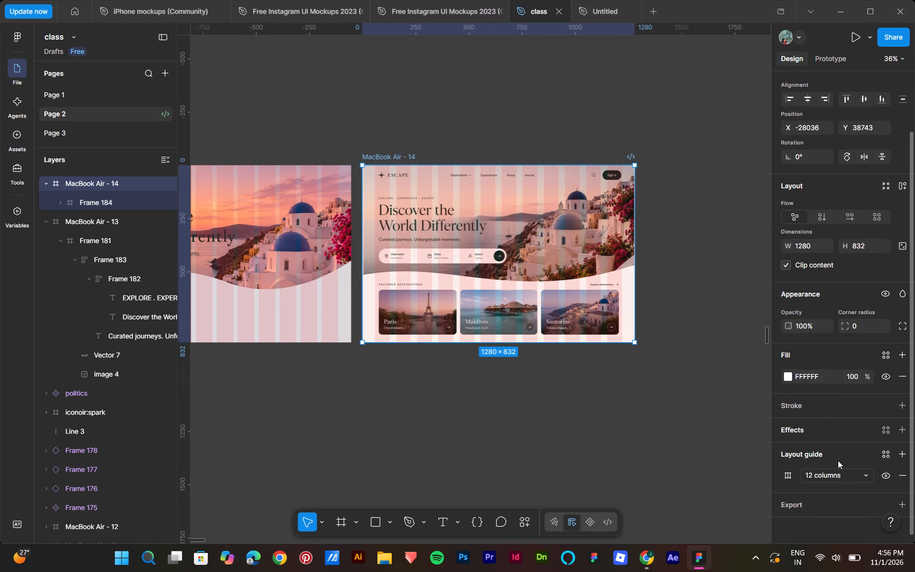
{"action": "left_click", "coordinate": [785, 474]}
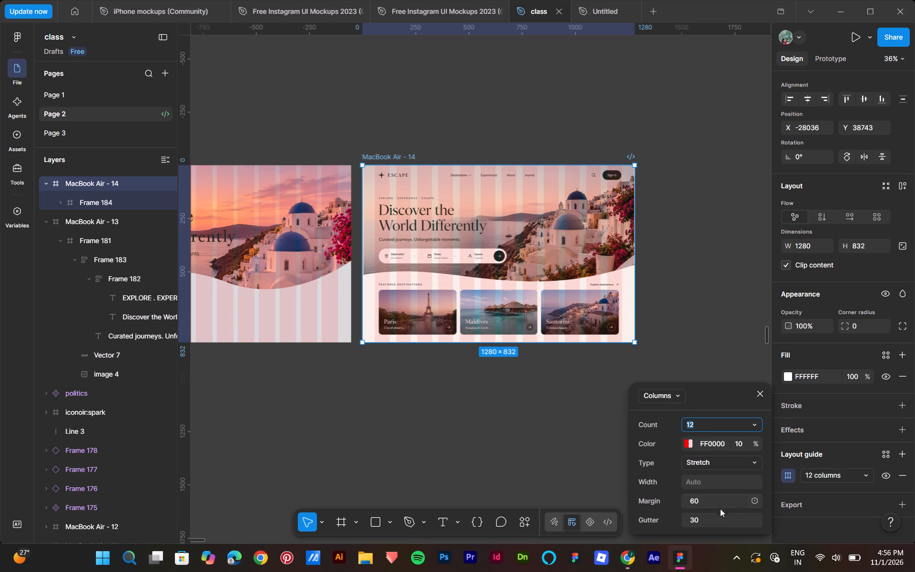
{"action": "left_click", "coordinate": [708, 521]}
{"action": "type", "text": "20"}
{"action": "key", "text": "Return"}
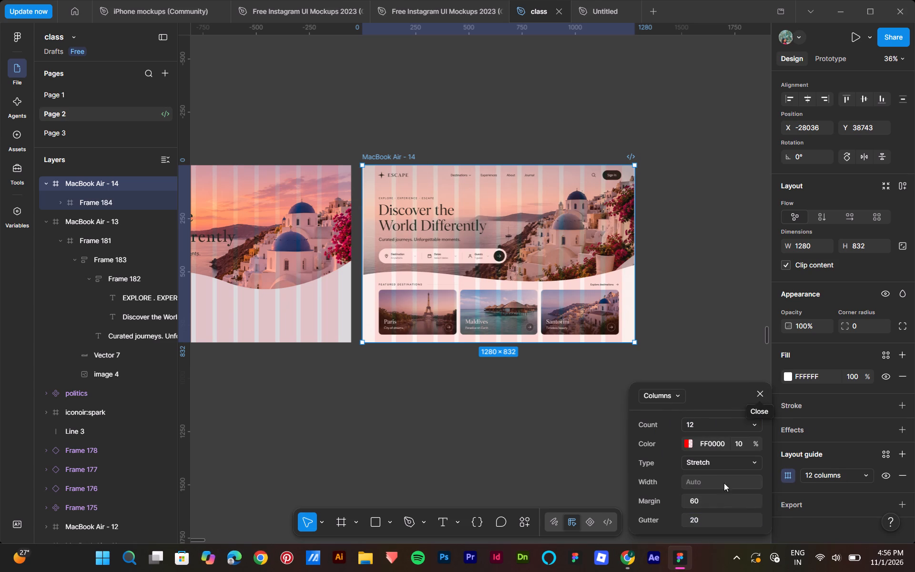
Set the margin of MacBook Air - 14's columns layout guide to 78 so the columns line up with the reference content.
{"action": "left_click_drag", "start_coordinate": [689, 502], "coordinate": [458, 282]}
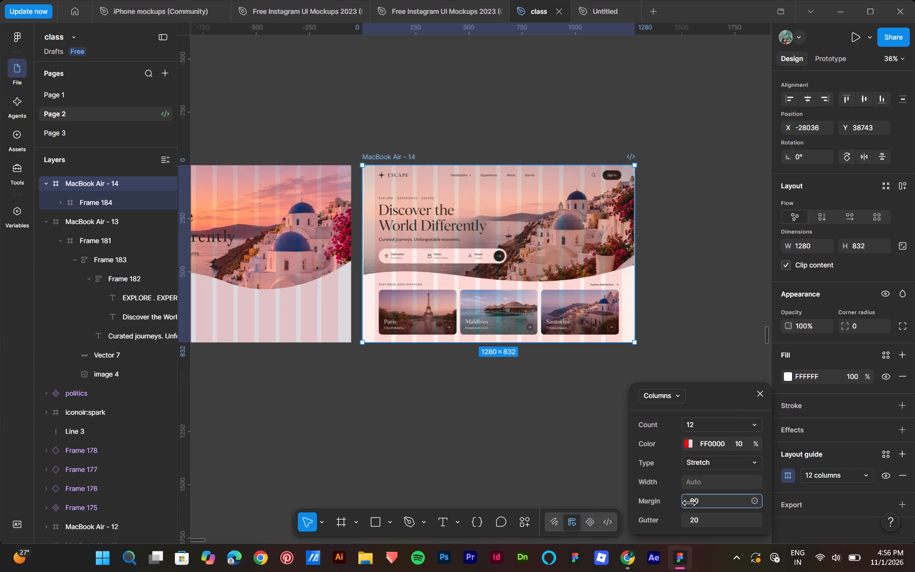
{"action": "left_click_drag", "start_coordinate": [458, 282], "coordinate": [473, 282]}
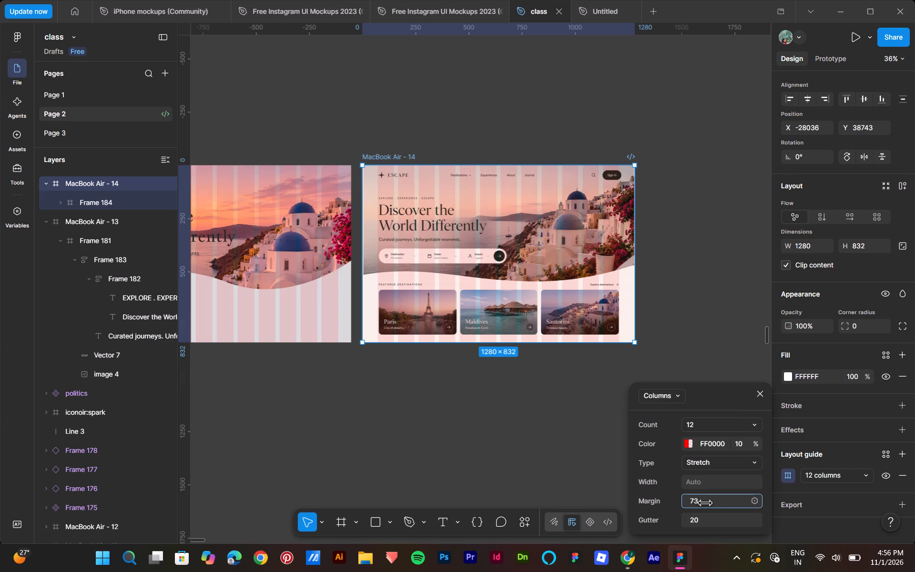
{"action": "left_click_drag", "start_coordinate": [473, 282], "coordinate": [479, 282]}
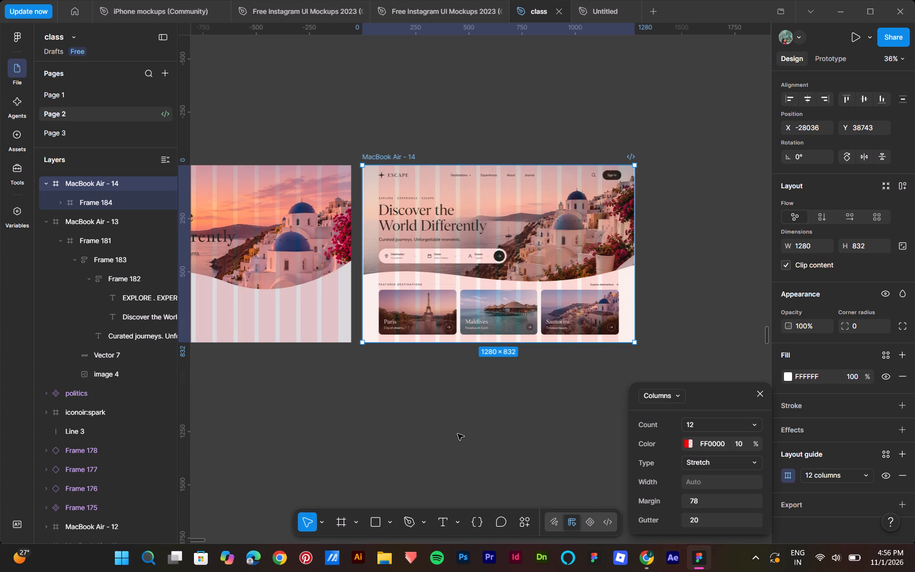
{"action": "left_click", "coordinate": [457, 434]}
Set the margin of MacBook Air - 13's columns layout guide to 78.
{"action": "middle_click_drag", "start_coordinate": [450, 420], "coordinate": [654, 424]}
{"action": "scroll", "coordinate": [654, 424], "scroll_direction": "up", "scroll_amount": 1}
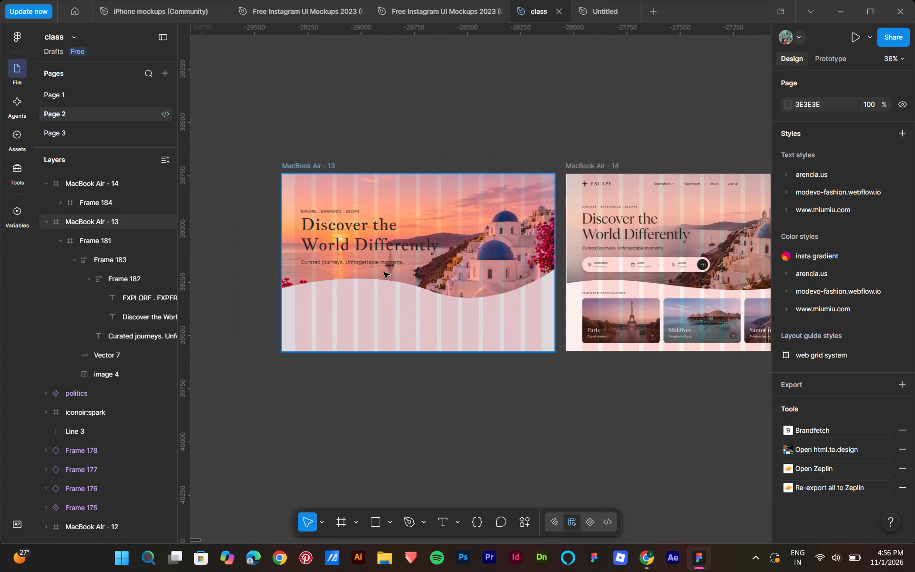
{"action": "left_click", "coordinate": [315, 163]}
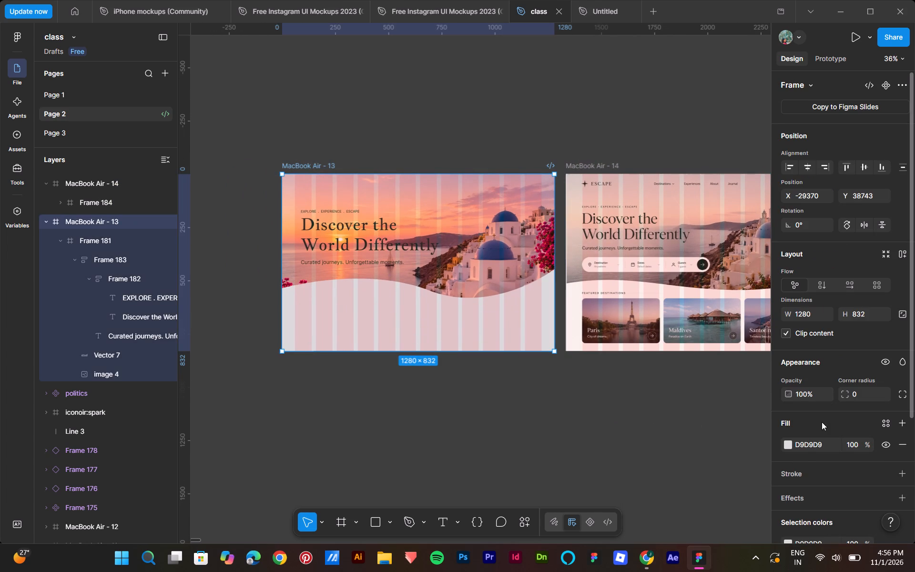
{"action": "scroll", "coordinate": [801, 476], "scroll_direction": "down", "scroll_amount": 6}
{"action": "left_click", "coordinate": [788, 471]}
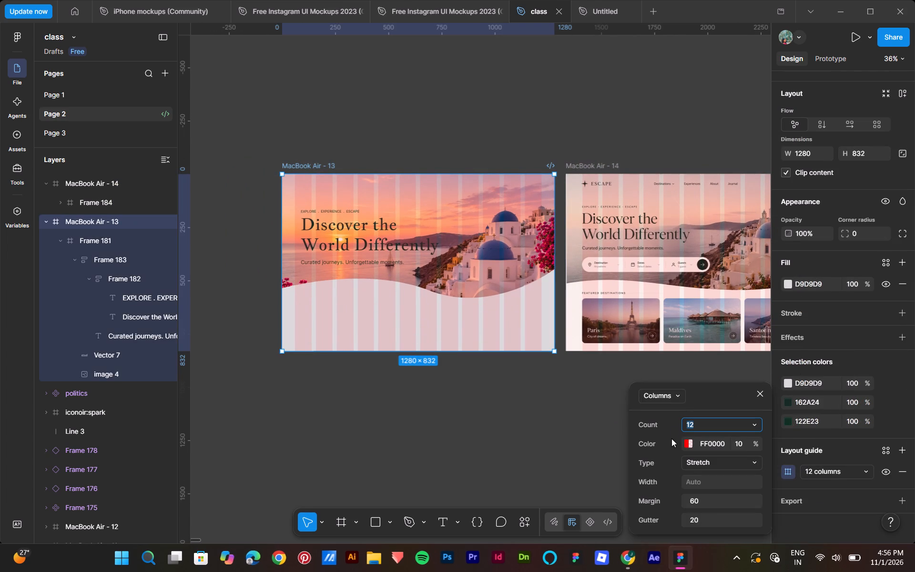
{"action": "left_click_drag", "start_coordinate": [687, 500], "coordinate": [472, 287]}
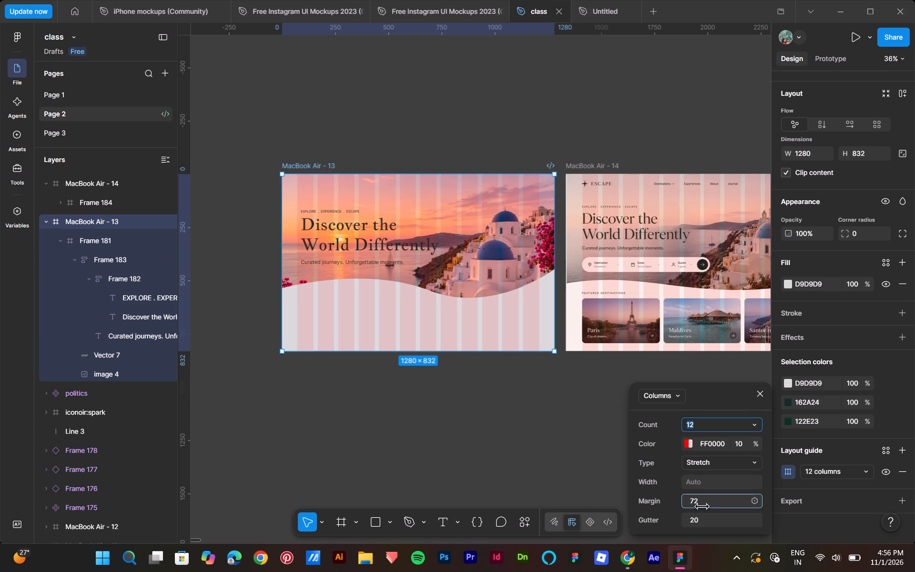
{"action": "left_click_drag", "start_coordinate": [472, 287], "coordinate": [478, 287]}
Nudge the hero text block in MacBook Air - 13 by 9 px towards the frame's left edge, closer to the first guide column.
{"action": "left_click", "coordinate": [763, 393]}
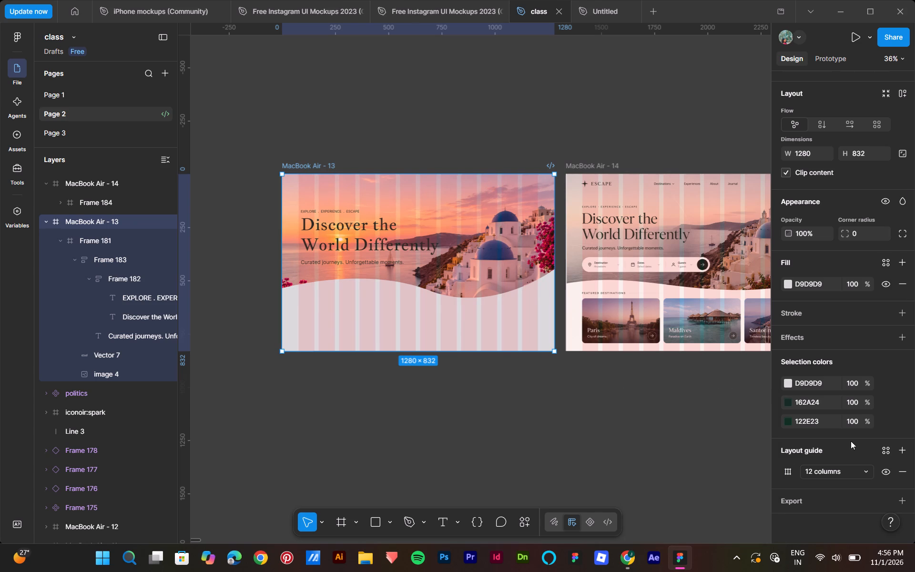
{"action": "double_click", "coordinate": [346, 247]}
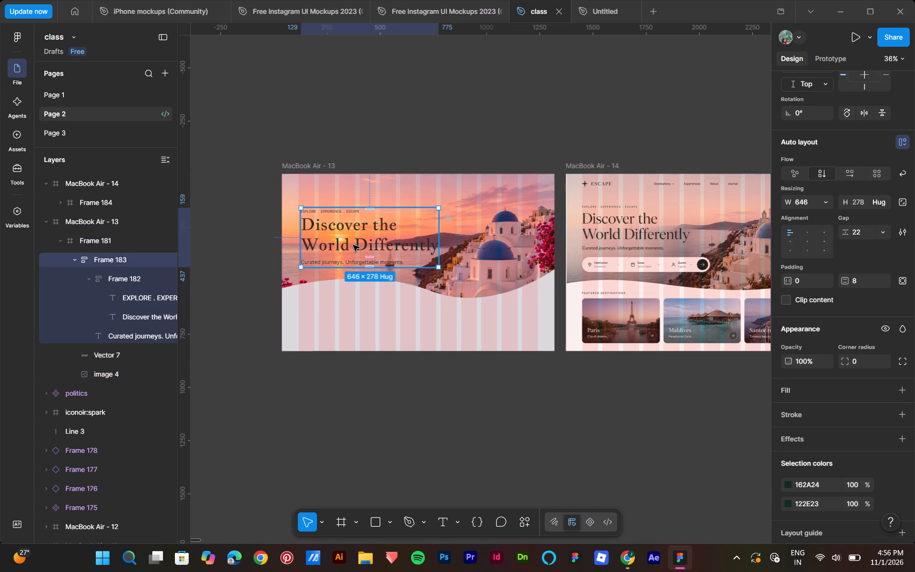
{"action": "key", "text": "Left"}
{"action": "key", "text": "Left"}
{"action": "key", "text": "Left"}
{"action": "key", "text": "Left"}
{"action": "key", "text": "Left"}
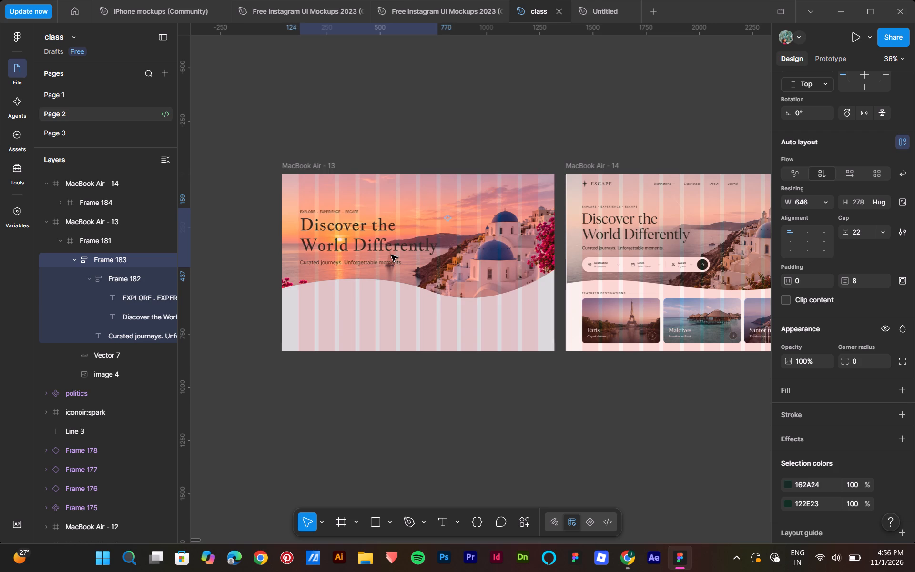
{"action": "key", "text": "Left"}
{"action": "key", "text": "Left"}
{"action": "key", "text": "Left"}
{"action": "key", "text": "Left"}
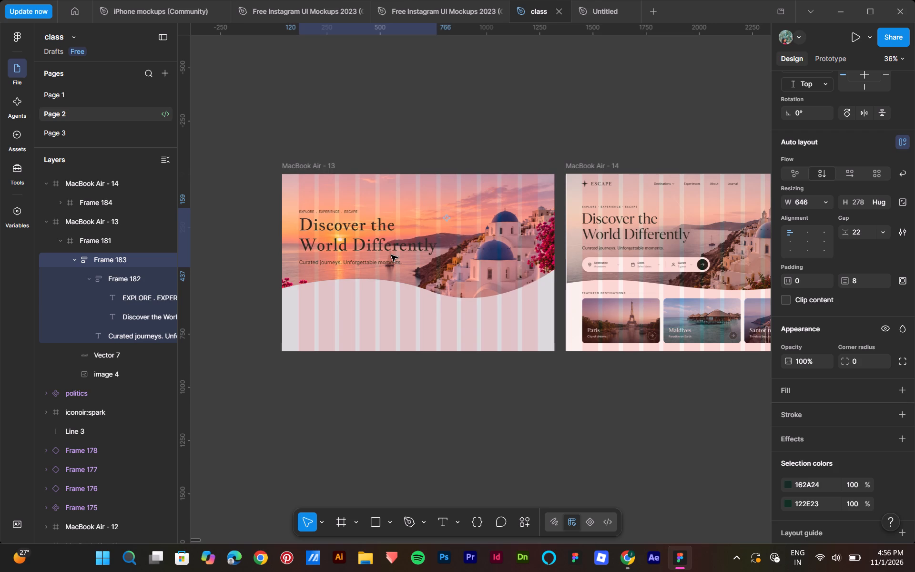
{"action": "left_click", "coordinate": [588, 411]}
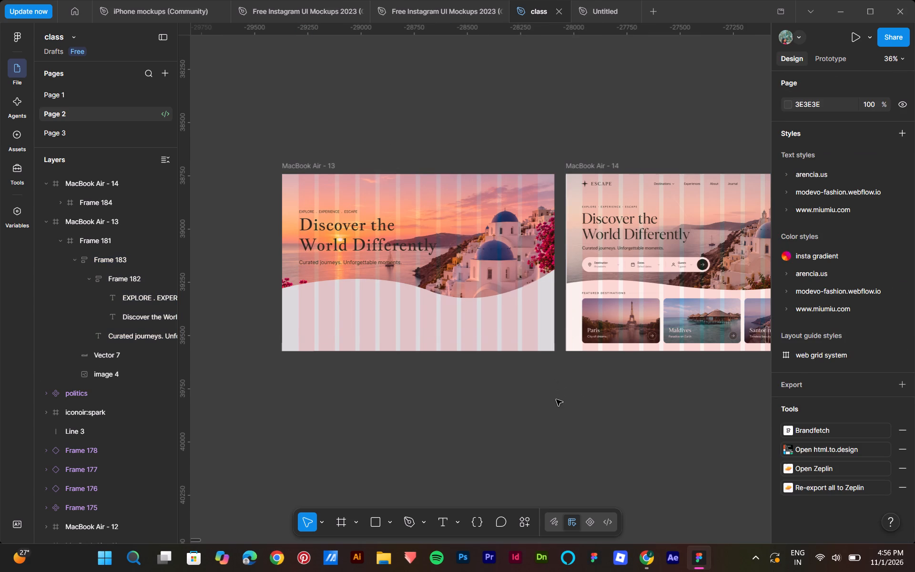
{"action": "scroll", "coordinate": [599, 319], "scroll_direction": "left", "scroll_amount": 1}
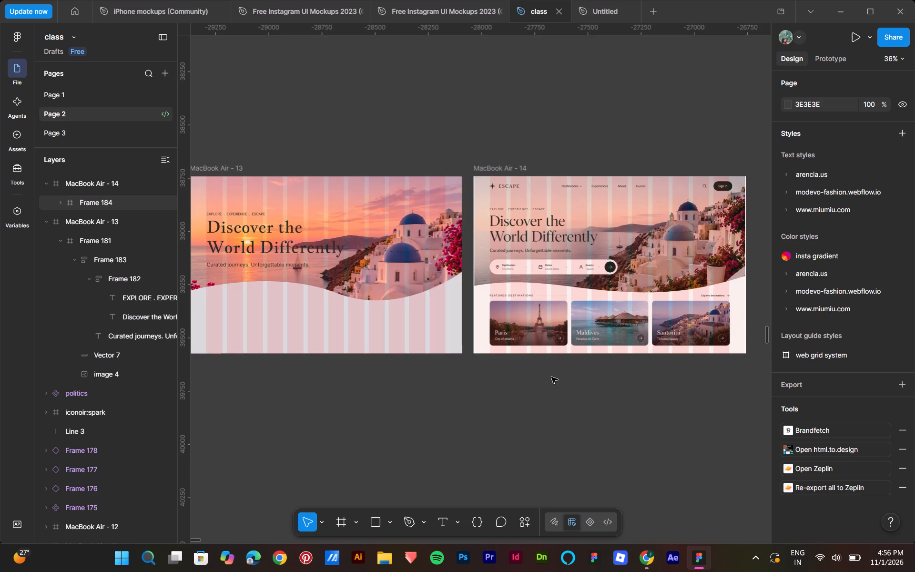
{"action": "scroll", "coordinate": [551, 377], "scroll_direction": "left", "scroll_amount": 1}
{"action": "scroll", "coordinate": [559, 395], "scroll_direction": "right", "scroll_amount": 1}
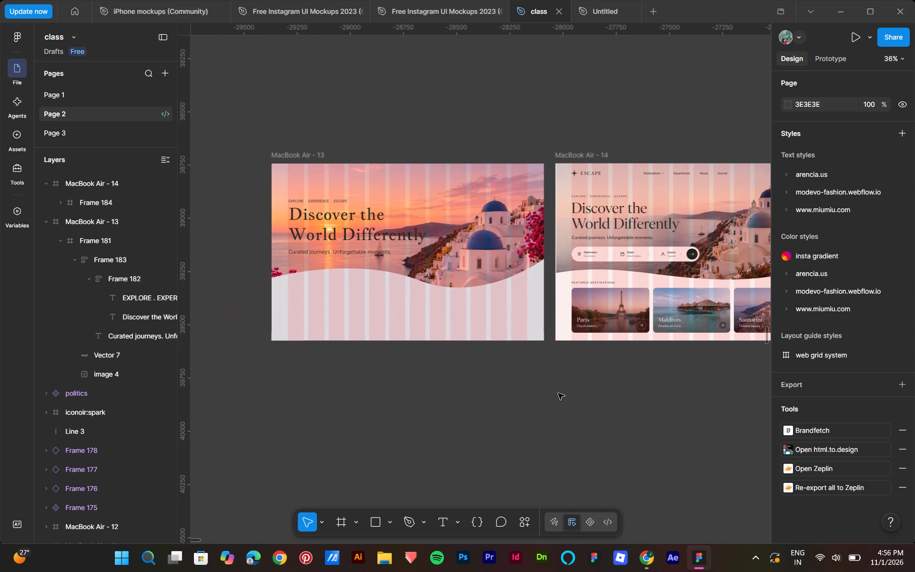
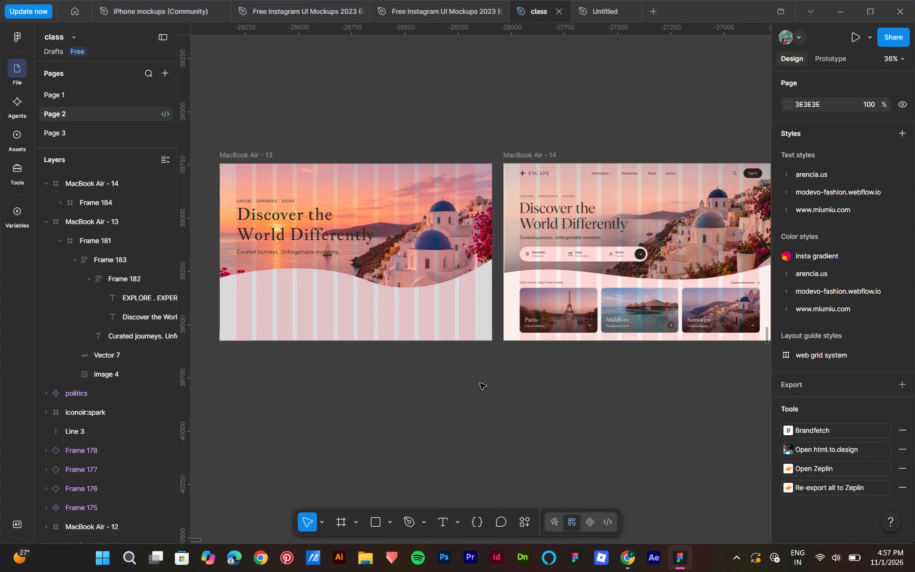
Scale the pasted ESCAPE logo down proportionally to about 417 × 139 on the canvas below MacBook Air - 13.
{"action": "scroll", "coordinate": [551, 414], "scroll_direction": "down", "scroll_amount": 5}
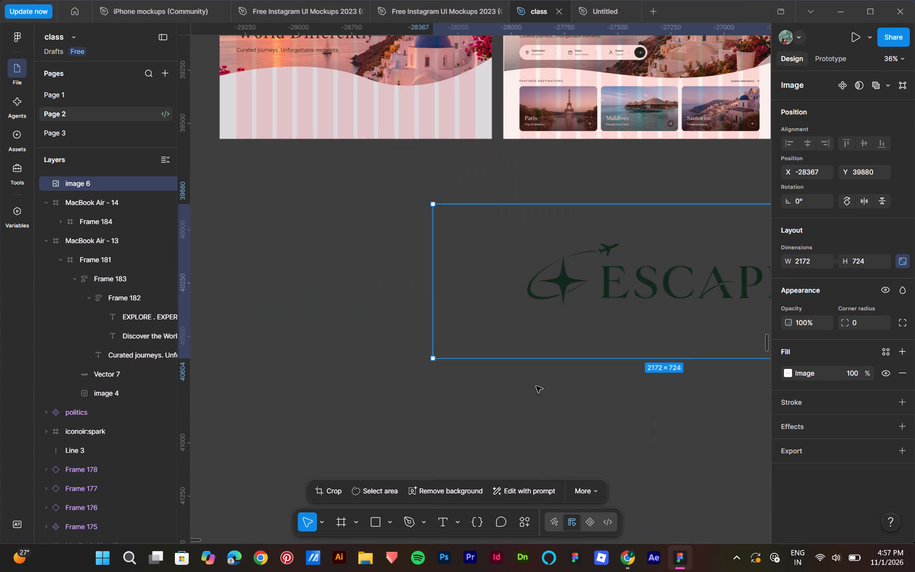
{"action": "left_click_drag", "start_coordinate": [430, 202], "coordinate": [577, 282]}
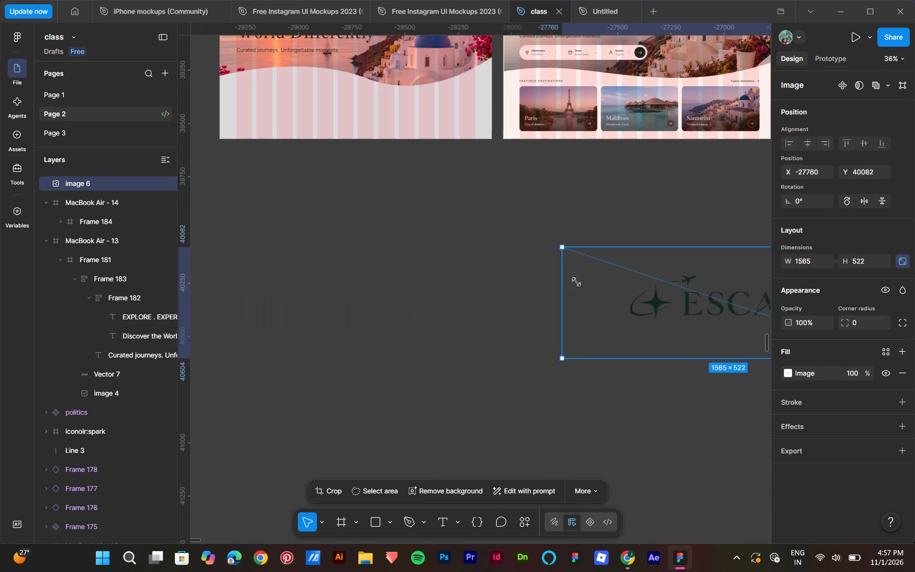
{"action": "left_click_drag", "start_coordinate": [577, 282], "coordinate": [692, 315]}
{"action": "left_click_drag", "start_coordinate": [722, 324], "coordinate": [362, 251]}
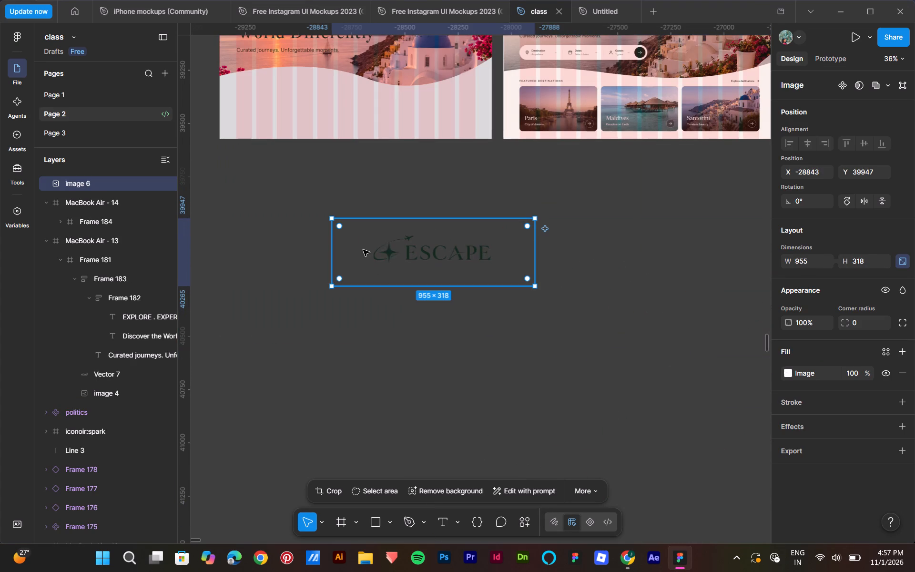
{"action": "left_click_drag", "start_coordinate": [535, 218], "coordinate": [415, 250]}
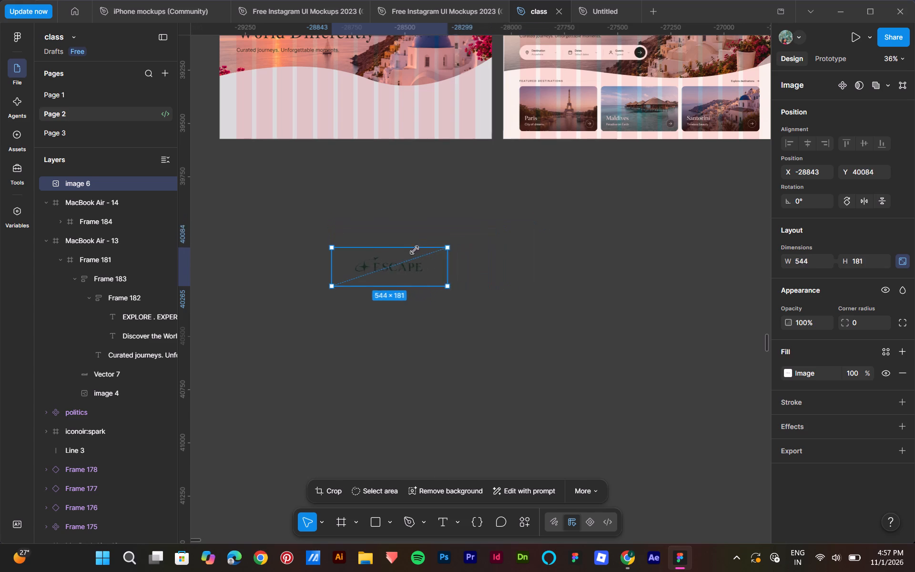
{"action": "left_click_drag", "start_coordinate": [415, 250], "coordinate": [397, 256]}
Move the ESCAPE logo into MacBook Air - 13 above the hero text, at about X 40, Y 0.
{"action": "middle_click_drag", "start_coordinate": [384, 230], "coordinate": [512, 330]}
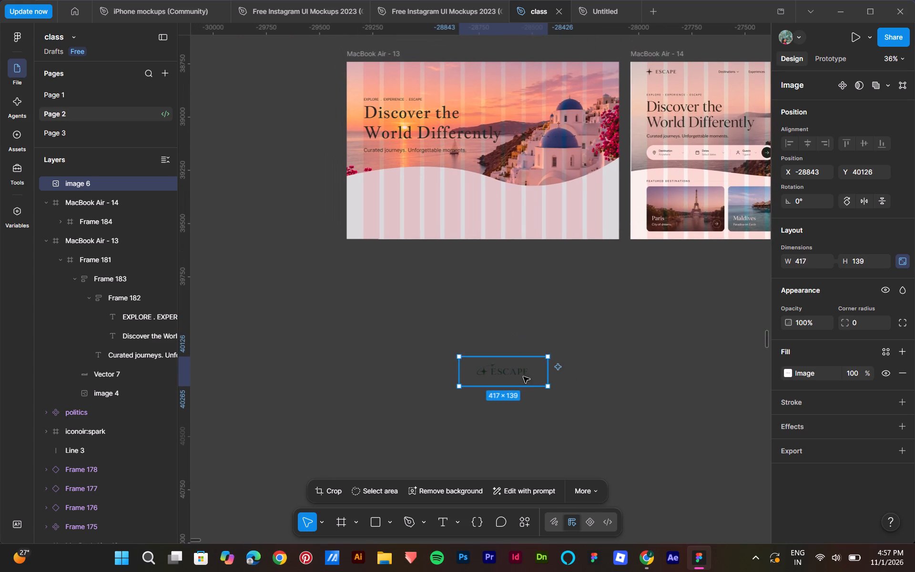
{"action": "left_click_drag", "start_coordinate": [523, 377], "coordinate": [403, 82]}
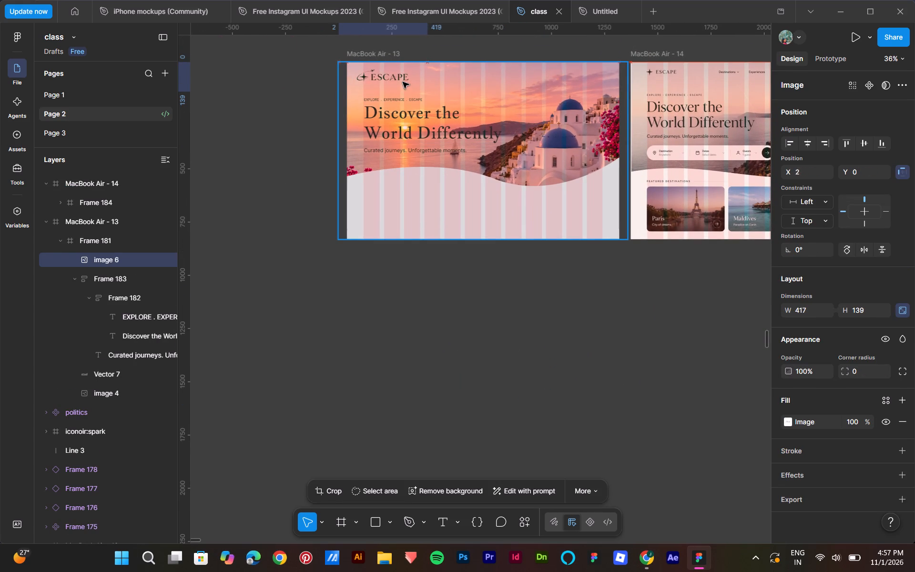
{"action": "left_click_drag", "start_coordinate": [403, 82], "coordinate": [408, 82]}
Shrink the ESCAPE logo to about 278 × 93 and shift it to about X 62, lining its artwork up with the first guide column.
{"action": "scroll", "coordinate": [497, 362], "scroll_direction": "down", "scroll_amount": 1}
{"action": "middle_click_drag", "start_coordinate": [496, 362], "coordinate": [526, 410]}
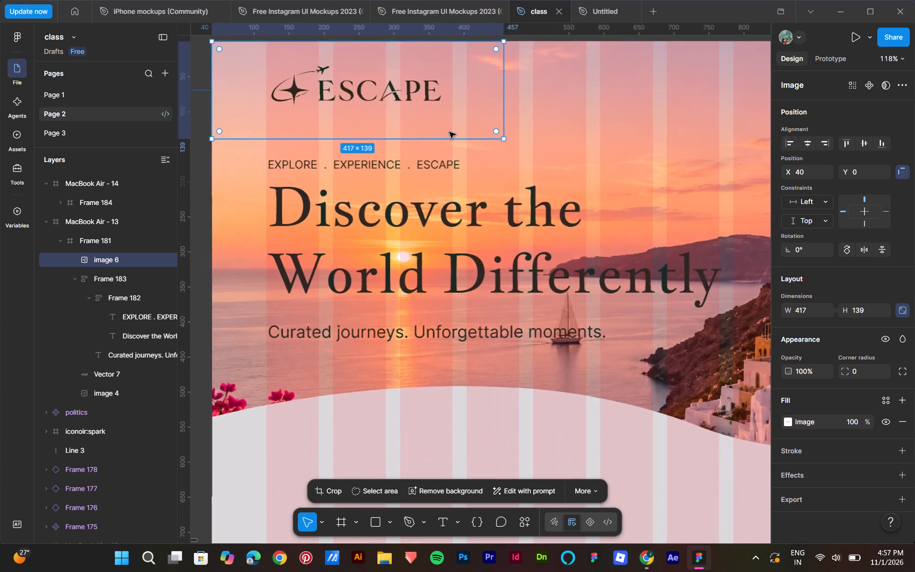
{"action": "left_click_drag", "start_coordinate": [500, 138], "coordinate": [410, 81]}
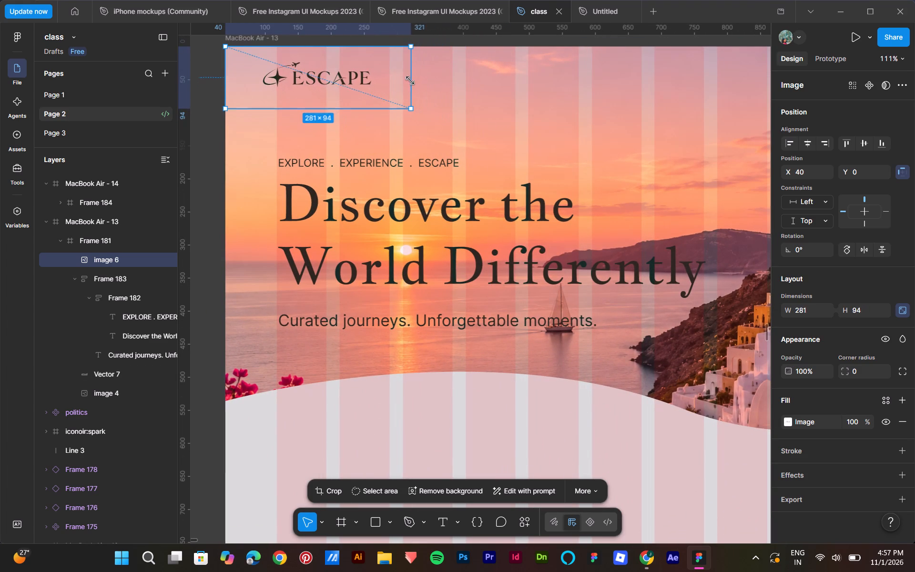
{"action": "left_click_drag", "start_coordinate": [410, 81], "coordinate": [409, 81]}
{"action": "left_click_drag", "start_coordinate": [320, 71], "coordinate": [337, 71]}
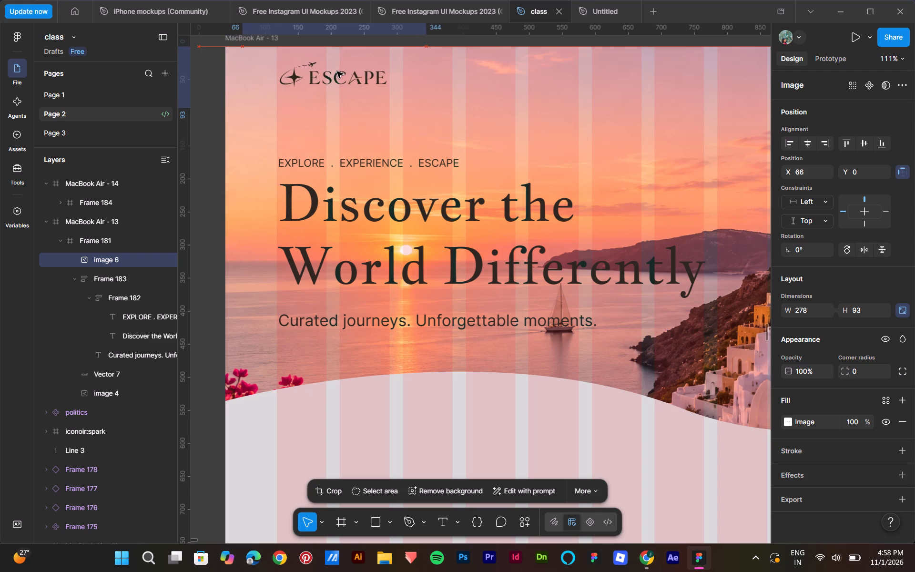
{"action": "left_click_drag", "start_coordinate": [337, 71], "coordinate": [334, 72]}
{"action": "scroll", "coordinate": [429, 106], "scroll_direction": "up", "scroll_amount": 5}
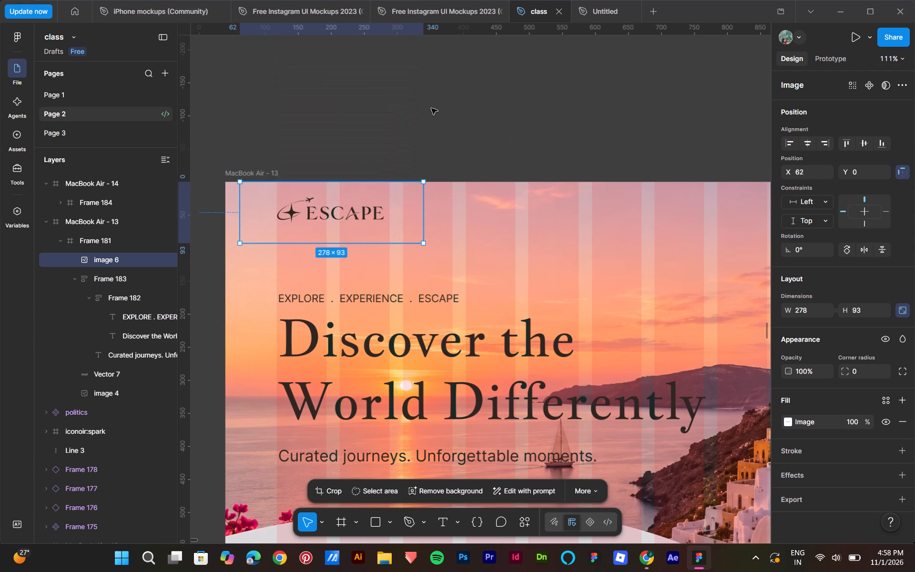
{"action": "left_click", "coordinate": [448, 118]}
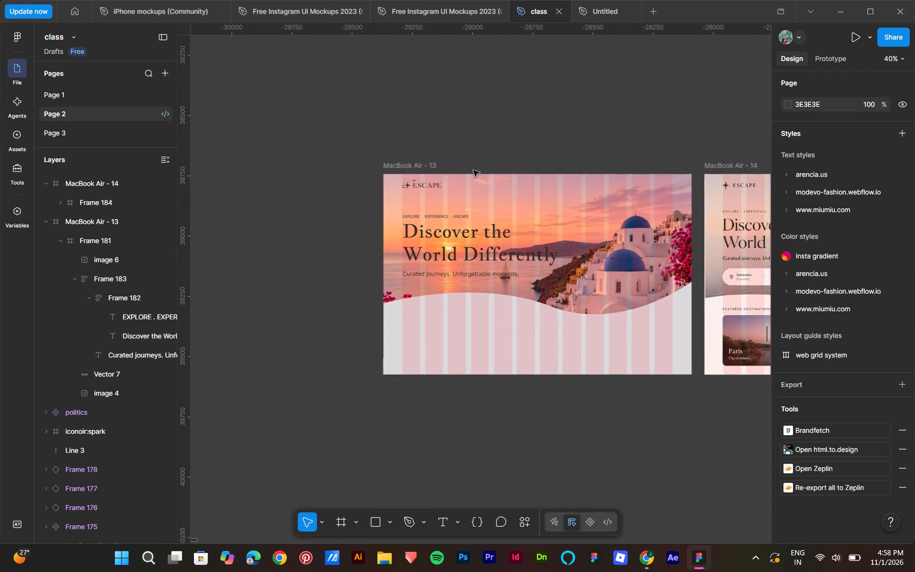
Hide the 12-column layout guide on MacBook Air - 13.
{"action": "scroll", "coordinate": [472, 174], "scroll_direction": "left", "scroll_amount": 1}
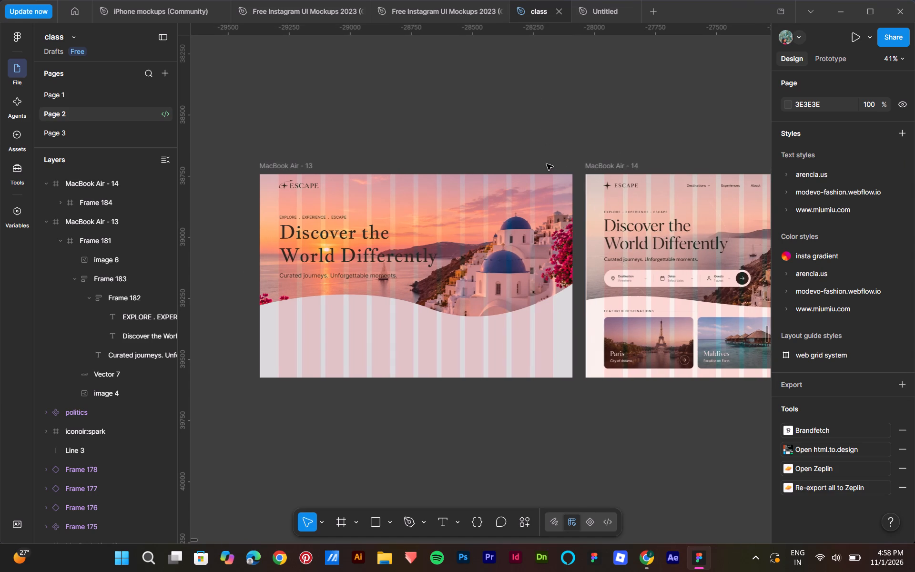
{"action": "left_click", "coordinate": [283, 163]}
{"action": "scroll", "coordinate": [791, 463], "scroll_direction": "down", "scroll_amount": 7}
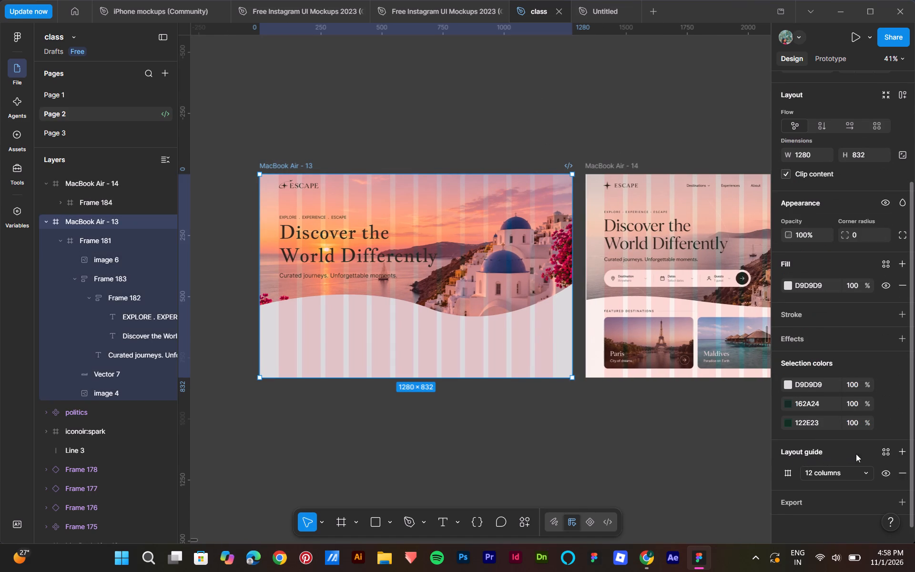
{"action": "left_click", "coordinate": [884, 471]}
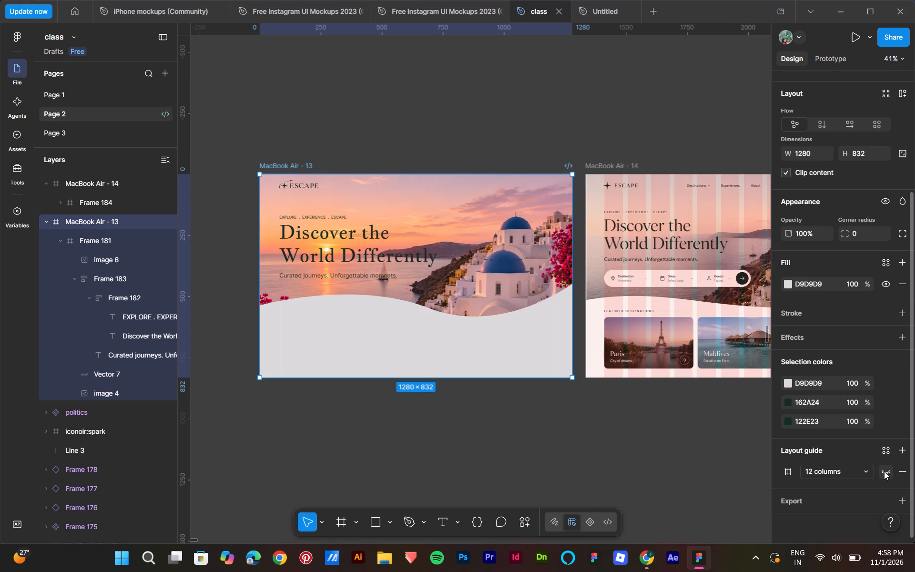
Compare the hero in MacBook Air - 13 with the reference layout in MacBook Air - 14.
{"action": "middle_click_drag", "start_coordinate": [526, 439], "coordinate": [596, 446]}
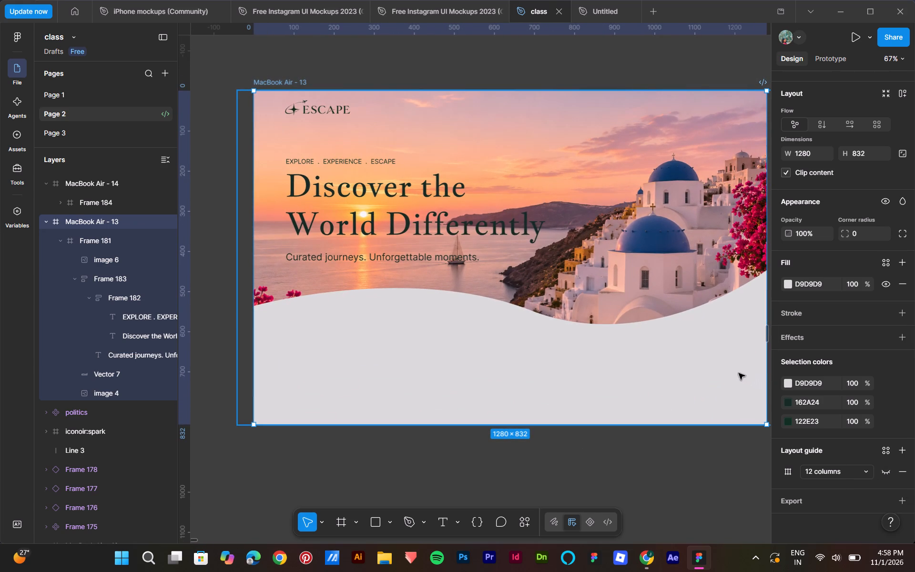
{"action": "scroll", "coordinate": [733, 373], "scroll_direction": "left", "scroll_amount": 1}
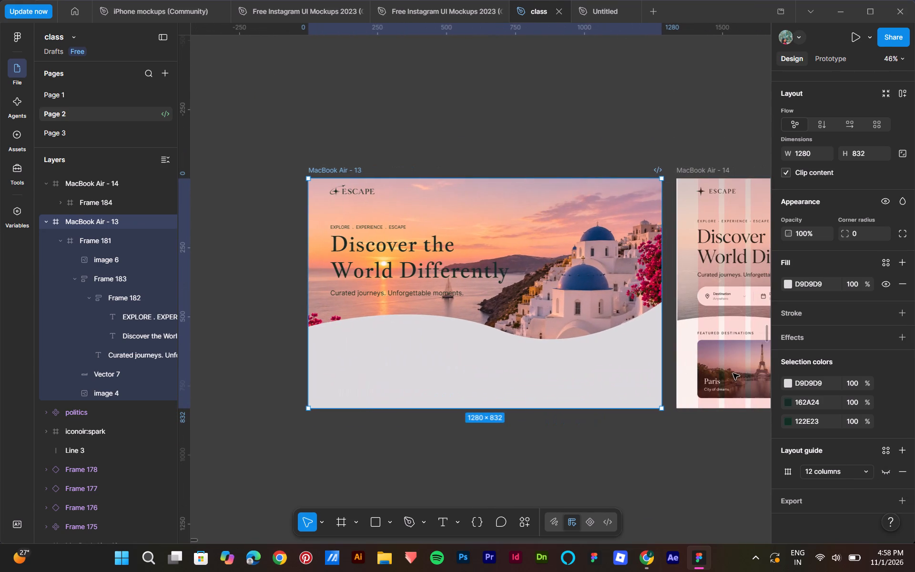
{"action": "scroll", "coordinate": [733, 373], "scroll_direction": "left", "scroll_amount": 1}
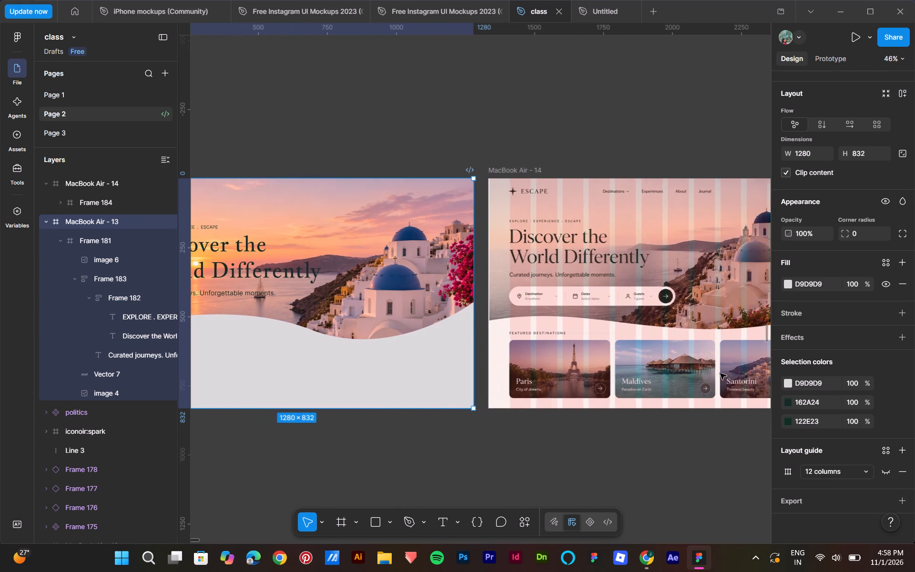
{"action": "scroll", "coordinate": [720, 373], "scroll_direction": "left", "scroll_amount": 1}
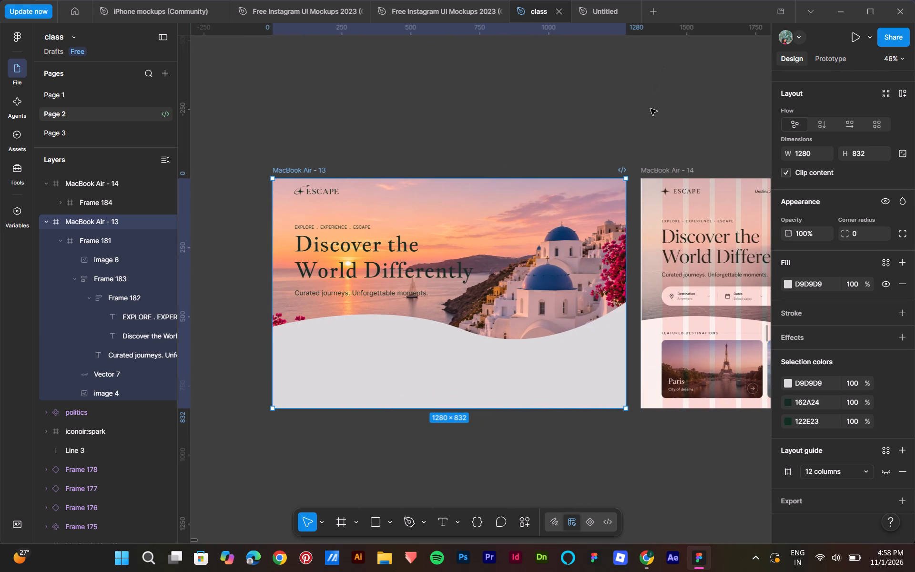
{"action": "scroll", "coordinate": [651, 109], "scroll_direction": "left", "scroll_amount": 1}
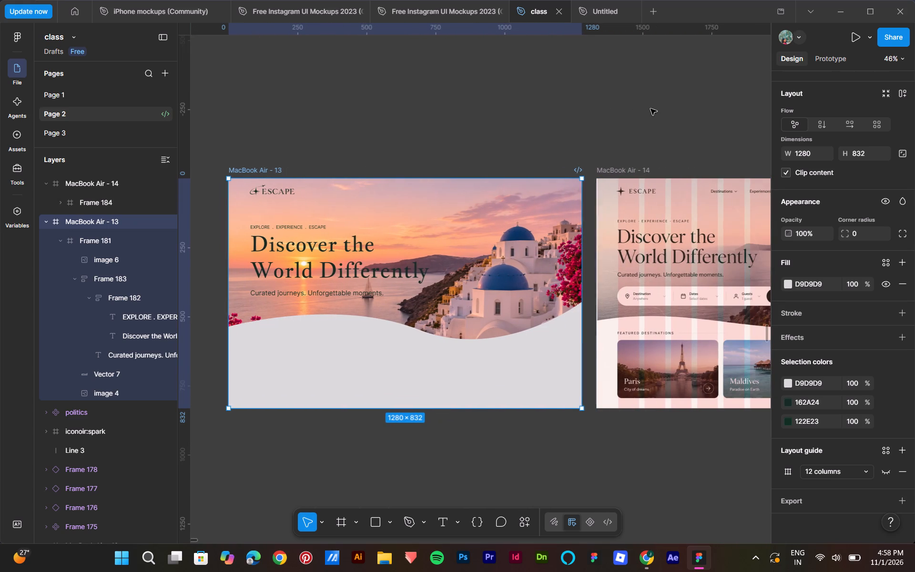
{"action": "scroll", "coordinate": [651, 109], "scroll_direction": "left", "scroll_amount": 1}
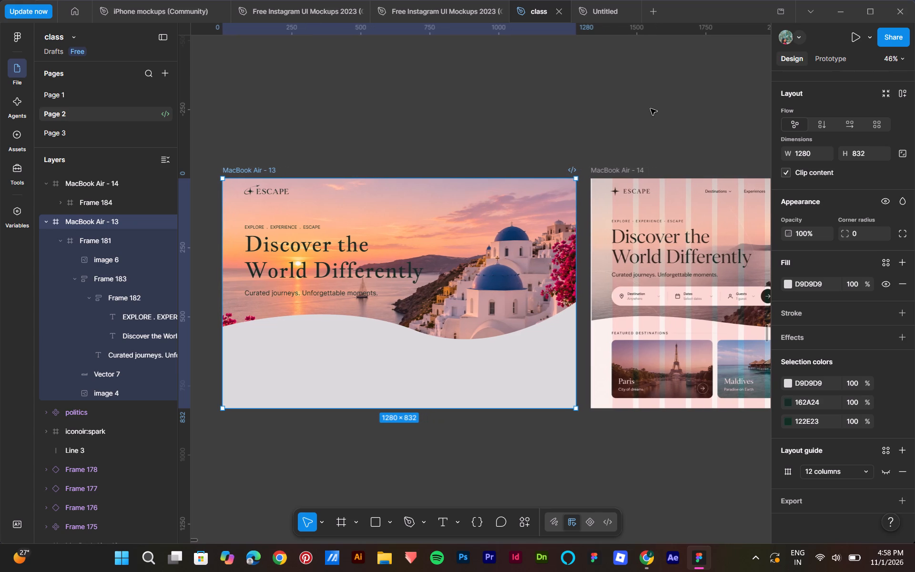
{"action": "scroll", "coordinate": [651, 109], "scroll_direction": "left", "scroll_amount": 6}
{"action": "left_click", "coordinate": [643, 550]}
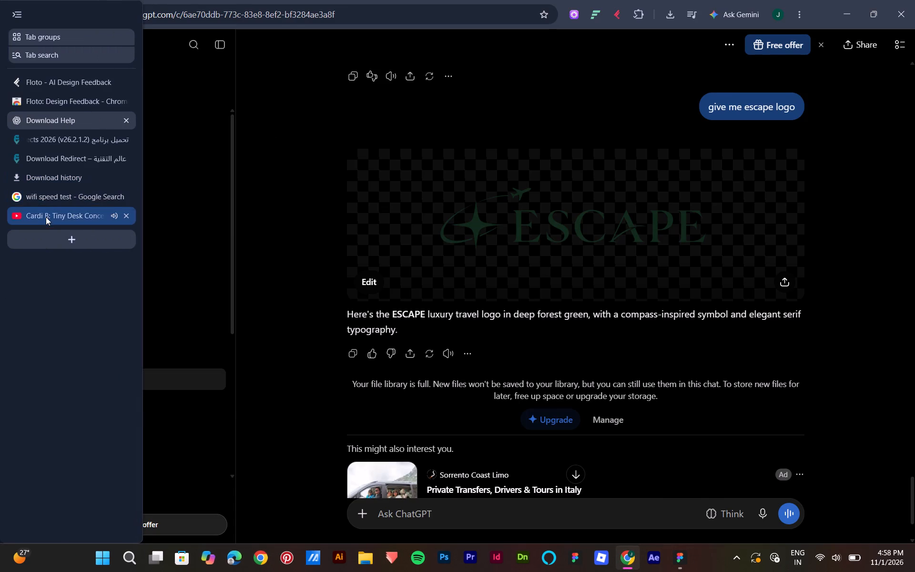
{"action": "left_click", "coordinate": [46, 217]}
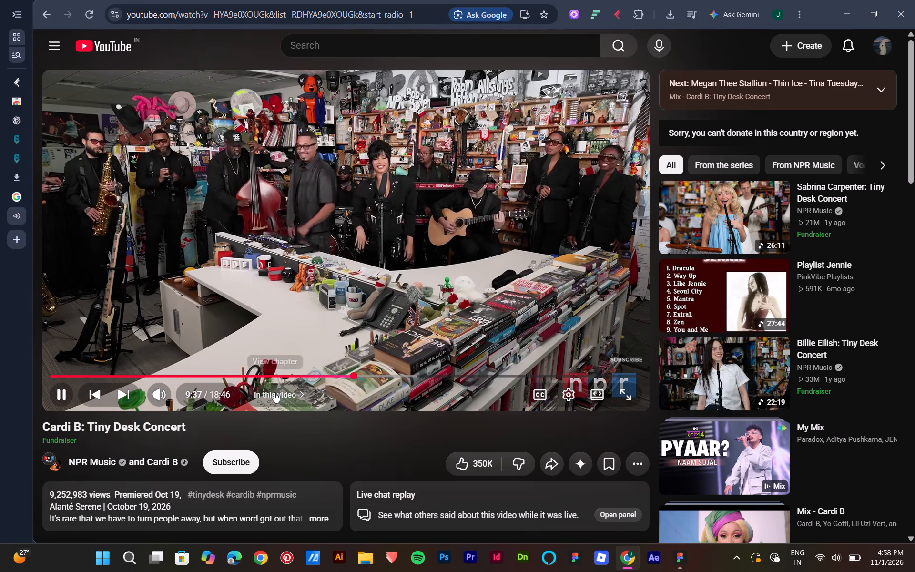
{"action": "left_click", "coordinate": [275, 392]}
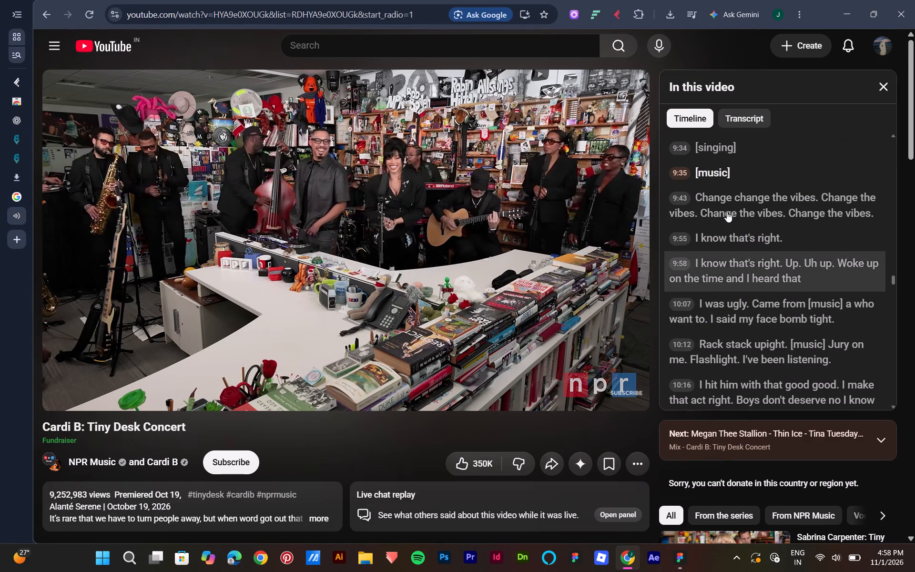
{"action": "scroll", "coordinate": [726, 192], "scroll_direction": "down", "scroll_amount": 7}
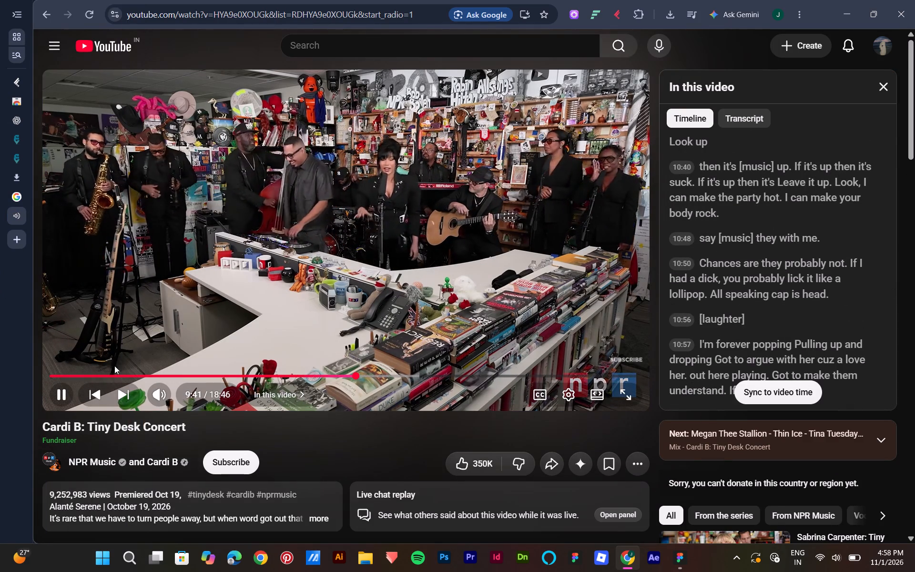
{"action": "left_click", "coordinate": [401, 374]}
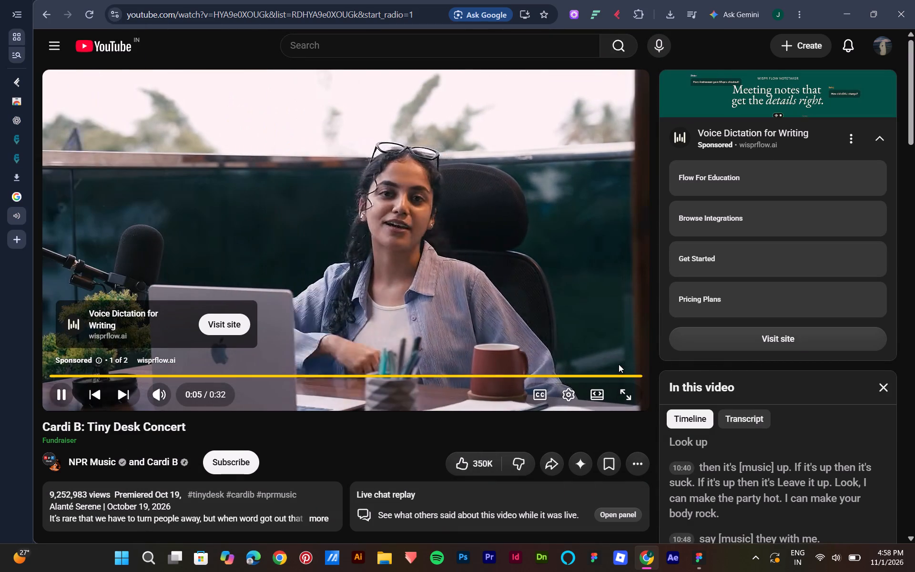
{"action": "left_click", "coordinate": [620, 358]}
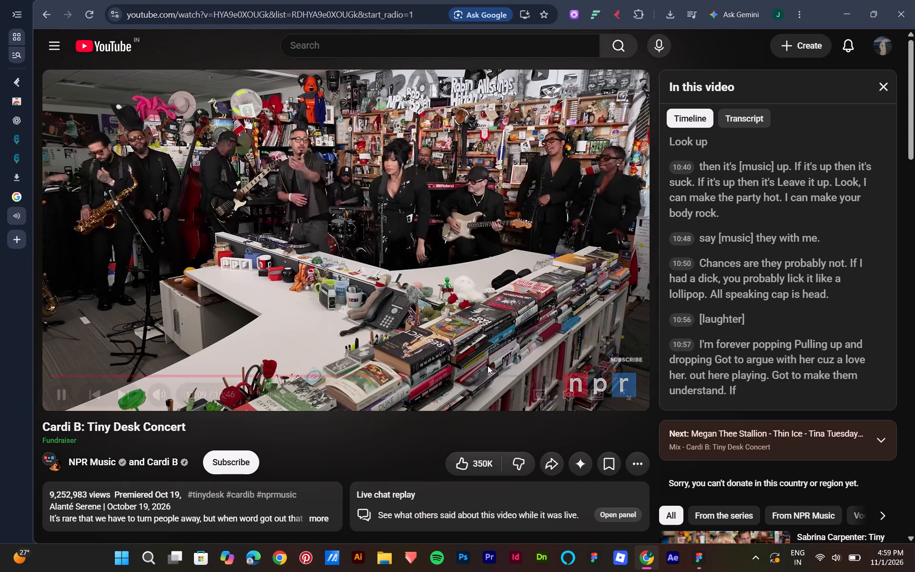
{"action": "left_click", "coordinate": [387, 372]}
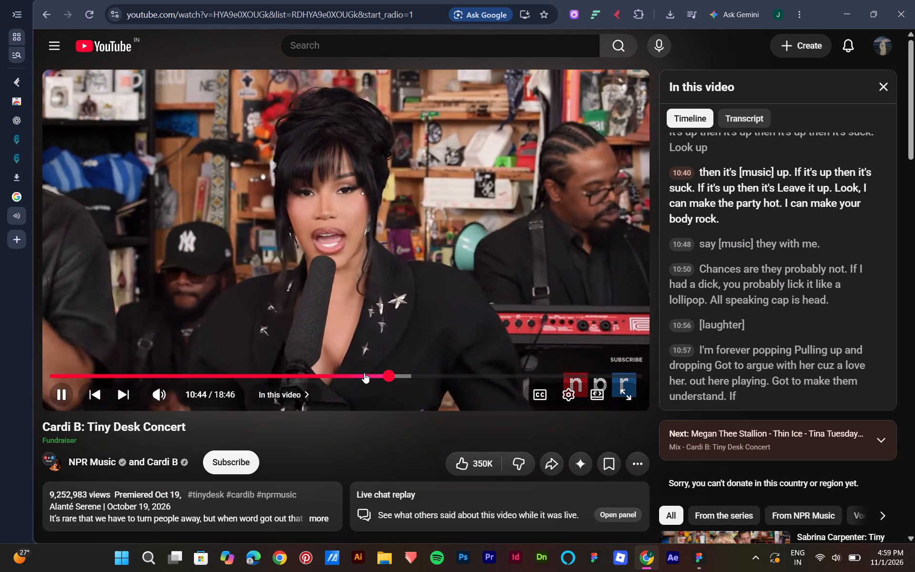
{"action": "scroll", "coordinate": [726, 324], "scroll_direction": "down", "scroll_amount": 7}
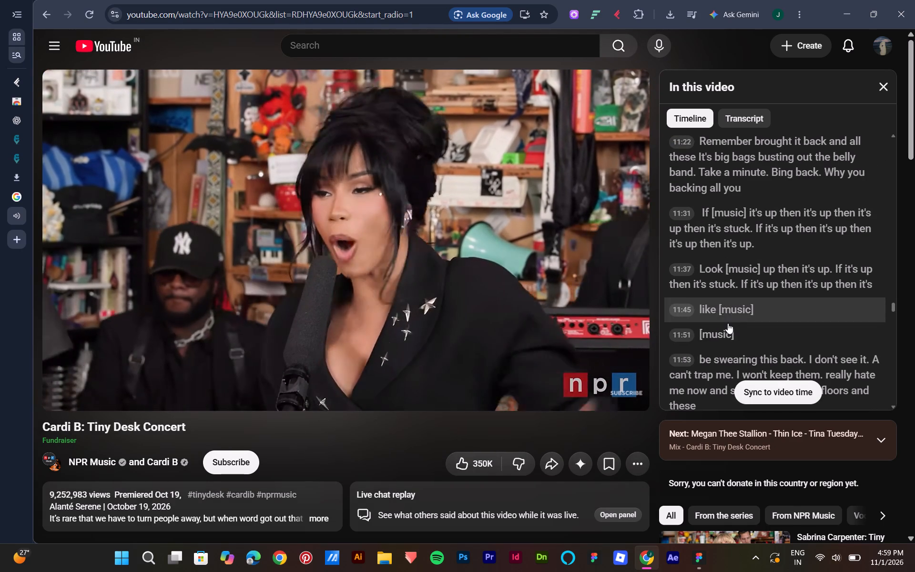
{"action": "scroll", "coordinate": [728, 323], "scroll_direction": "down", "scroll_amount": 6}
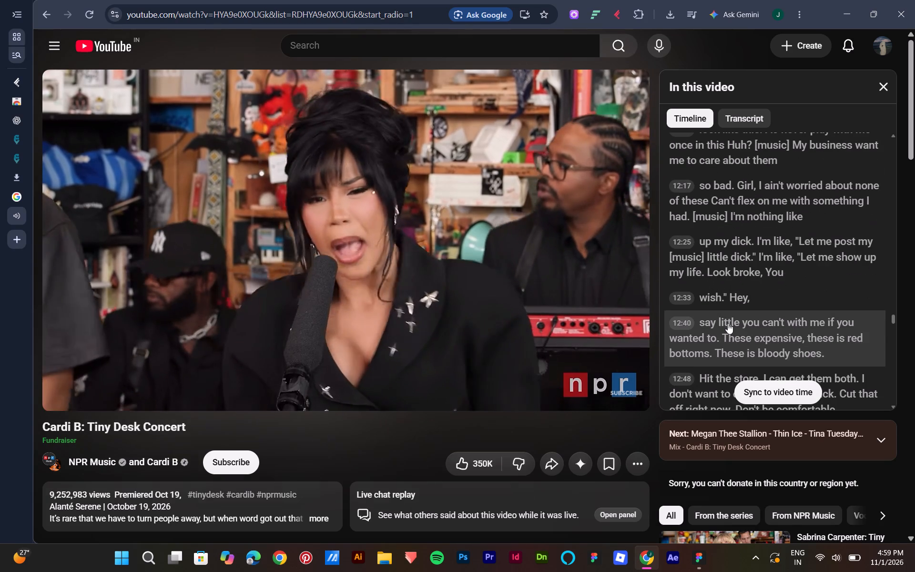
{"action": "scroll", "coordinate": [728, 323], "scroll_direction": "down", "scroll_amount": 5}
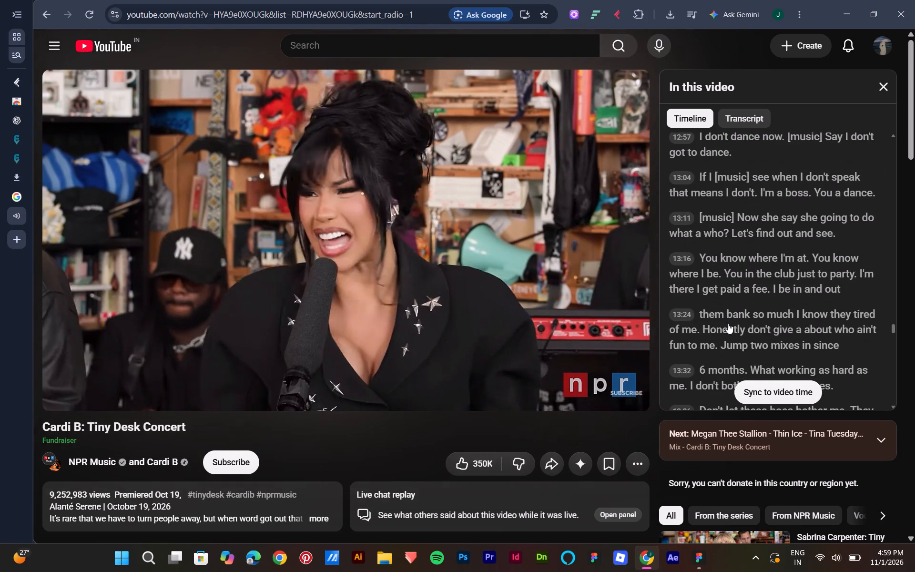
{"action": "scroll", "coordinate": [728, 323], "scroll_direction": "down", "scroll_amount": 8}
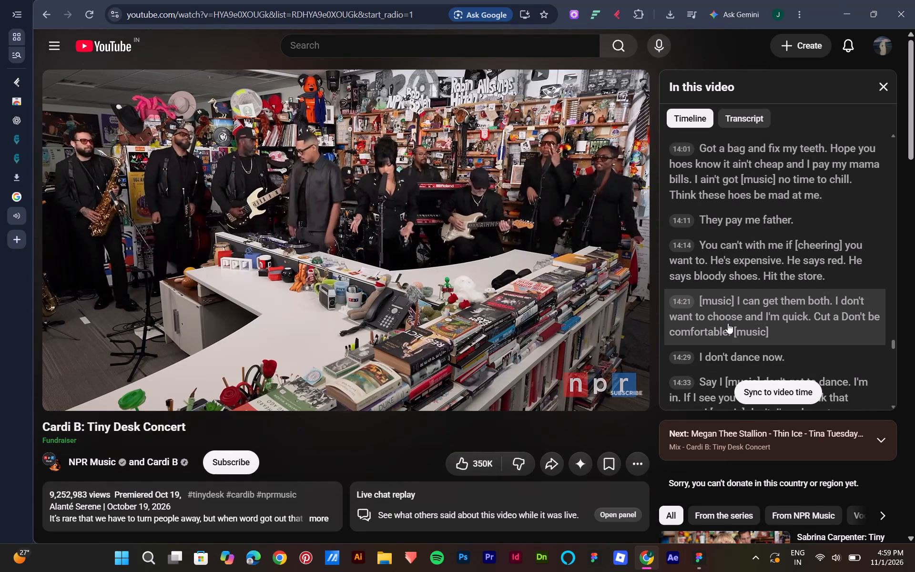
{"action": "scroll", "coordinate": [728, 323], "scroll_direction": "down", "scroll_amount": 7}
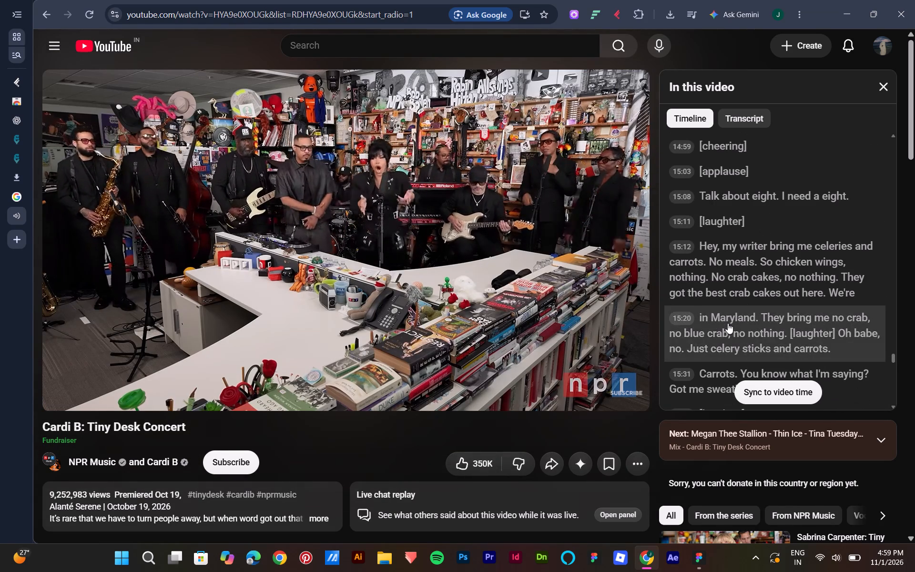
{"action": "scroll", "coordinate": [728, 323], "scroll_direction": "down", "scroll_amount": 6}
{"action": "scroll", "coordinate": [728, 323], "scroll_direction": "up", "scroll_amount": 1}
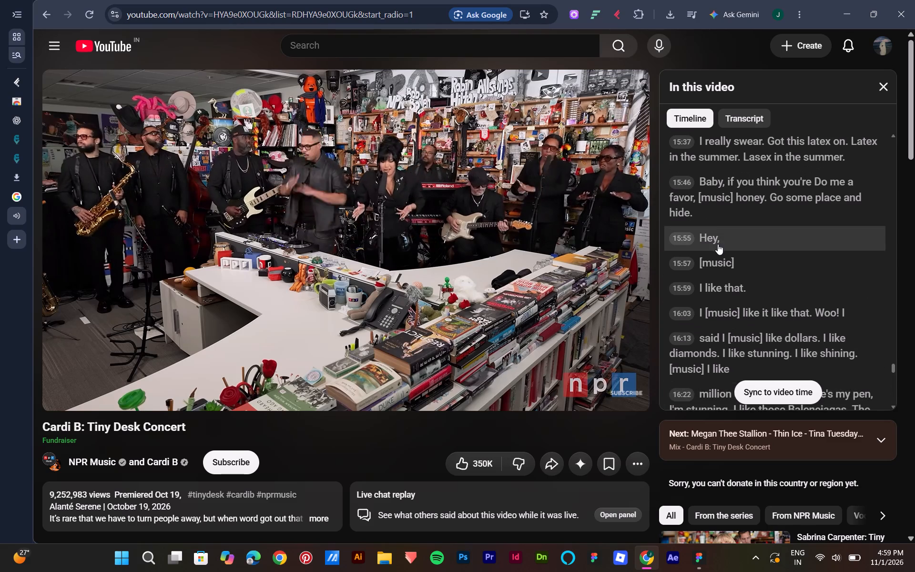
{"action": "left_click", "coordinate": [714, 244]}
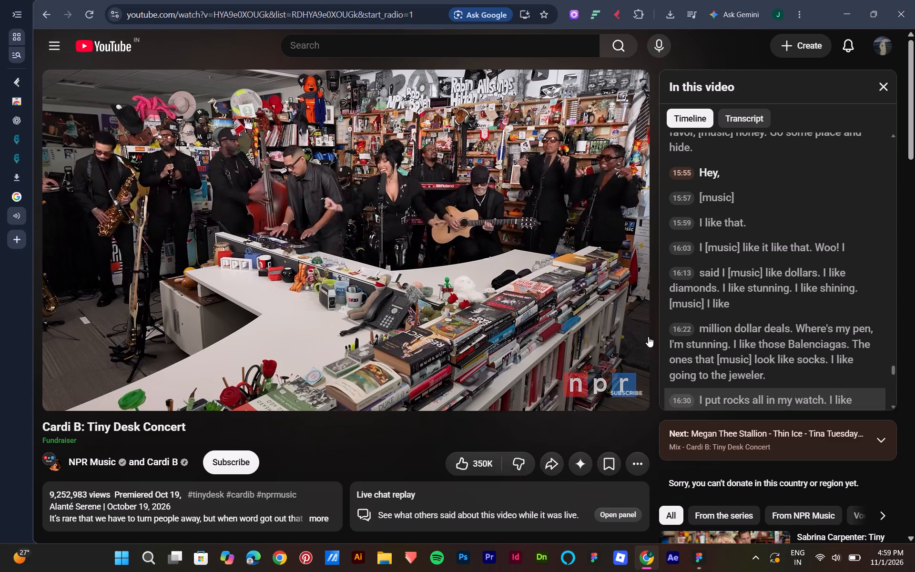
Review the ChatGPT conversation in Chrome for the generated luxury travel website reference and the hero image without lettering.
{"action": "left_click", "coordinate": [41, 117]}
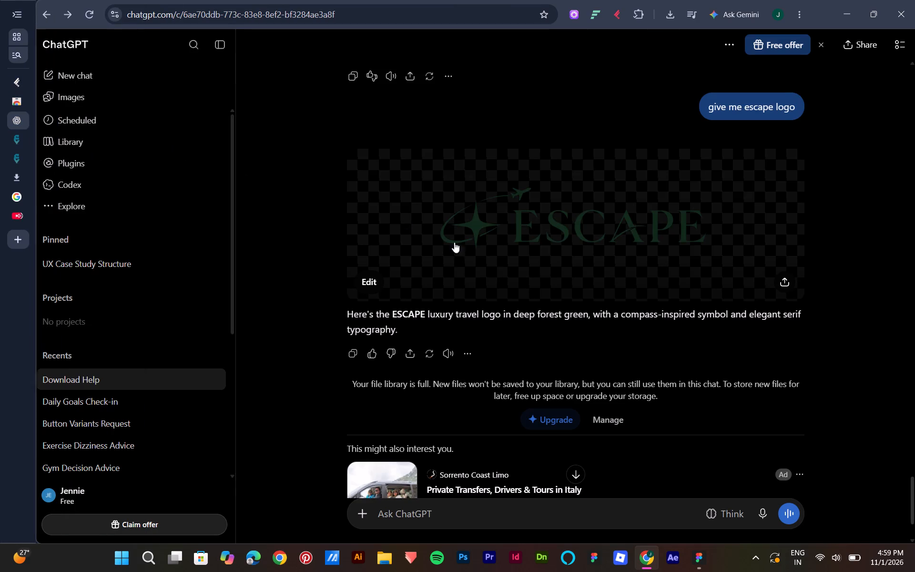
{"action": "scroll", "coordinate": [517, 290], "scroll_direction": "down", "scroll_amount": 5}
{"action": "scroll", "coordinate": [517, 290], "scroll_direction": "up", "scroll_amount": 17}
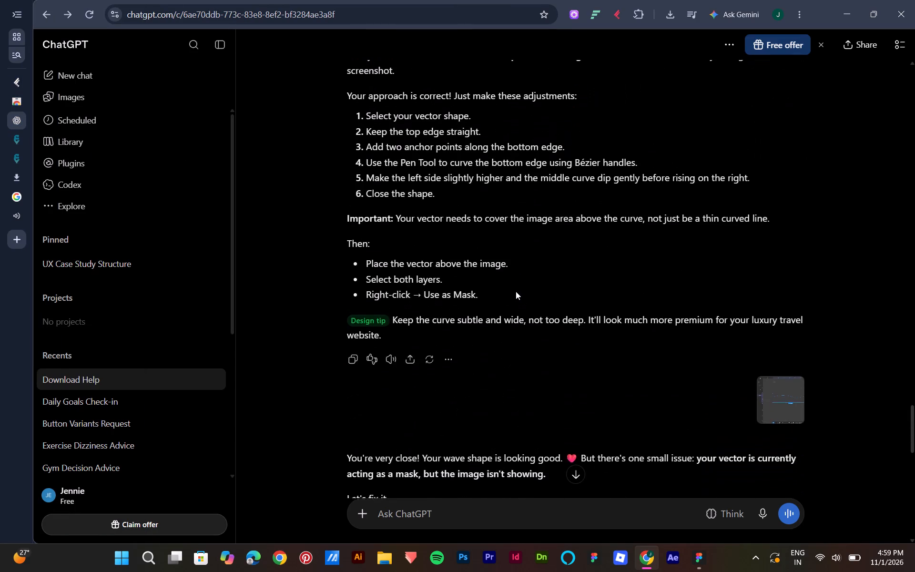
{"action": "scroll", "coordinate": [516, 291], "scroll_direction": "up", "scroll_amount": 15}
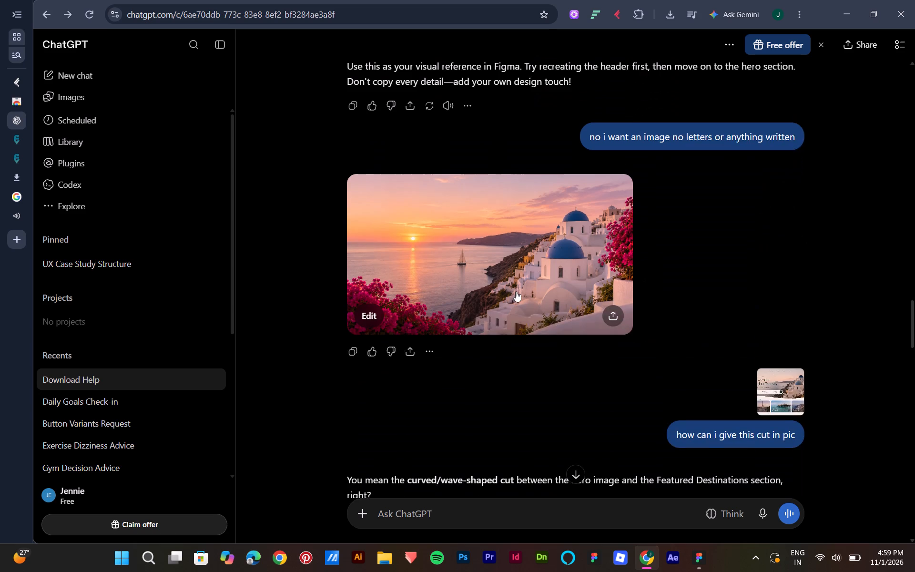
{"action": "scroll", "coordinate": [516, 292], "scroll_direction": "up", "scroll_amount": 11}
{"action": "scroll", "coordinate": [516, 292], "scroll_direction": "down", "scroll_amount": 4}
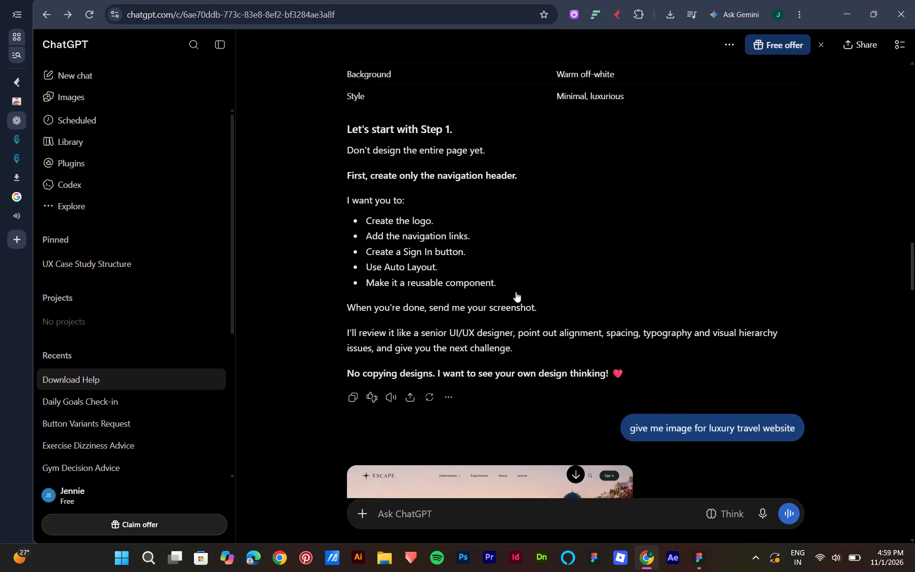
{"action": "scroll", "coordinate": [516, 292], "scroll_direction": "down", "scroll_amount": 7}
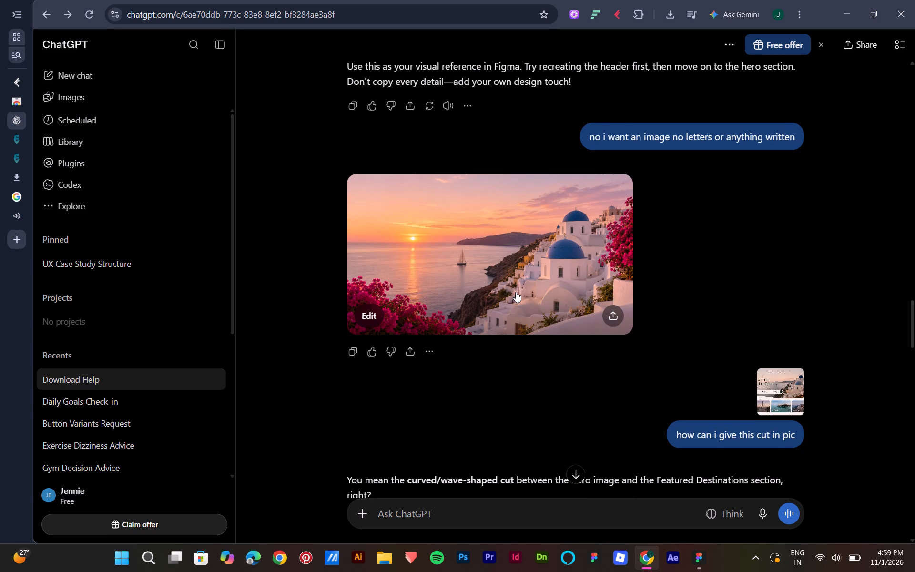
{"action": "scroll", "coordinate": [516, 292], "scroll_direction": "up", "scroll_amount": 4}
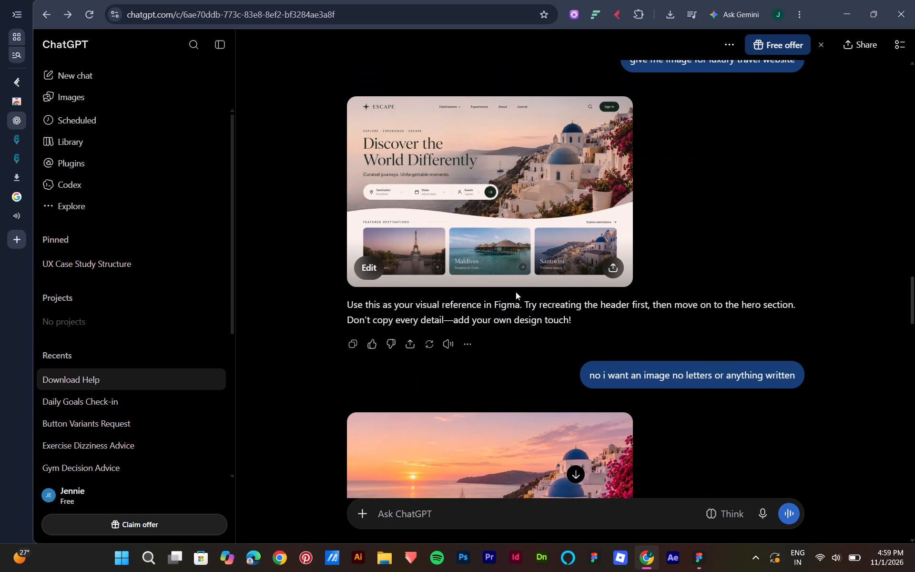
{"action": "scroll", "coordinate": [515, 292], "scroll_direction": "up", "scroll_amount": 1}
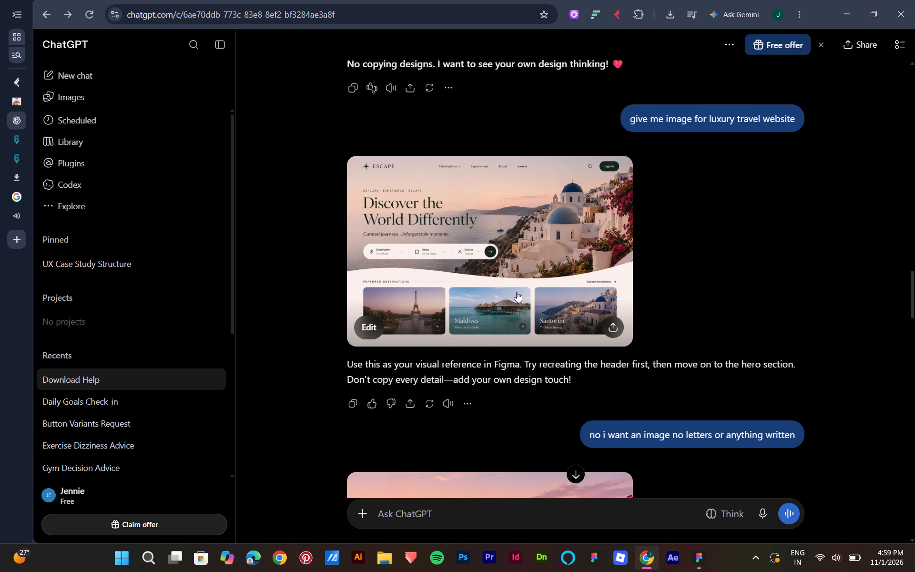
Switch to Figma and lower the grey wave shape, Vector 7, in MacBook Air - 13 to Y 486.65.
{"action": "left_click", "coordinate": [703, 561]}
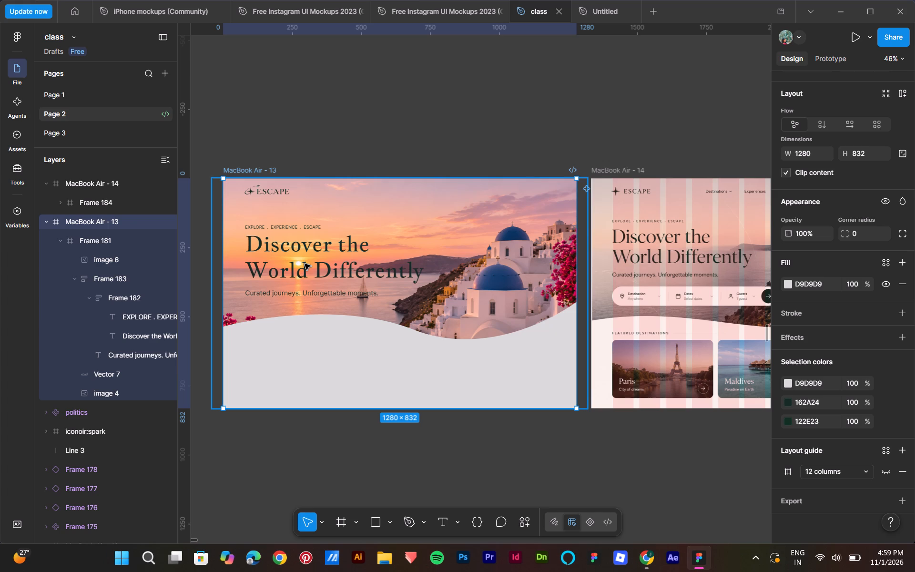
{"action": "triple_click", "coordinate": [369, 336]}
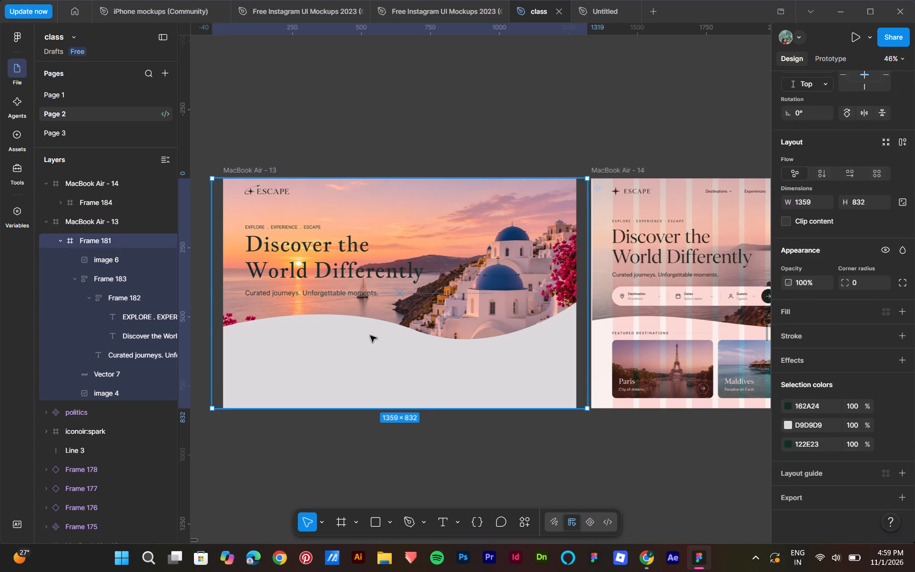
{"action": "key", "text": "Down"}
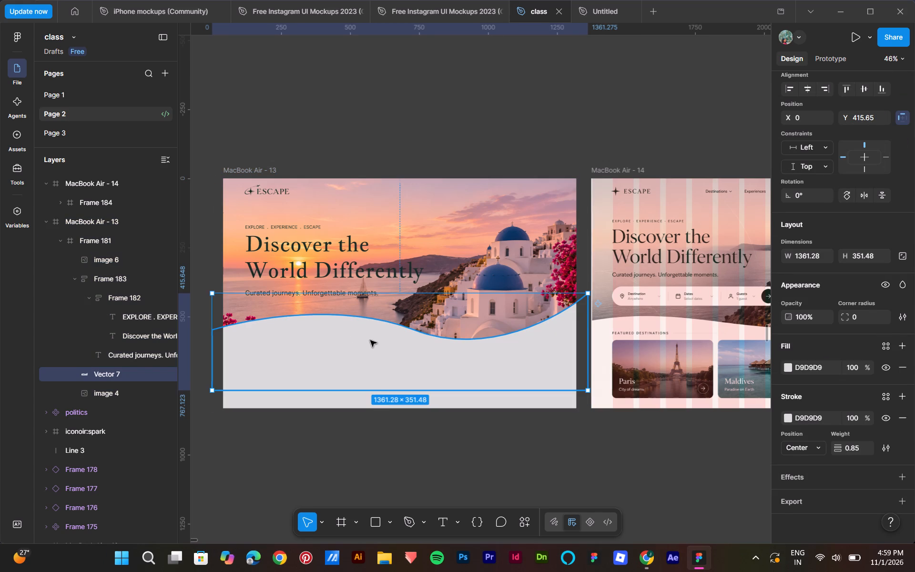
{"action": "key", "text": "Down"}
{"action": "key", "text": "Down"}
{"action": "key", "text": "Down"}
{"action": "key", "text": "Down"}
{"action": "key", "text": "Down"}
{"action": "key", "text": "Down"}
{"action": "key", "text": "Down"}
{"action": "key", "text": "Down"}
{"action": "key", "text": "Down"}
{"action": "key", "text": "Down"}
{"action": "key", "text": "Down"}
{"action": "key", "text": "Down"}
{"action": "key", "text": "Down"}
{"action": "key", "text": "Down"}
{"action": "key", "text": "Down"}
{"action": "key", "text": "Down"}
{"action": "key", "text": "Down"}
{"action": "key", "text": "Down"}
{"action": "key", "text": "Down"}
{"action": "key", "text": "Down"}
{"action": "key", "text": "Down"}
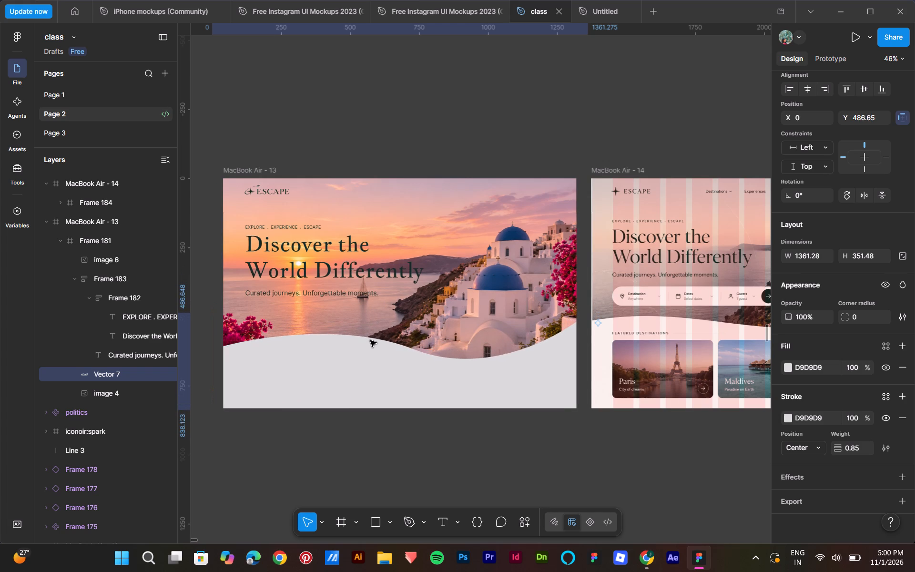
{"action": "left_click", "coordinate": [411, 92]}
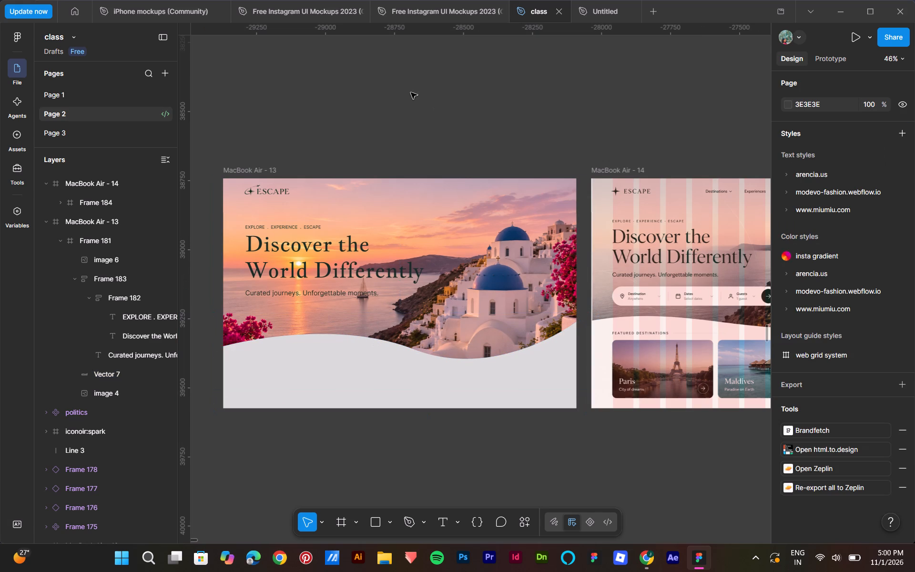
Examine the search bar and Featured Destinations cards of the reference in MacBook Air - 14 up close.
{"action": "middle_click_drag", "start_coordinate": [420, 129], "coordinate": [453, 78]}
{"action": "scroll", "coordinate": [453, 78], "scroll_direction": "up", "scroll_amount": 1}
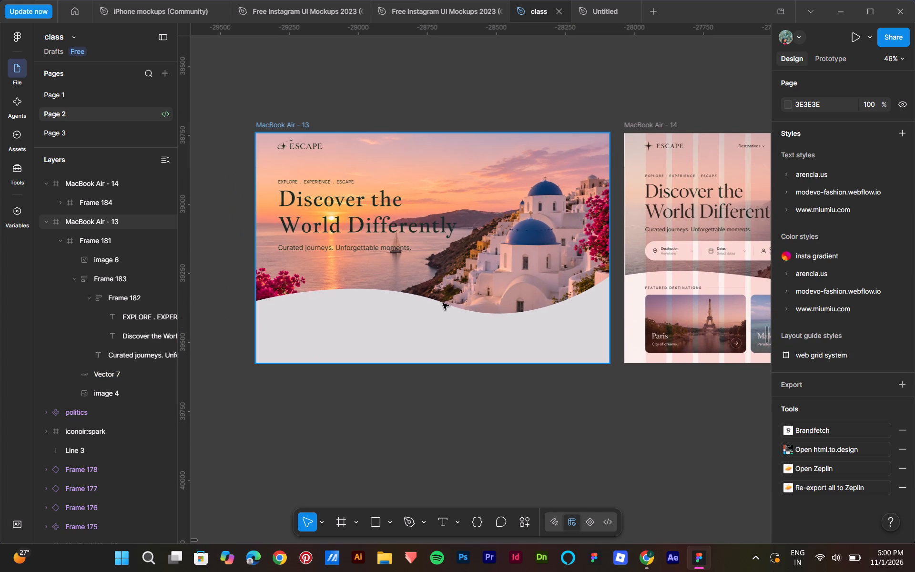
{"action": "scroll", "coordinate": [456, 399], "scroll_direction": "up", "scroll_amount": 1}
{"action": "middle_click_drag", "start_coordinate": [635, 395], "coordinate": [516, 403]}
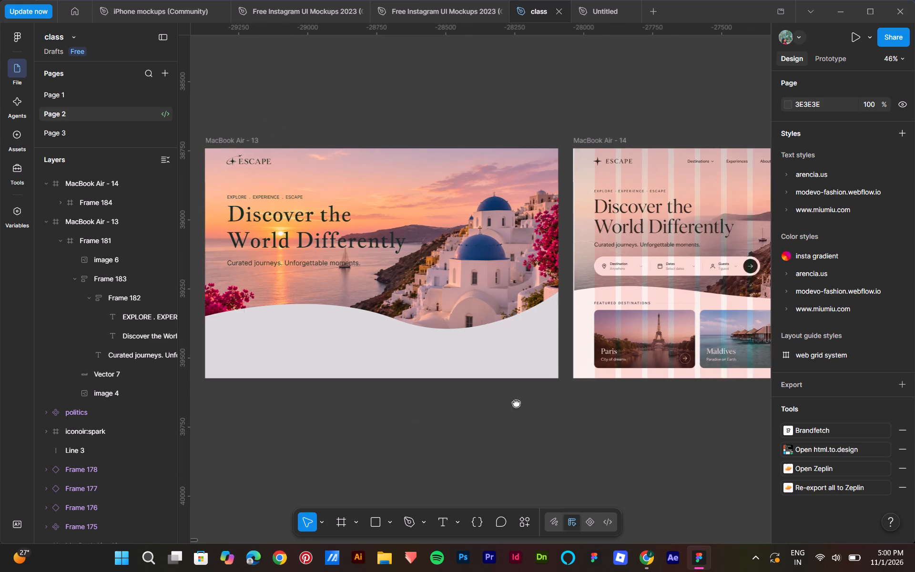
{"action": "middle_click_drag", "start_coordinate": [516, 403], "coordinate": [394, 366]}
{"action": "scroll", "coordinate": [399, 343], "scroll_direction": "up", "scroll_amount": 1}
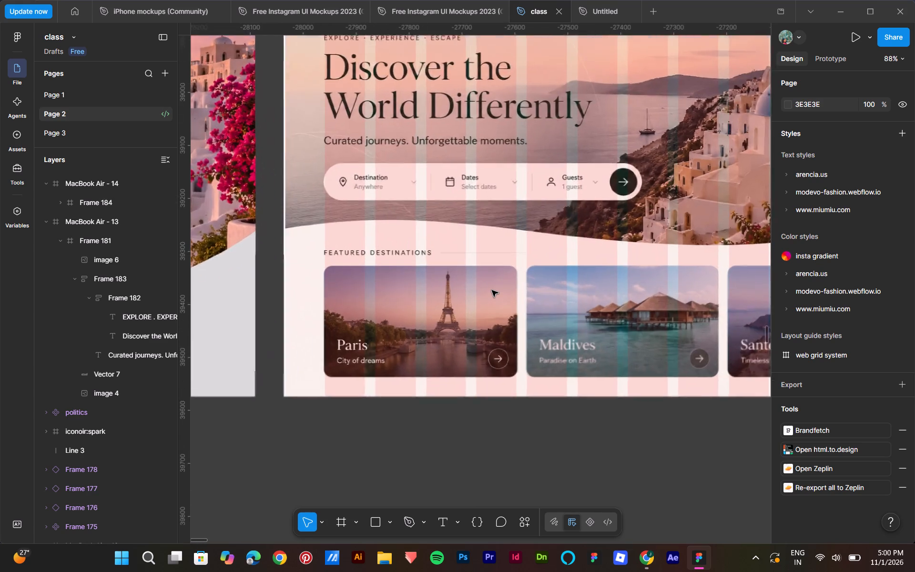
{"action": "scroll", "coordinate": [492, 290], "scroll_direction": "up", "scroll_amount": 3}
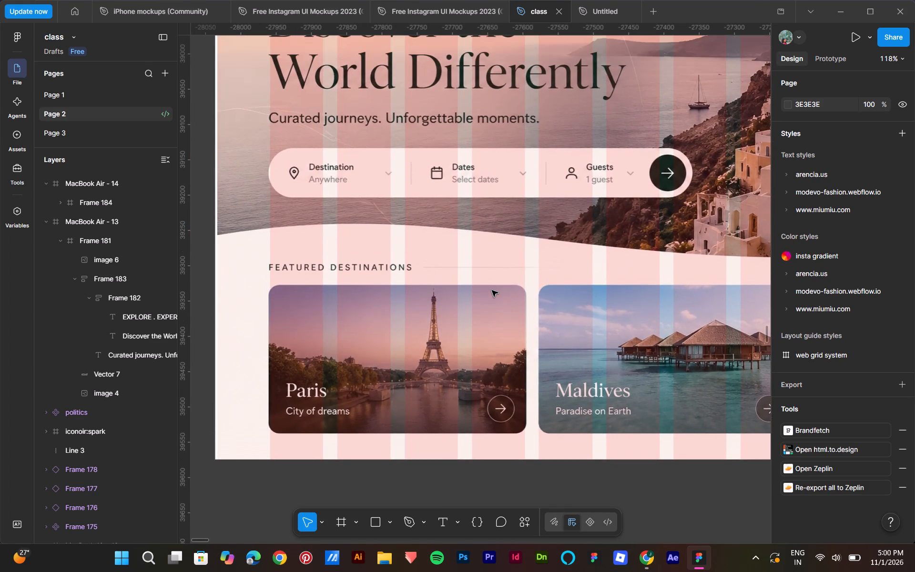
{"action": "scroll", "coordinate": [492, 290], "scroll_direction": "down", "scroll_amount": 3}
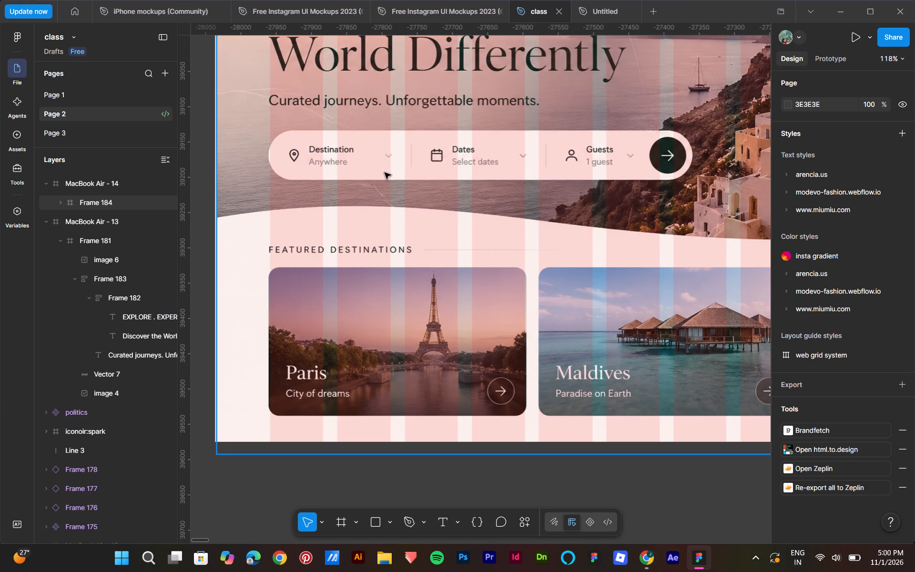
{"action": "scroll", "coordinate": [388, 171], "scroll_direction": "down", "scroll_amount": 1}
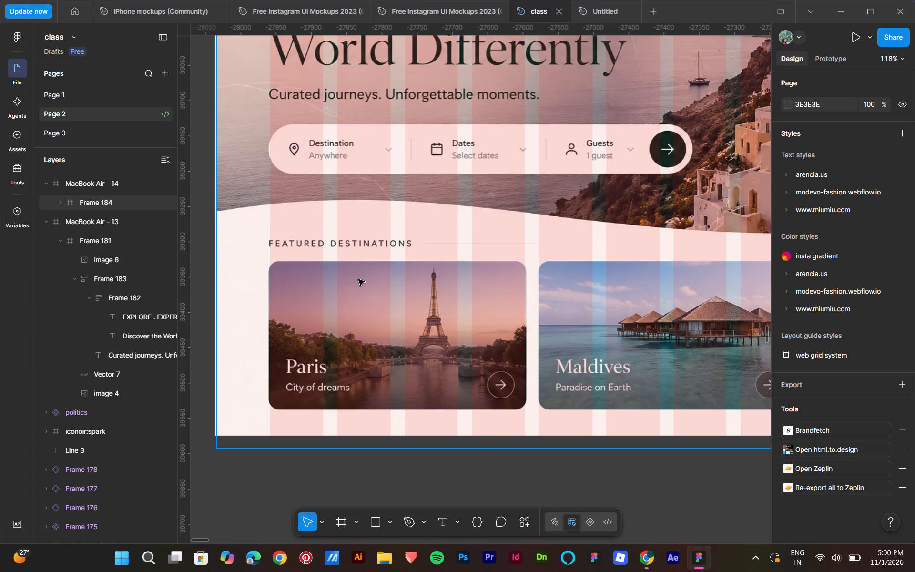
{"action": "scroll", "coordinate": [478, 459], "scroll_direction": "down", "scroll_amount": 1}
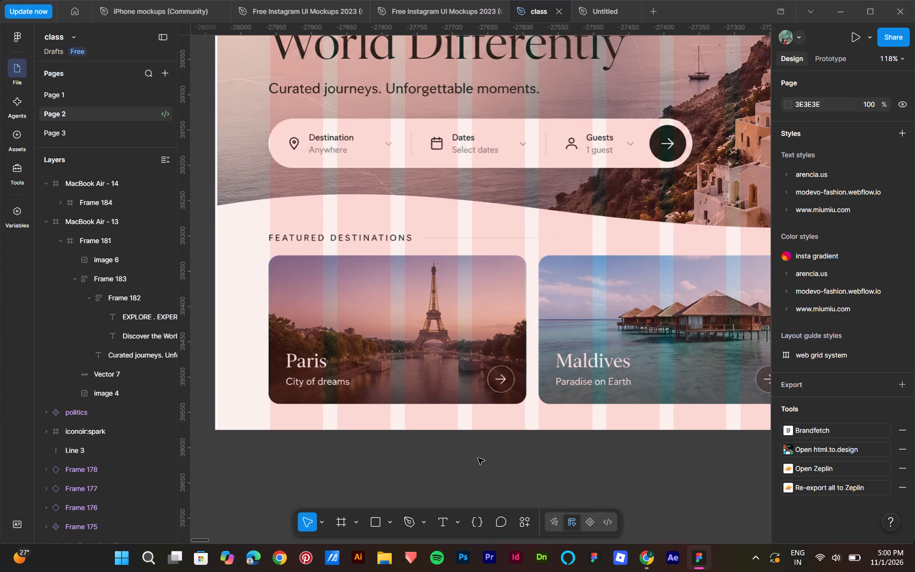
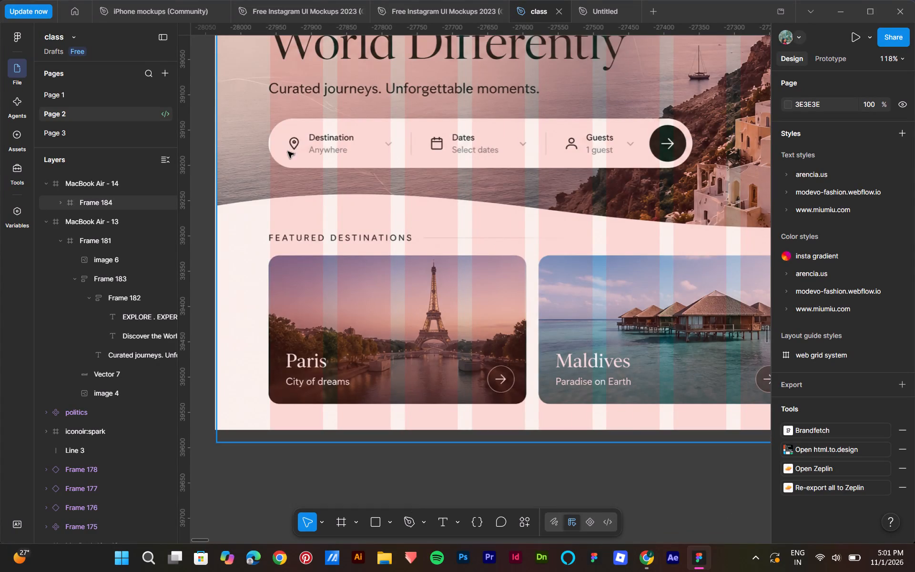
Capture a screenshot of the Destination, Dates and Guests search bar in the MacBook Air - 14 reference.
{"action": "scroll", "coordinate": [288, 157], "scroll_direction": "up", "scroll_amount": 2}
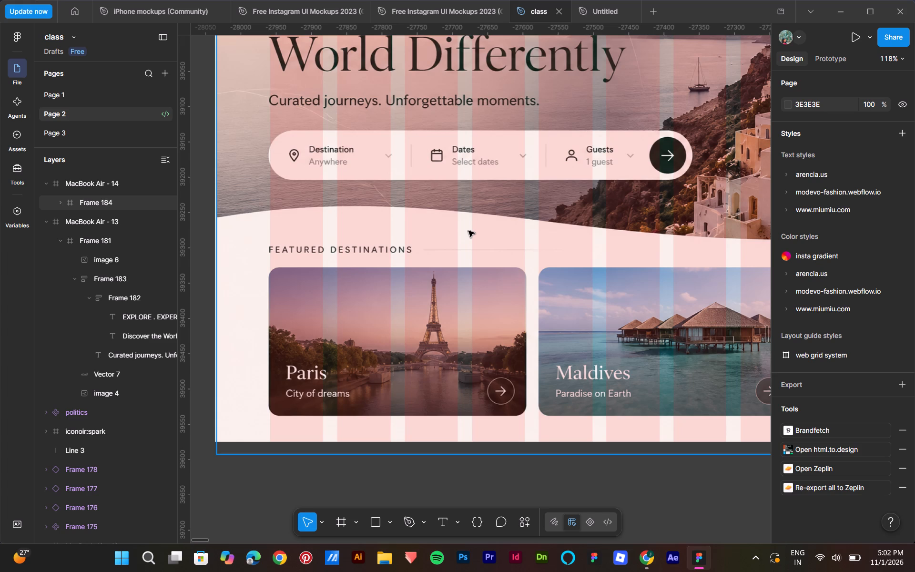
{"action": "scroll", "coordinate": [468, 231], "scroll_direction": "up", "scroll_amount": 1}
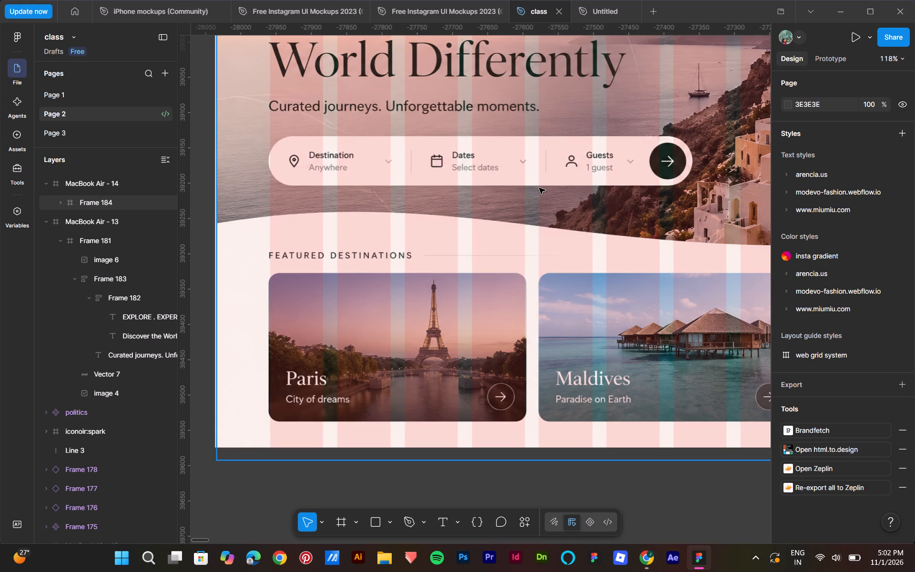
{"action": "key", "text": "shift+super+s"}
{"action": "left_click_drag", "start_coordinate": [266, 124], "coordinate": [716, 247]}
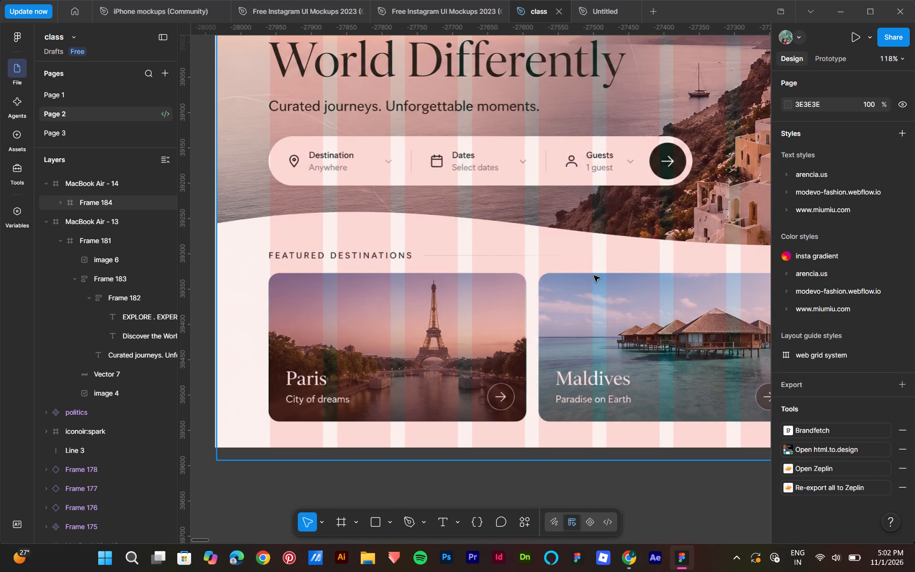
{"action": "left_click", "coordinate": [612, 562]}
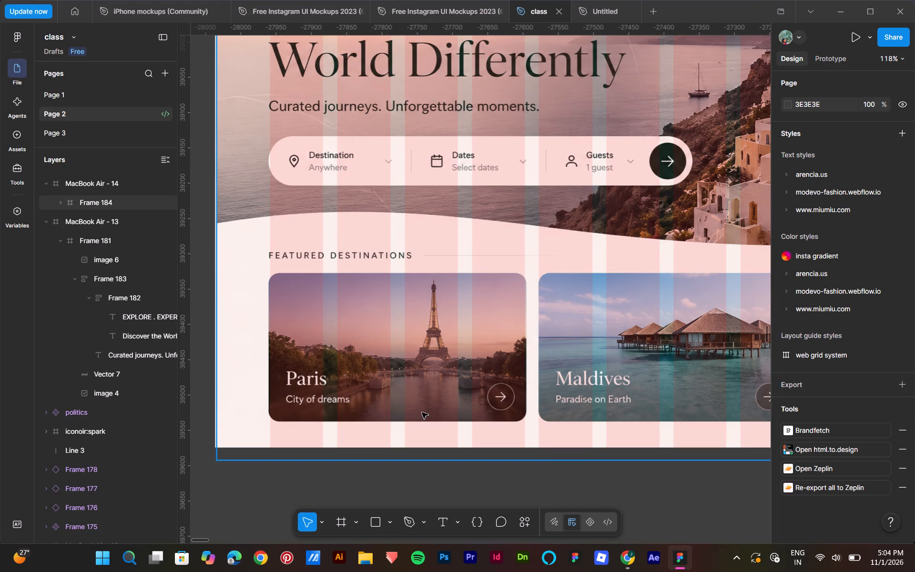
{"action": "left_click", "coordinate": [348, 516]}
{"action": "scroll", "coordinate": [365, 429], "scroll_direction": "down", "scroll_amount": 3}
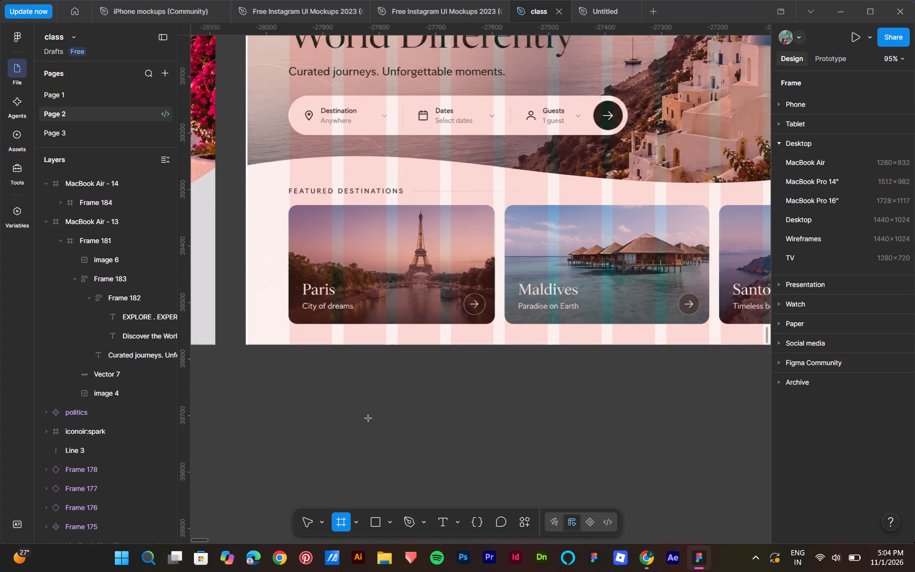
{"action": "left_click", "coordinate": [442, 517]}
{"action": "scroll", "coordinate": [427, 442], "scroll_direction": "down", "scroll_amount": 2}
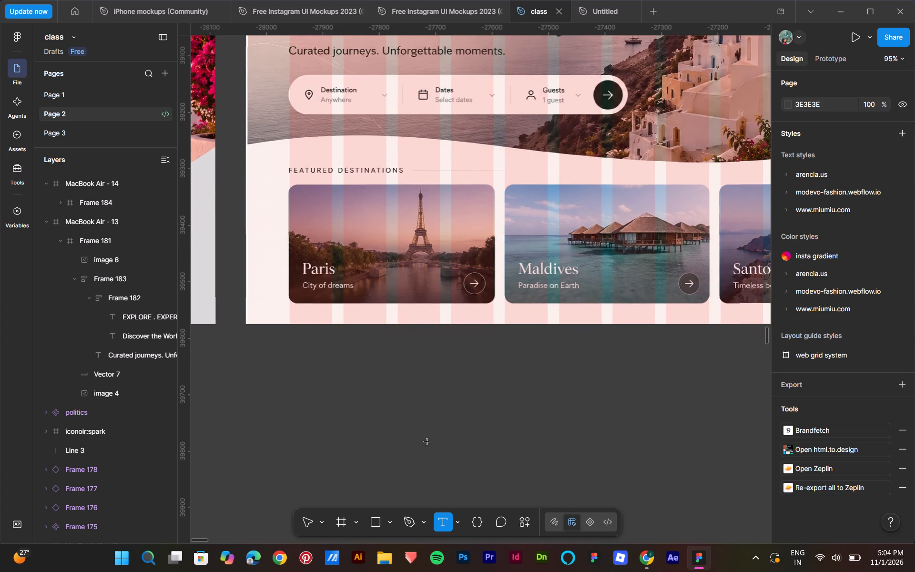
{"action": "left_click", "coordinate": [395, 383]}
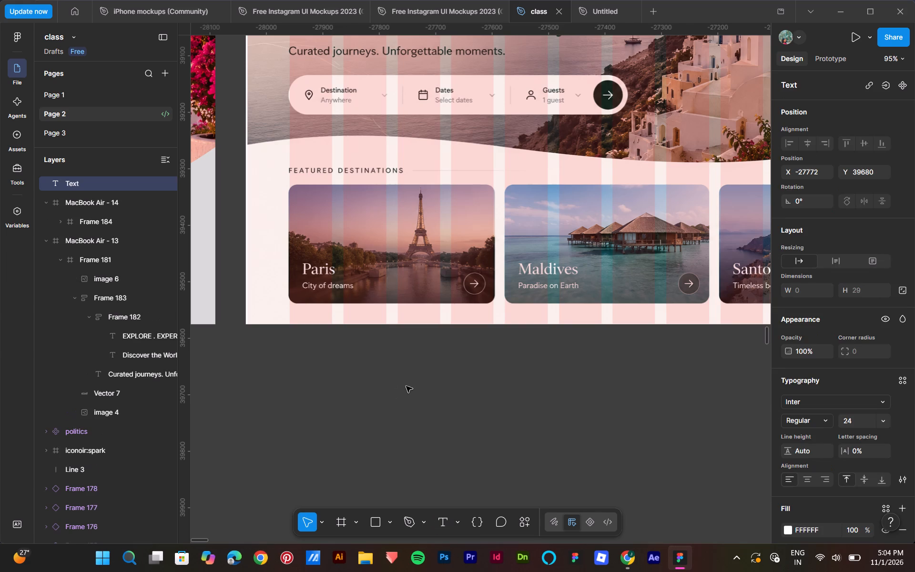
{"action": "type", "text": "De"}
{"action": "type", "text": "stination"}
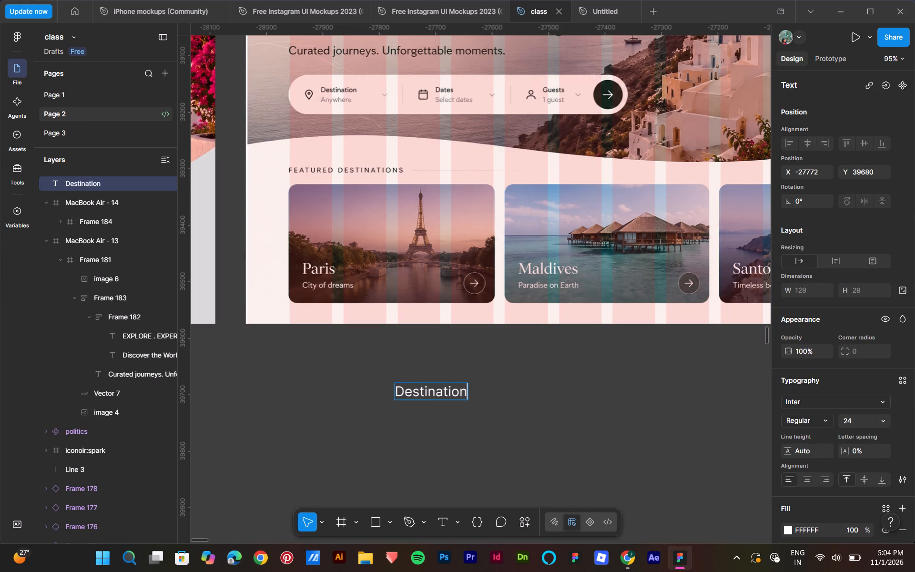
Change the fill of the Destination text to dark grey 212121.
{"action": "triple_click", "coordinate": [435, 391]}
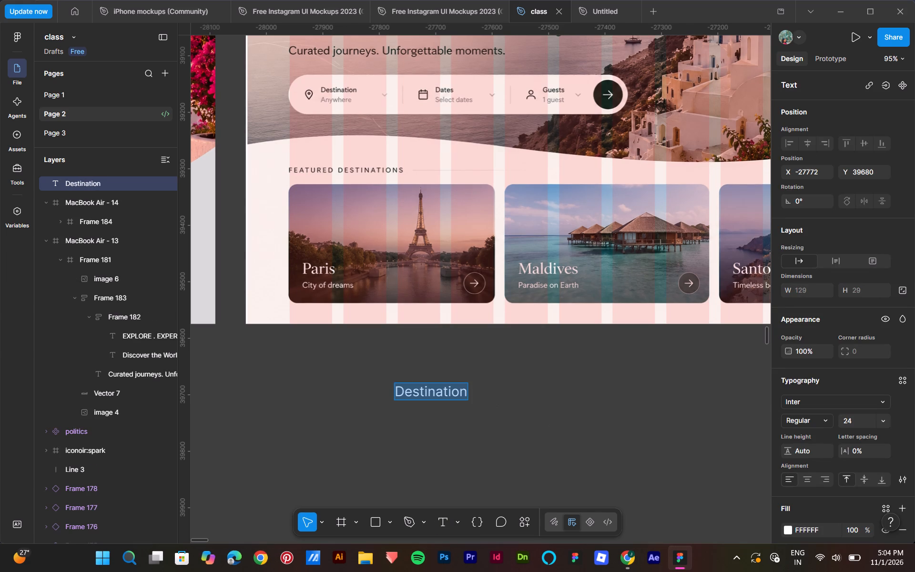
{"action": "left_click", "coordinate": [787, 529]}
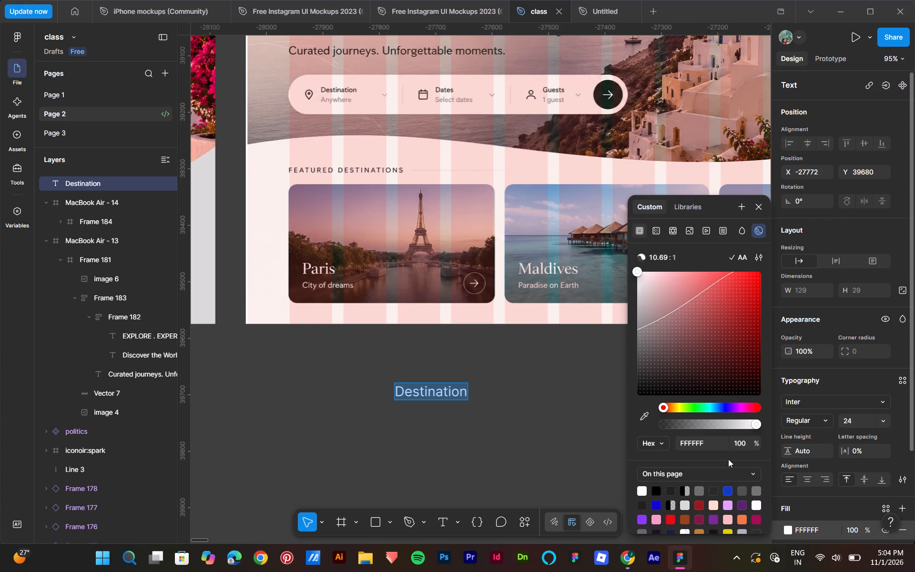
{"action": "left_click_drag", "start_coordinate": [654, 368], "coordinate": [636, 381]}
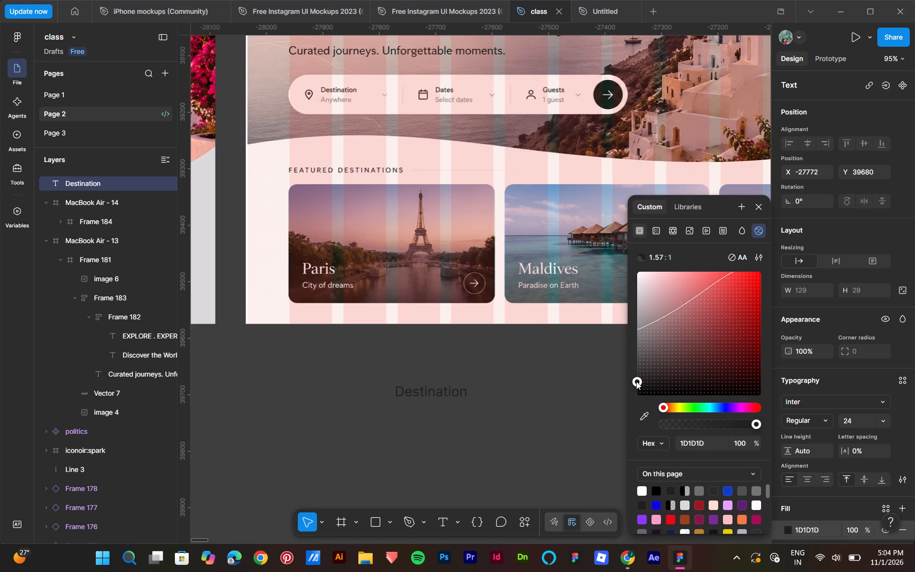
{"action": "left_click_drag", "start_coordinate": [636, 381], "coordinate": [633, 379]}
{"action": "left_click", "coordinate": [757, 204]}
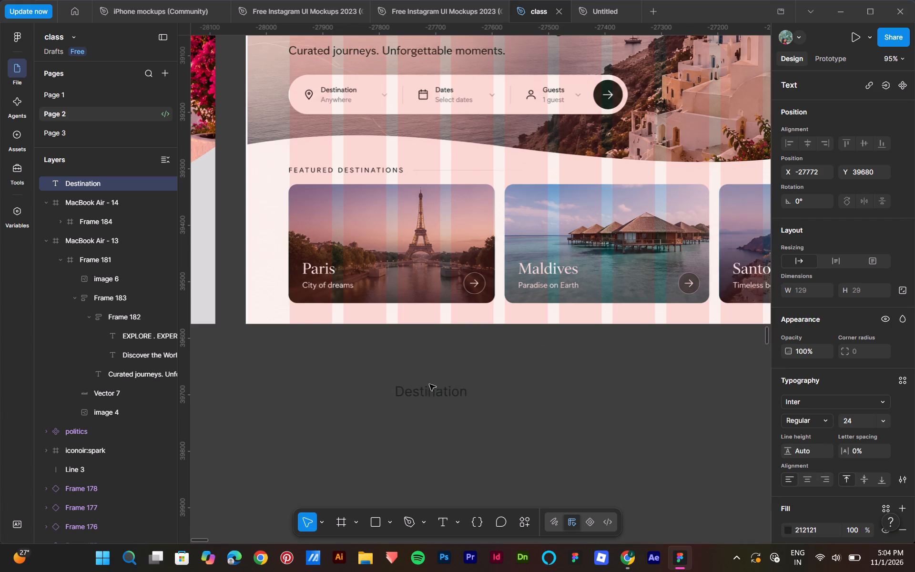
{"action": "left_click", "coordinate": [403, 414]}
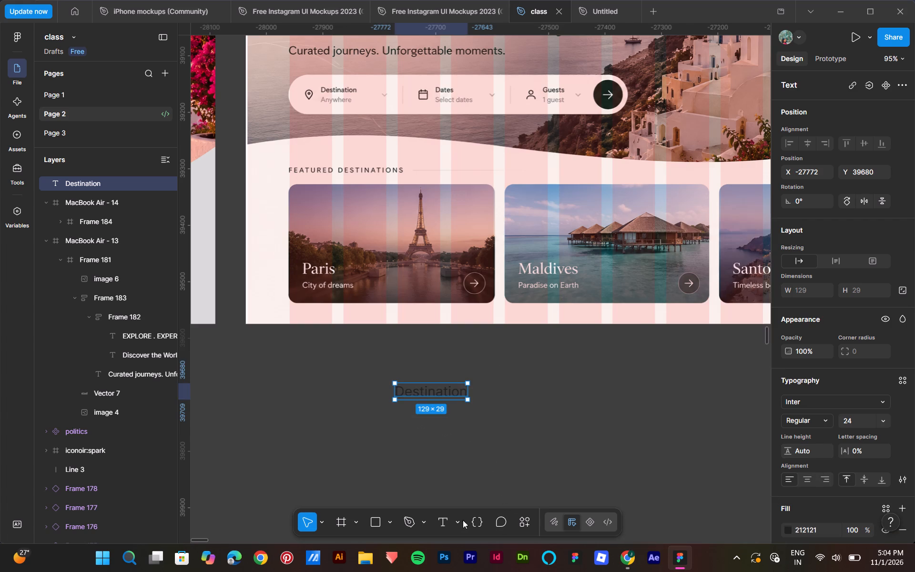
Search the Iconify plugin for "destination" and import the outlined location pin icon as a frame in black #000.
{"action": "left_click", "coordinate": [523, 519]}
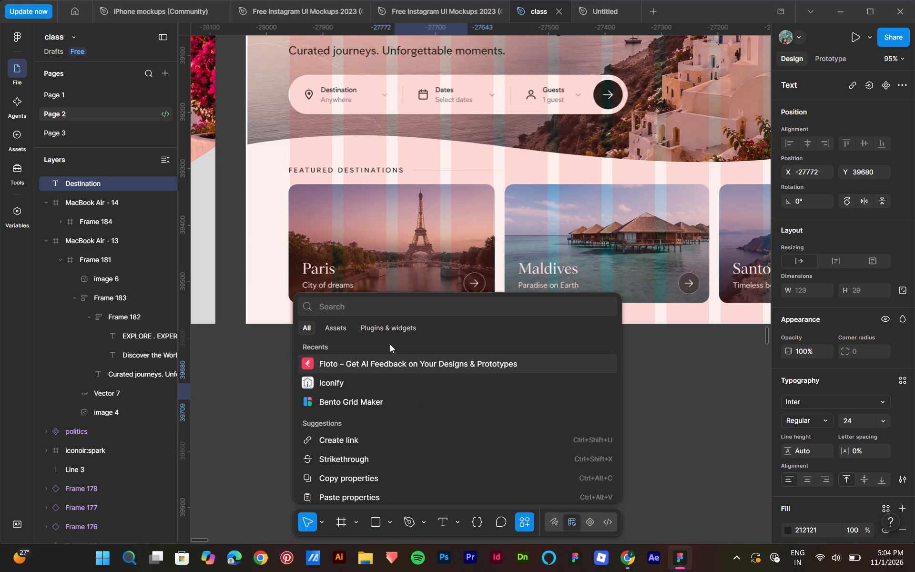
{"action": "left_click", "coordinate": [386, 379]}
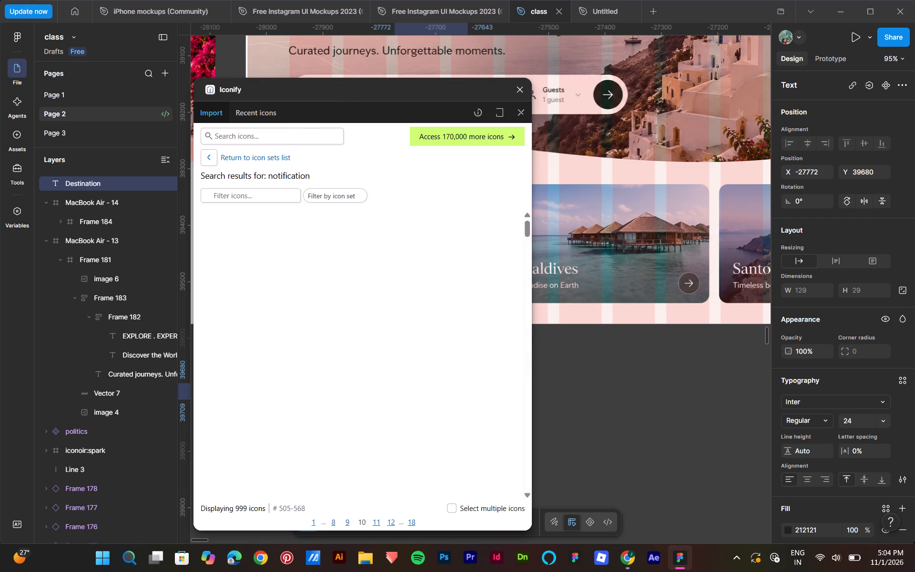
{"action": "left_click", "coordinate": [292, 134]}
{"action": "type", "text": "destination"}
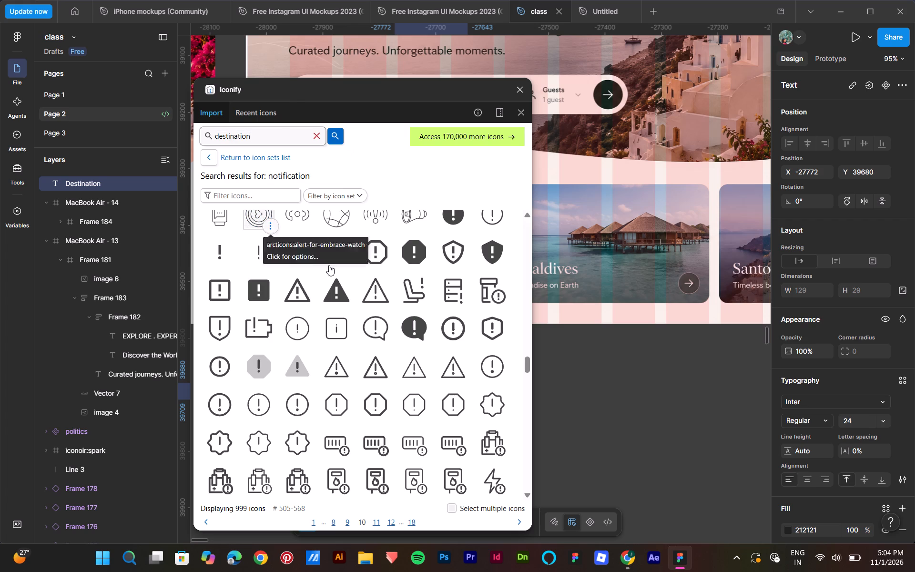
{"action": "scroll", "coordinate": [346, 276], "scroll_direction": "up", "scroll_amount": 10}
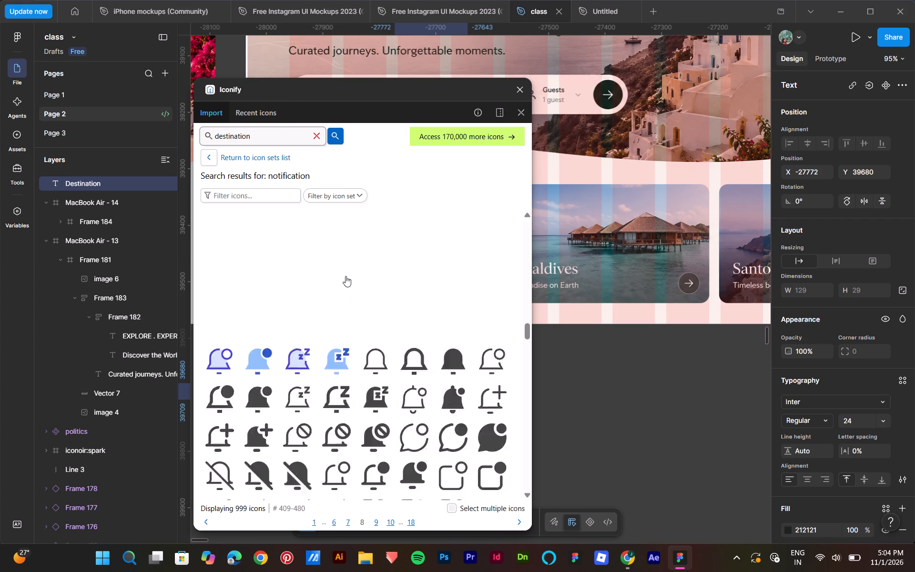
{"action": "scroll", "coordinate": [346, 276], "scroll_direction": "up", "scroll_amount": 6}
{"action": "left_click", "coordinate": [337, 141]}
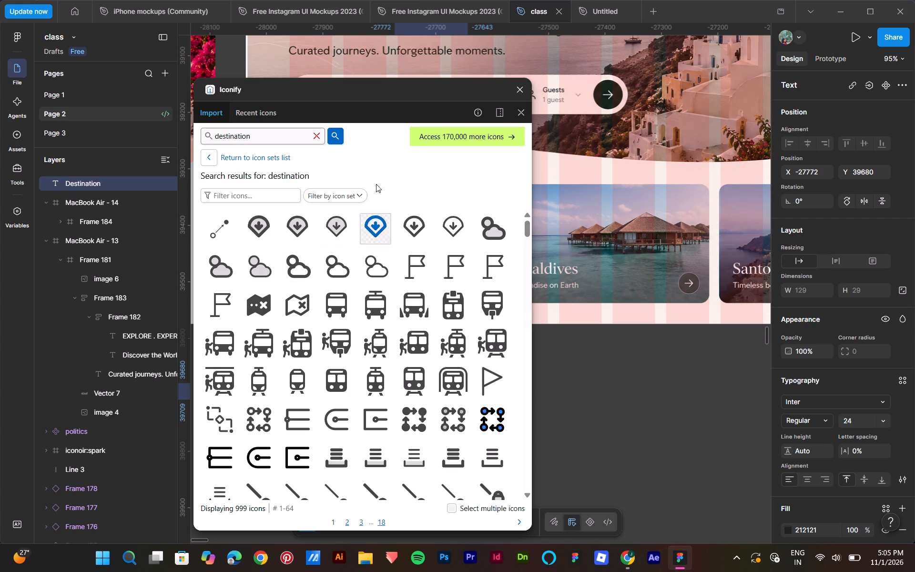
{"action": "scroll", "coordinate": [334, 285], "scroll_direction": "down", "scroll_amount": 4}
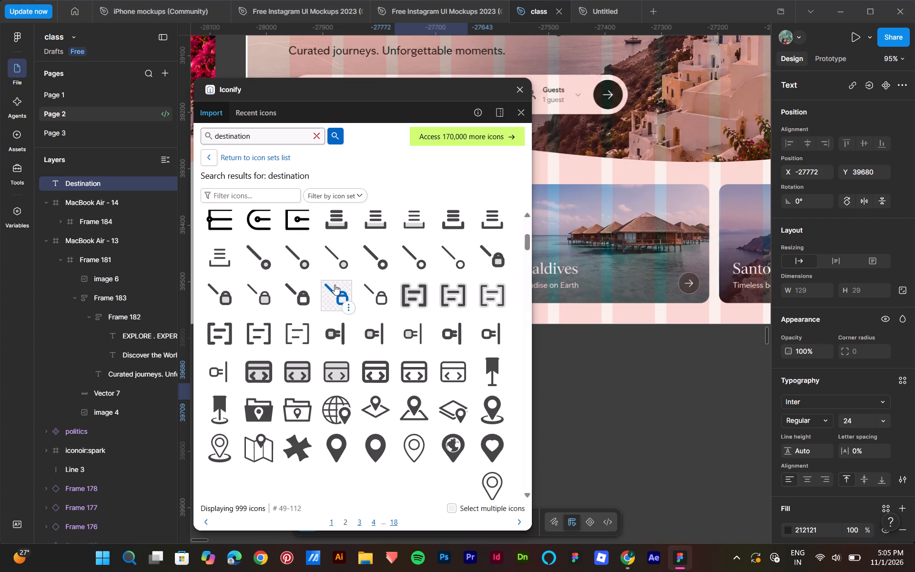
{"action": "scroll", "coordinate": [335, 285], "scroll_direction": "down", "scroll_amount": 3}
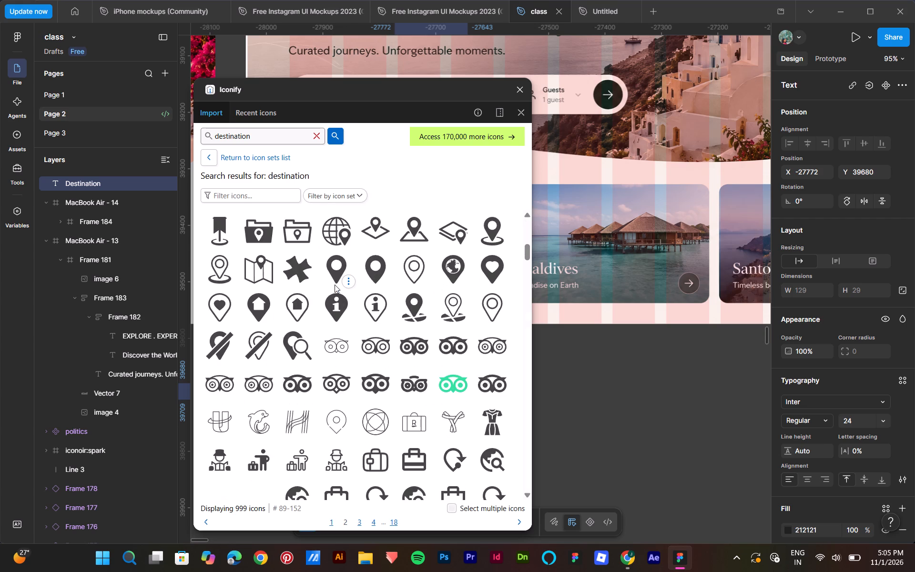
{"action": "left_click", "coordinate": [495, 317]}
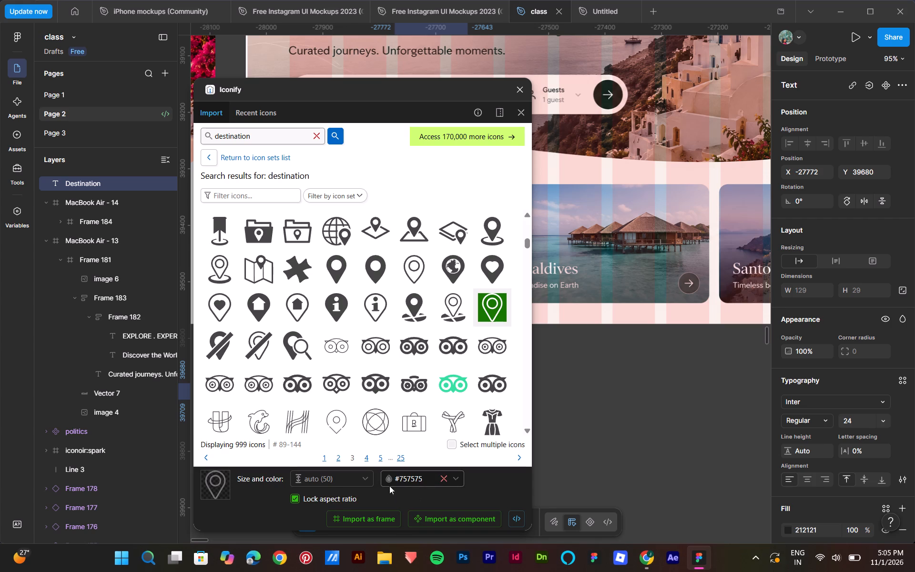
{"action": "left_click", "coordinate": [457, 478]}
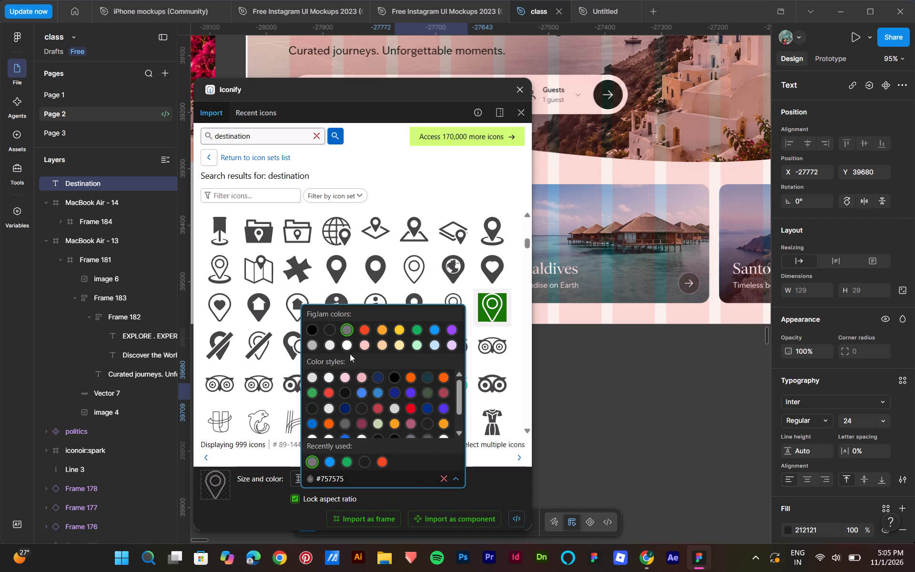
{"action": "left_click", "coordinate": [315, 329]}
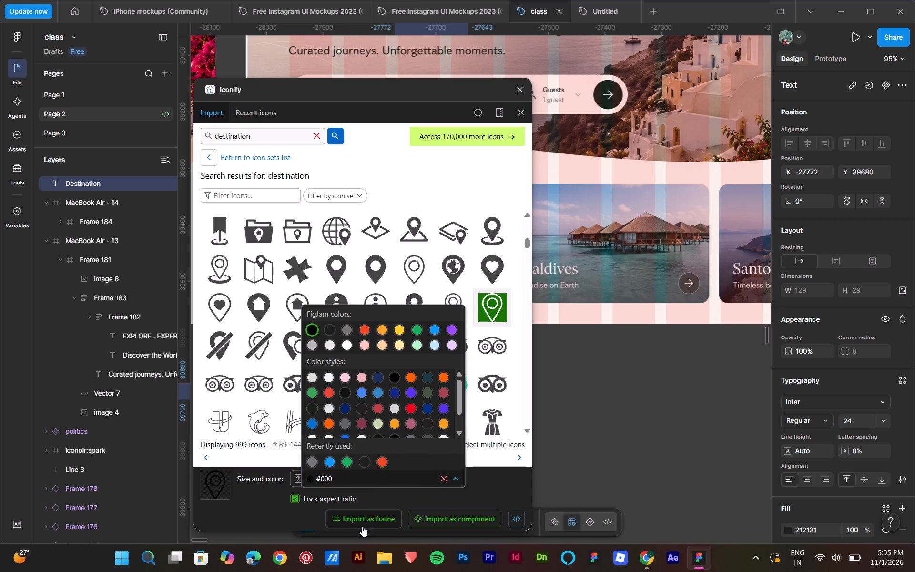
{"action": "left_click", "coordinate": [367, 518]}
Move the imported location pin icon off the Paris card and place it just left of the Destination text.
{"action": "left_click_drag", "start_coordinate": [471, 91], "coordinate": [198, 102]}
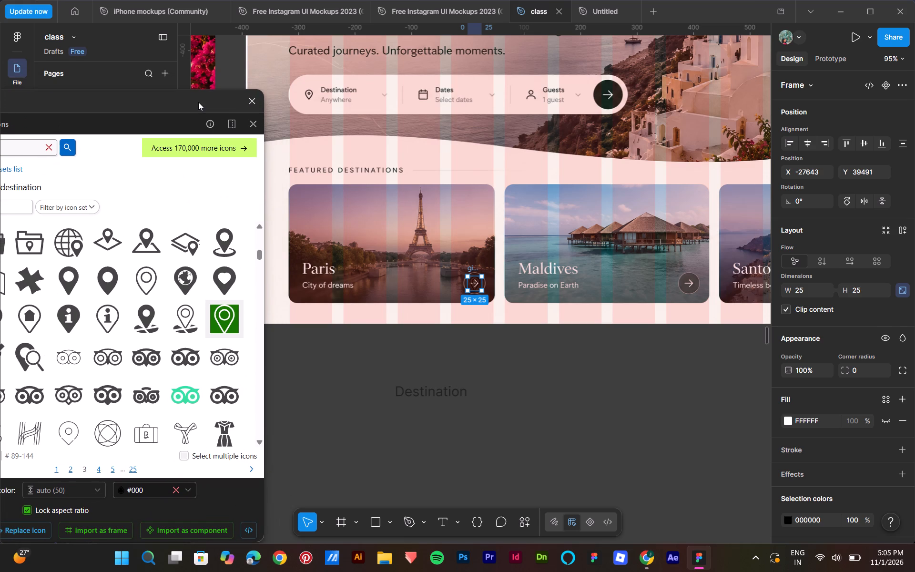
{"action": "left_click_drag", "start_coordinate": [198, 102], "coordinate": [250, 87]}
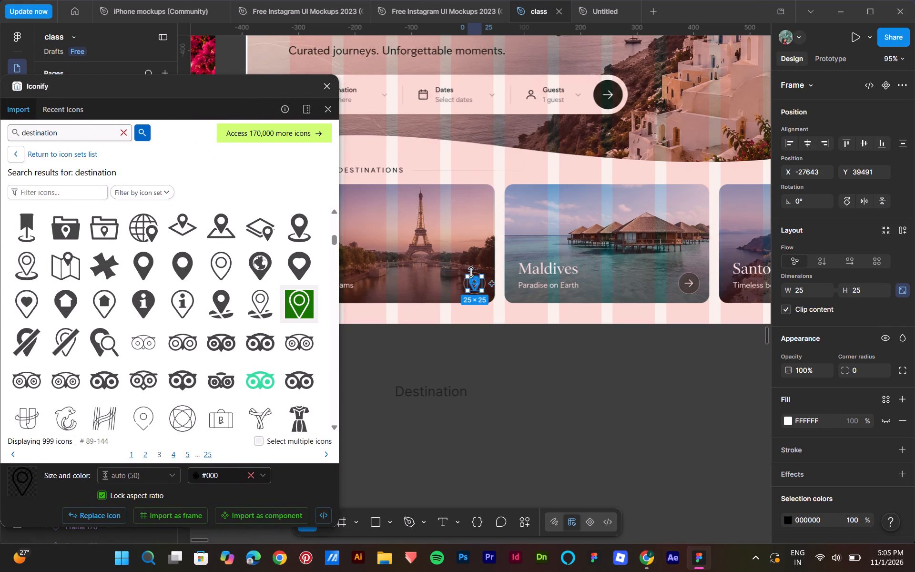
{"action": "left_click_drag", "start_coordinate": [471, 269], "coordinate": [394, 418]}
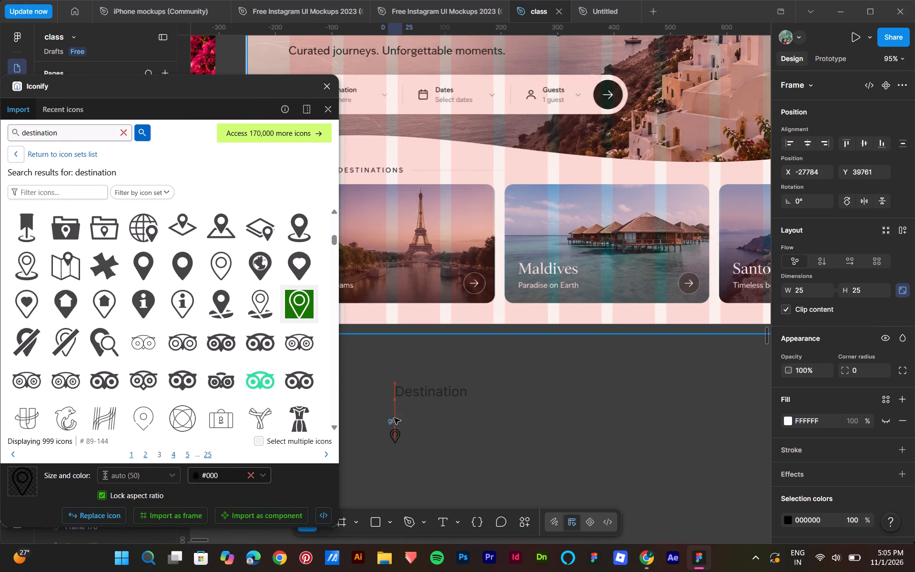
{"action": "left_click_drag", "start_coordinate": [394, 418], "coordinate": [376, 380]}
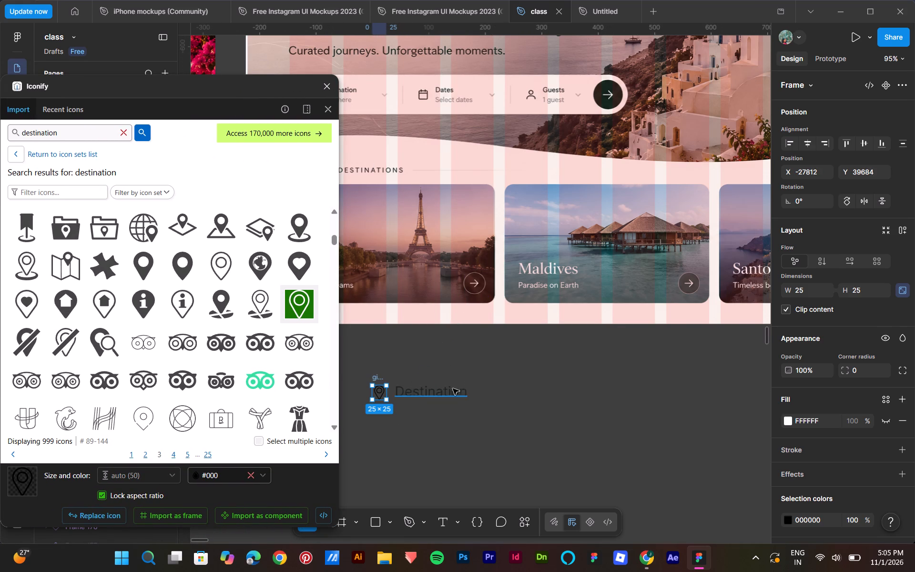
Search Iconify for "profile" and import the outlined iconamoon:profile-light person icon as a frame in black #000.
{"action": "left_click_drag", "start_coordinate": [285, 82], "coordinate": [370, 106]}
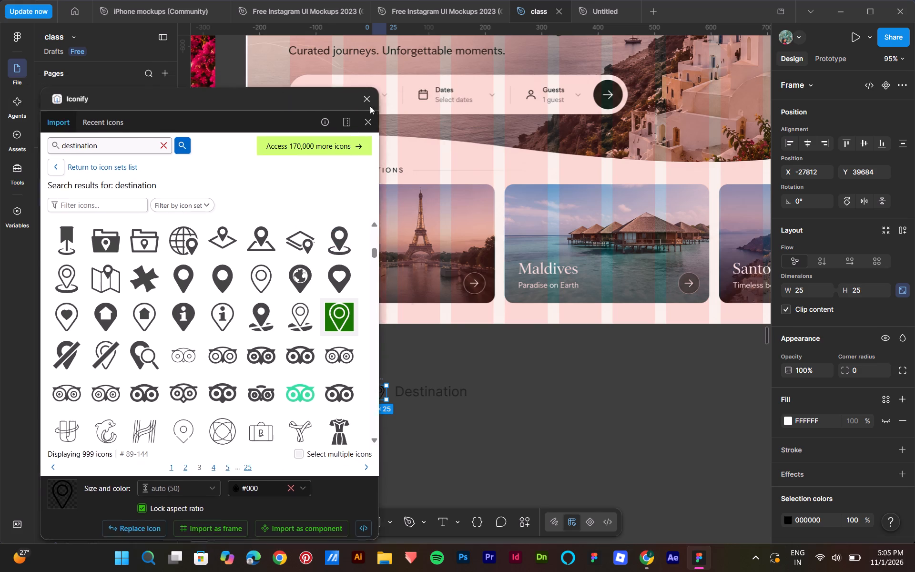
{"action": "left_click_drag", "start_coordinate": [370, 106], "coordinate": [489, 158]}
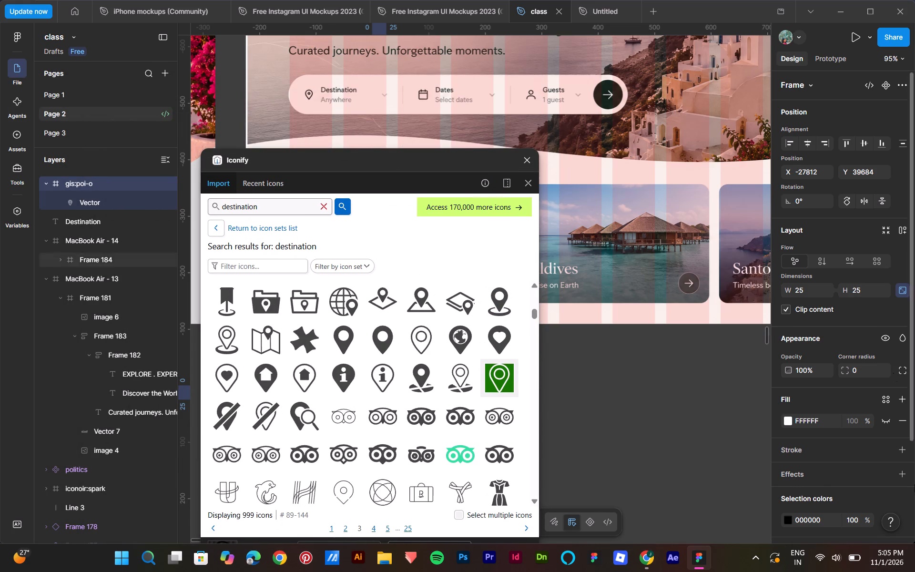
{"action": "left_click", "coordinate": [327, 208]}
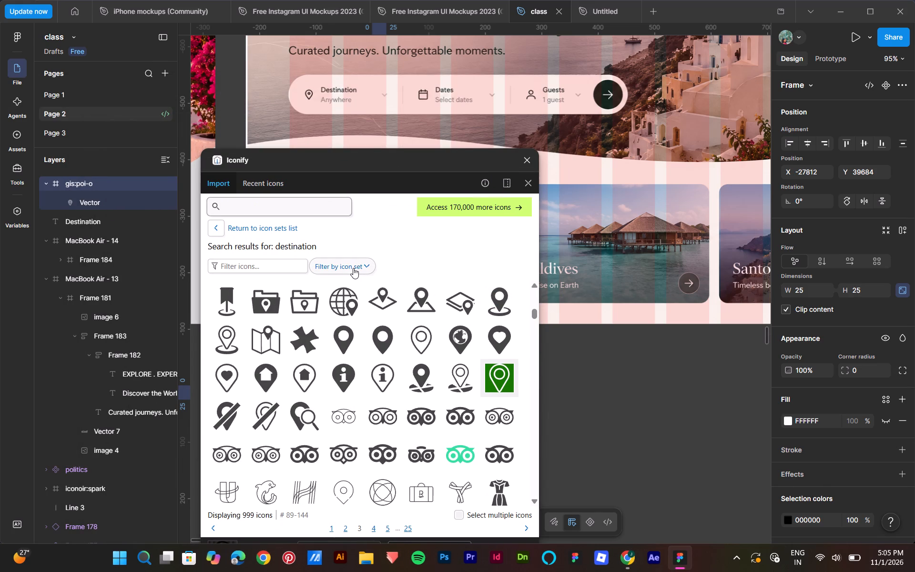
{"action": "type", "text": "profile"}
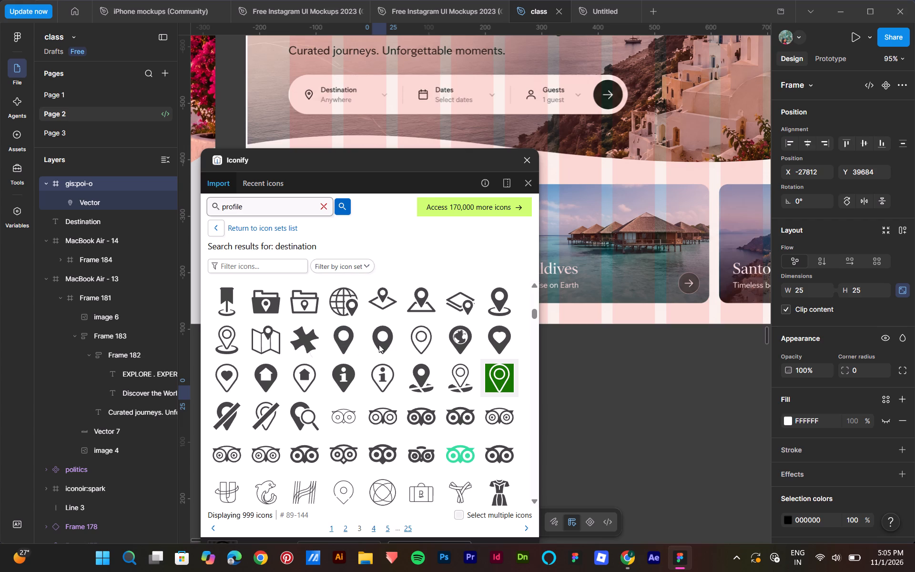
{"action": "scroll", "coordinate": [345, 342], "scroll_direction": "down", "scroll_amount": 2}
{"action": "scroll", "coordinate": [350, 342], "scroll_direction": "up", "scroll_amount": 5}
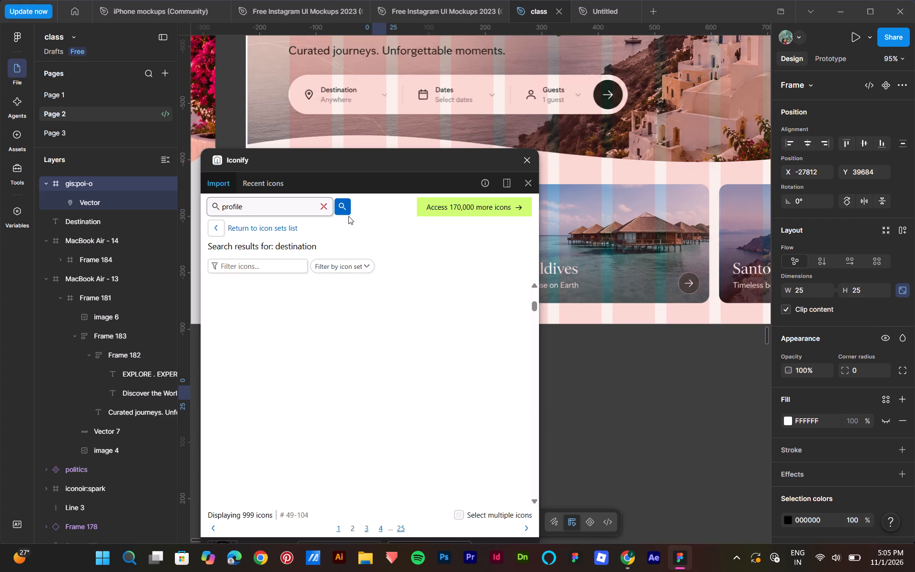
{"action": "left_click", "coordinate": [339, 209]}
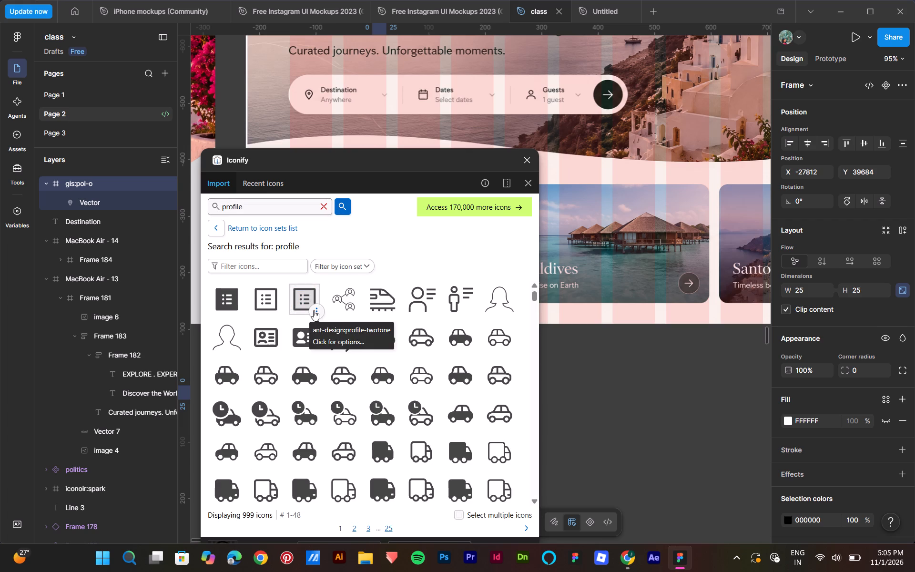
{"action": "scroll", "coordinate": [433, 401], "scroll_direction": "down", "scroll_amount": 3}
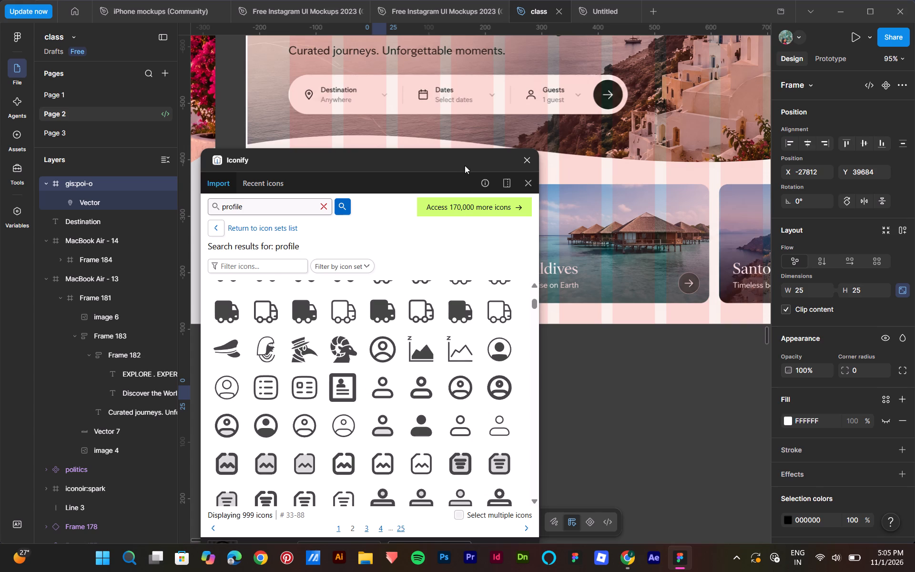
{"action": "left_click_drag", "start_coordinate": [462, 163], "coordinate": [431, 160]}
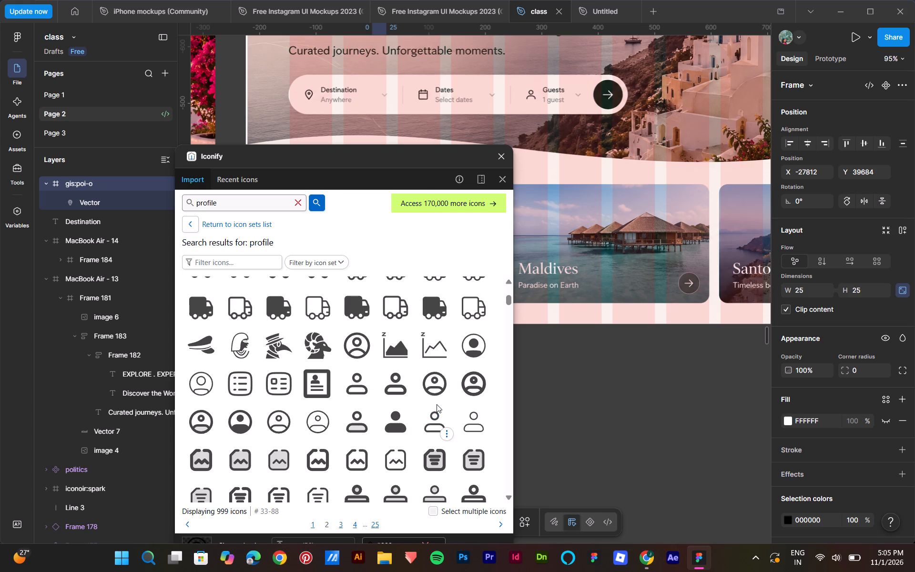
{"action": "scroll", "coordinate": [437, 404], "scroll_direction": "down", "scroll_amount": 2}
{"action": "scroll", "coordinate": [437, 404], "scroll_direction": "up", "scroll_amount": 2}
{"action": "scroll", "coordinate": [437, 404], "scroll_direction": "down", "scroll_amount": 5}
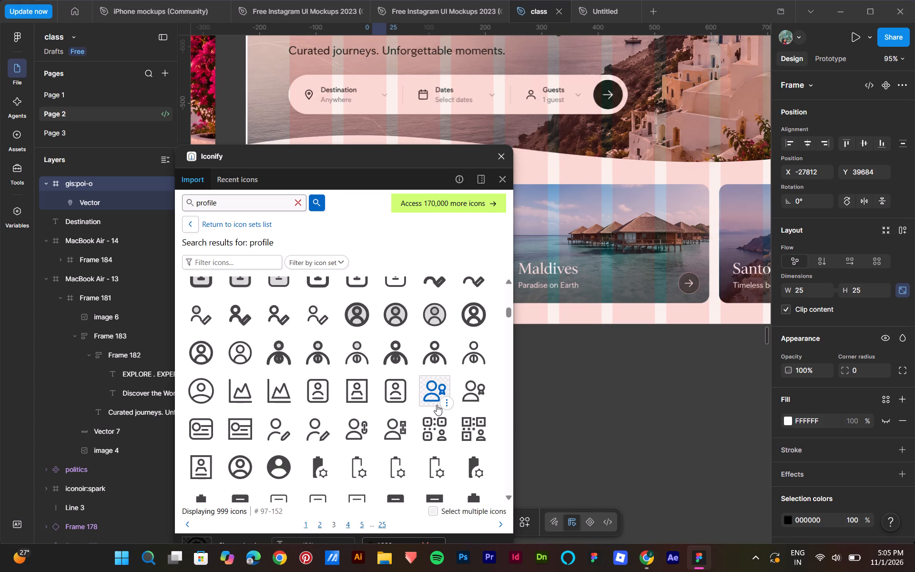
{"action": "scroll", "coordinate": [437, 405], "scroll_direction": "up", "scroll_amount": 4}
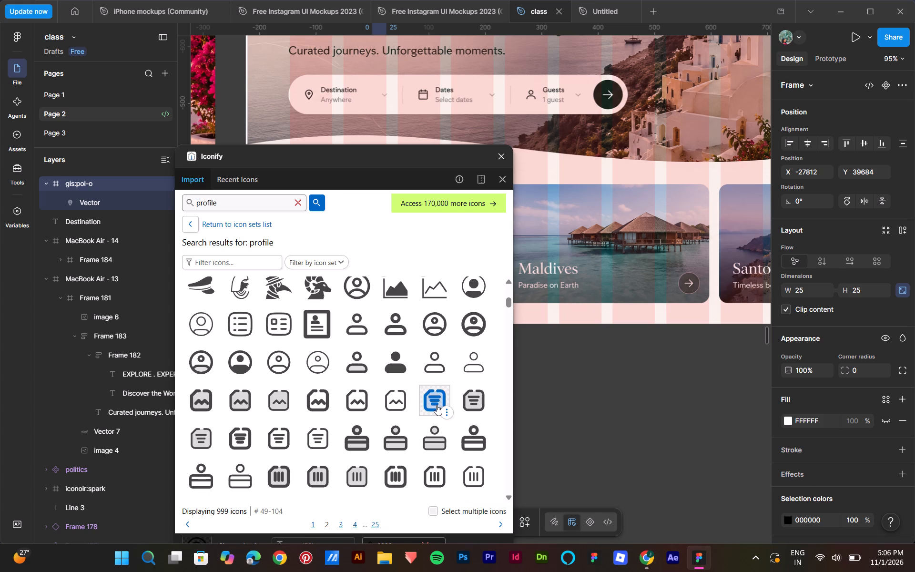
{"action": "left_click", "coordinate": [431, 365]}
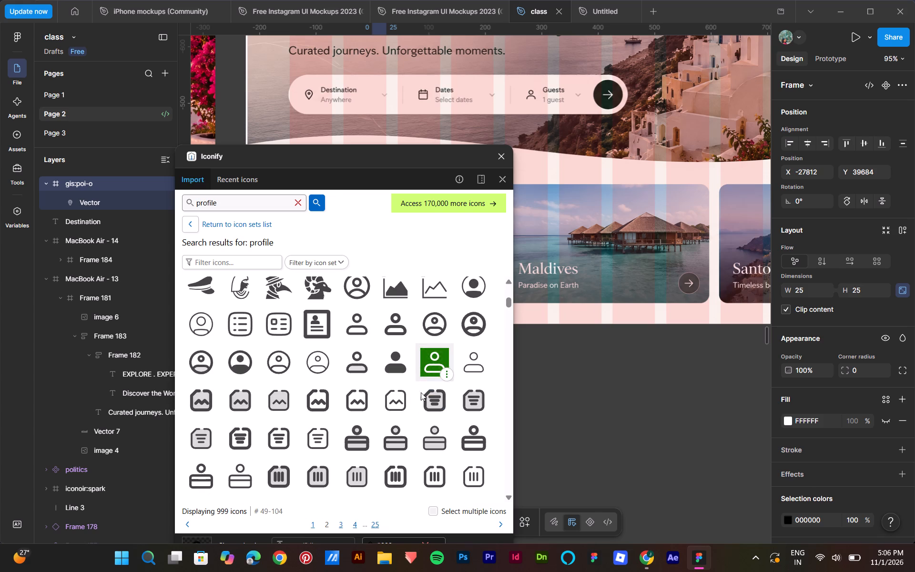
{"action": "scroll", "coordinate": [412, 427], "scroll_direction": "down", "scroll_amount": 4}
{"action": "left_click_drag", "start_coordinate": [442, 167], "coordinate": [444, 145]}
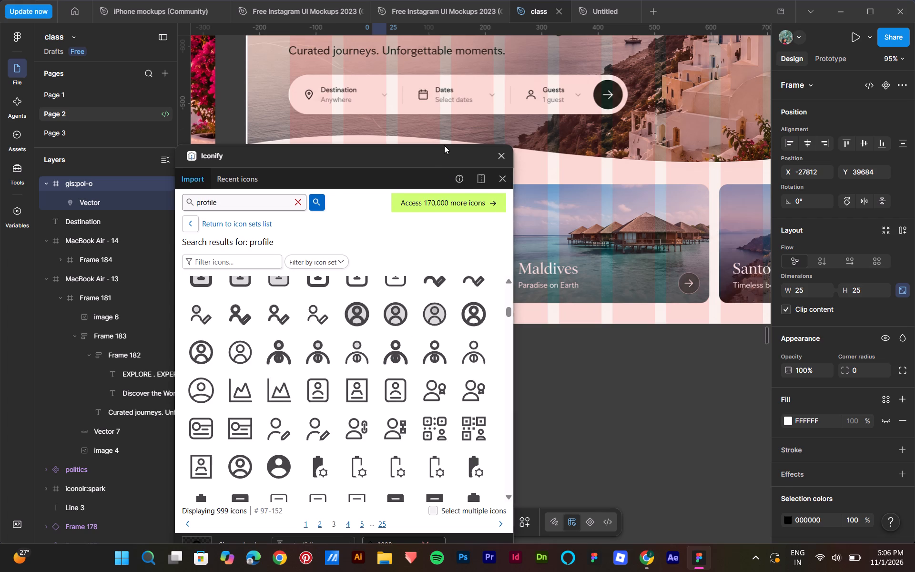
{"action": "left_click_drag", "start_coordinate": [444, 145], "coordinate": [448, 128]}
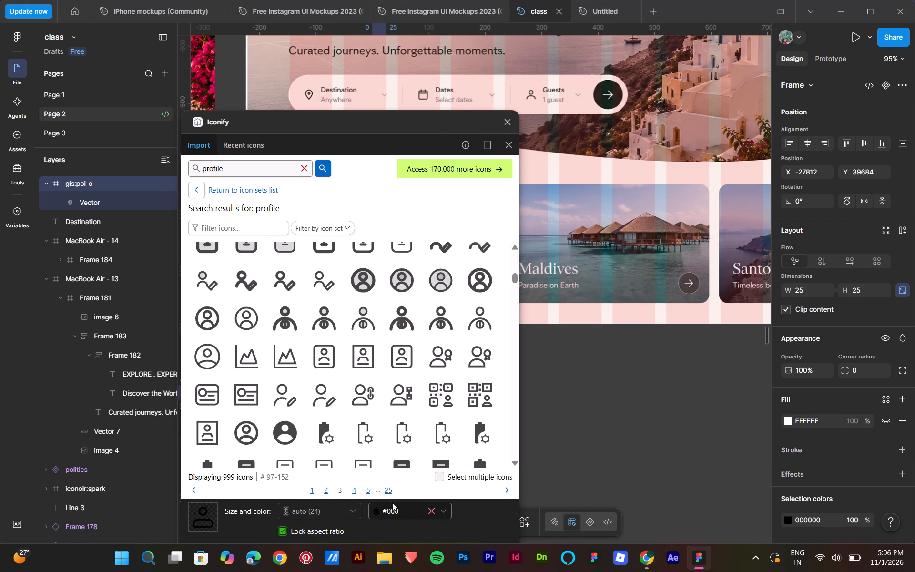
{"action": "left_click", "coordinate": [442, 510]}
{"action": "left_click", "coordinate": [442, 510]}
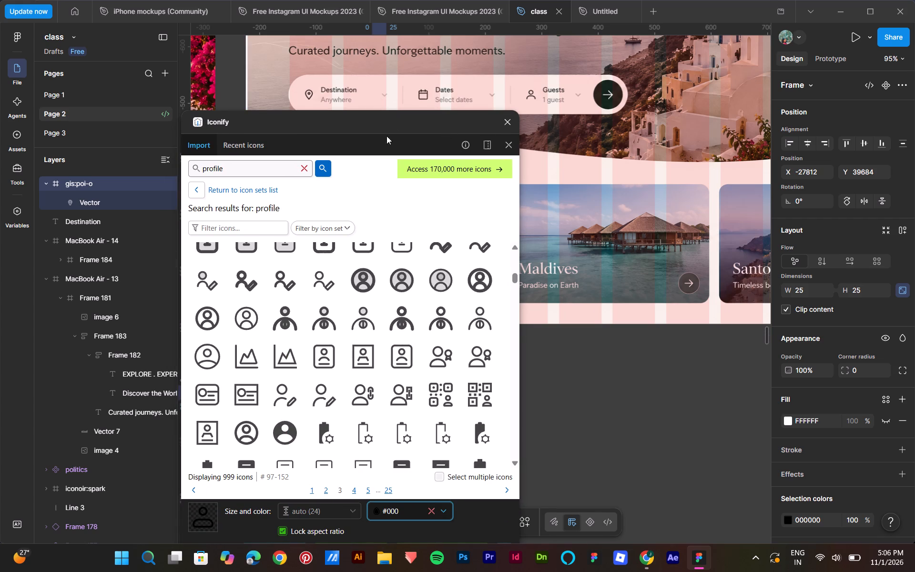
{"action": "left_click_drag", "start_coordinate": [388, 122], "coordinate": [338, 76]}
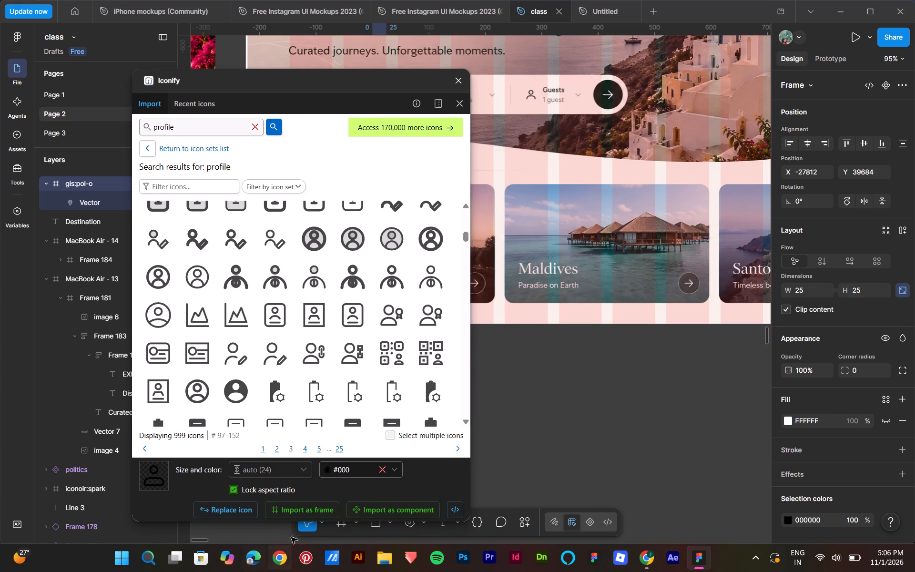
{"action": "left_click", "coordinate": [299, 504]}
Search Iconify for "calender" and import the outlined akar-icons:calendar icon as a frame in black #000.
{"action": "scroll", "coordinate": [317, 254], "scroll_direction": "up", "scroll_amount": 5}
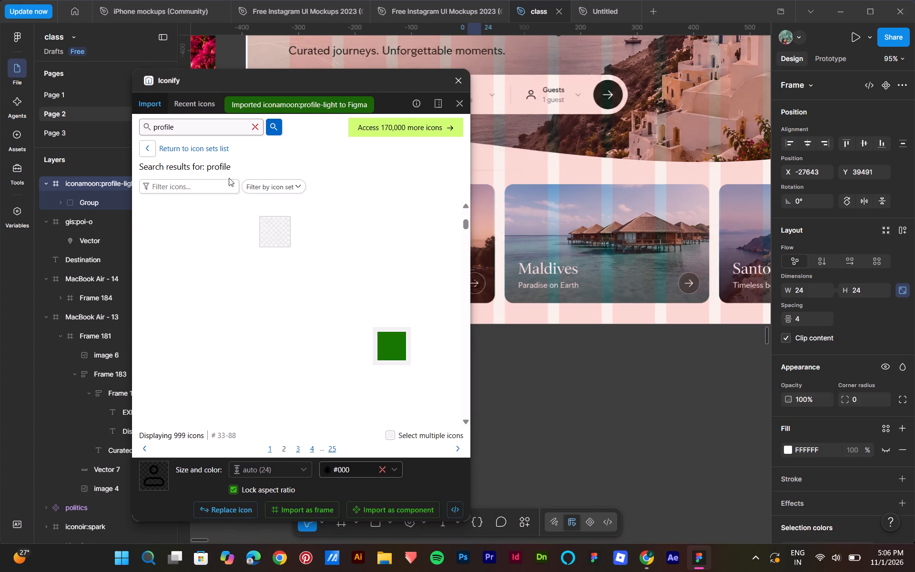
{"action": "left_click", "coordinate": [258, 126]}
{"action": "key", "text": "c"}
{"action": "key", "text": "a"}
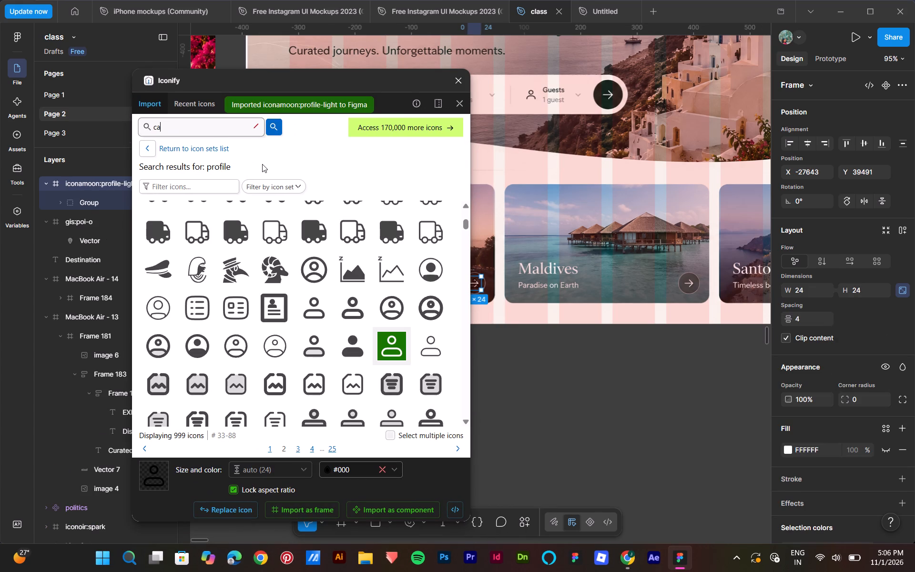
{"action": "type", "text": "lender"}
{"action": "left_click", "coordinate": [274, 130]}
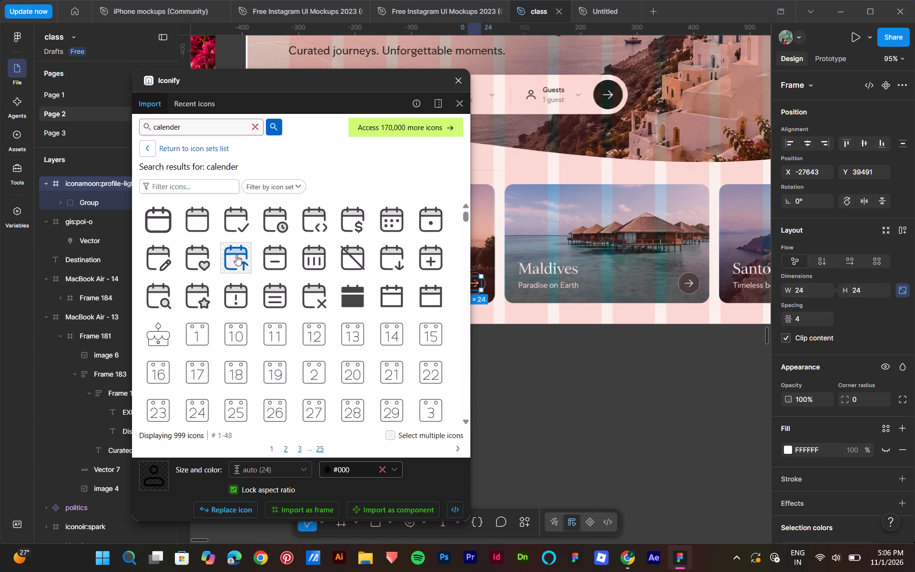
{"action": "left_click", "coordinate": [165, 228]}
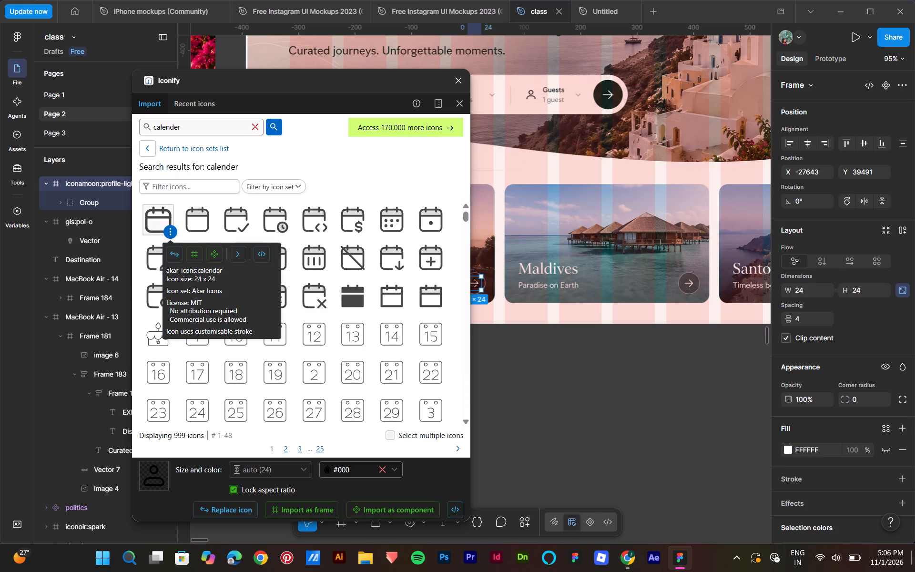
{"action": "left_click", "coordinate": [158, 221]}
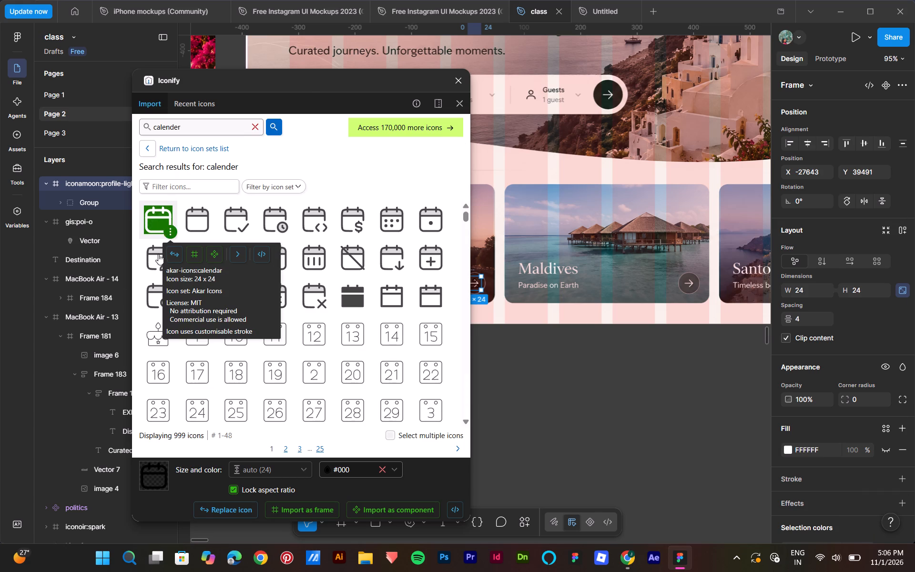
{"action": "left_click", "coordinate": [286, 508]}
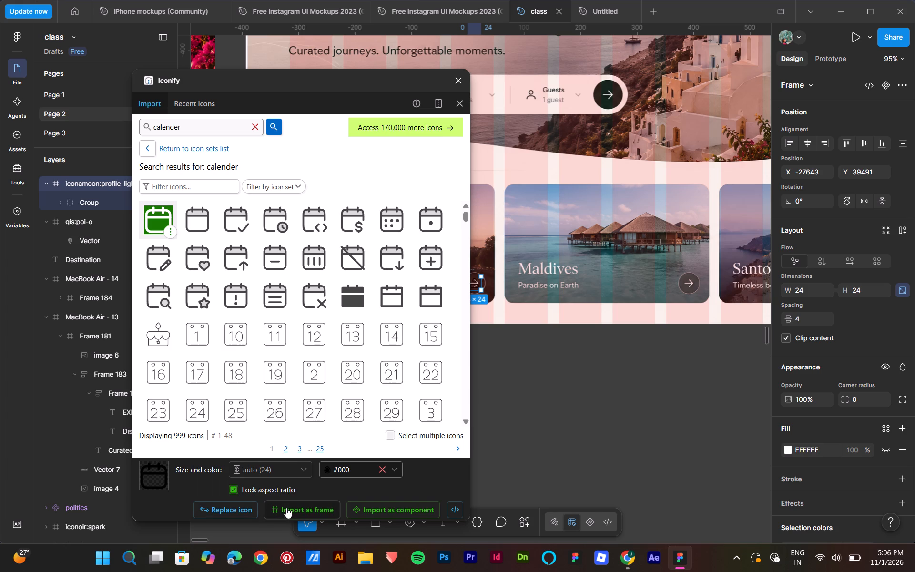
Search Iconify for "chevron", import the akar-icons:chevron-down icon as a frame in grey #757575, and close the plugin.
{"action": "left_click", "coordinate": [256, 123]}
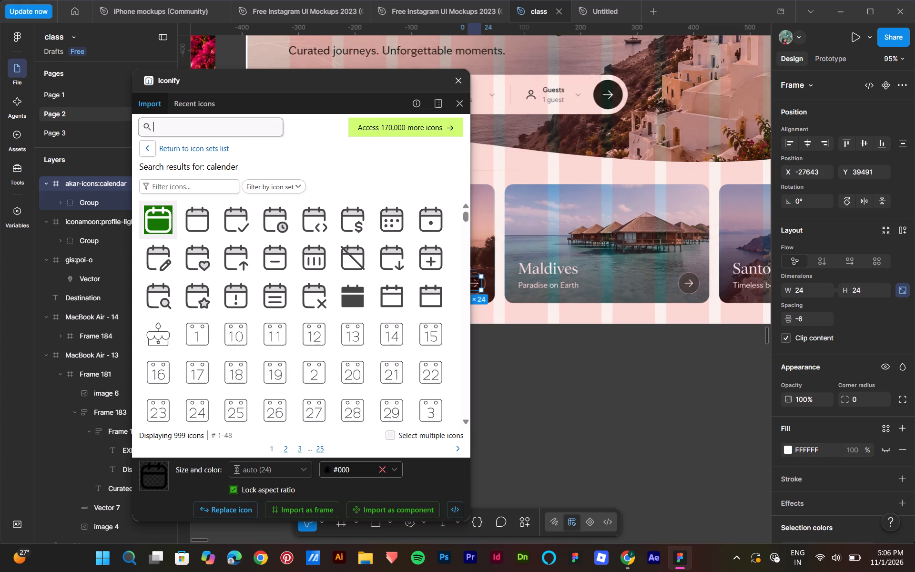
{"action": "type", "text": "chevron"}
{"action": "key", "text": "Return"}
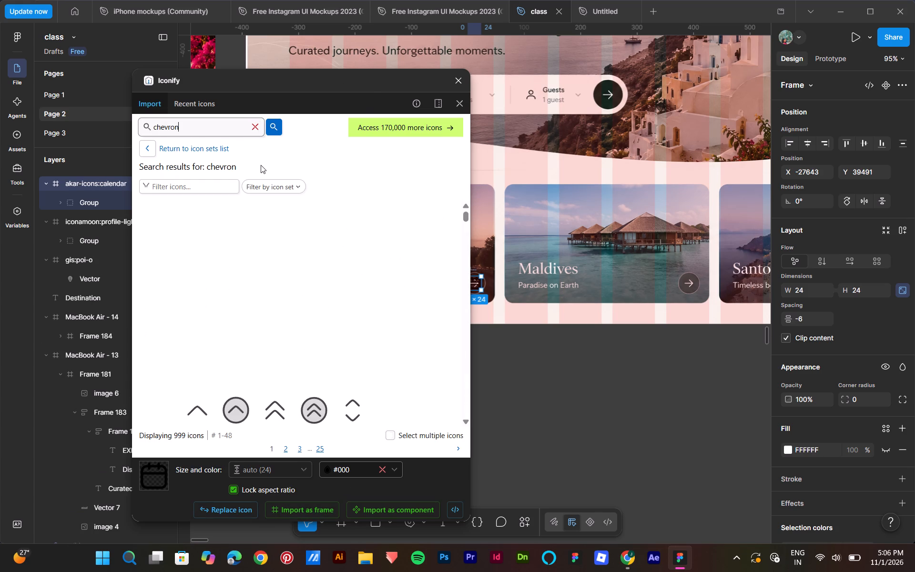
{"action": "left_click", "coordinate": [160, 224]}
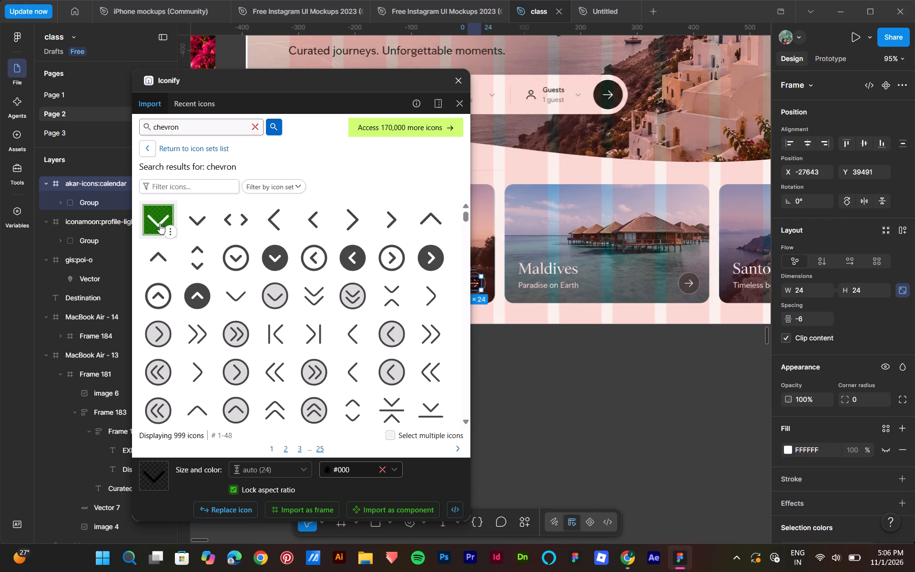
{"action": "left_click", "coordinate": [396, 472]}
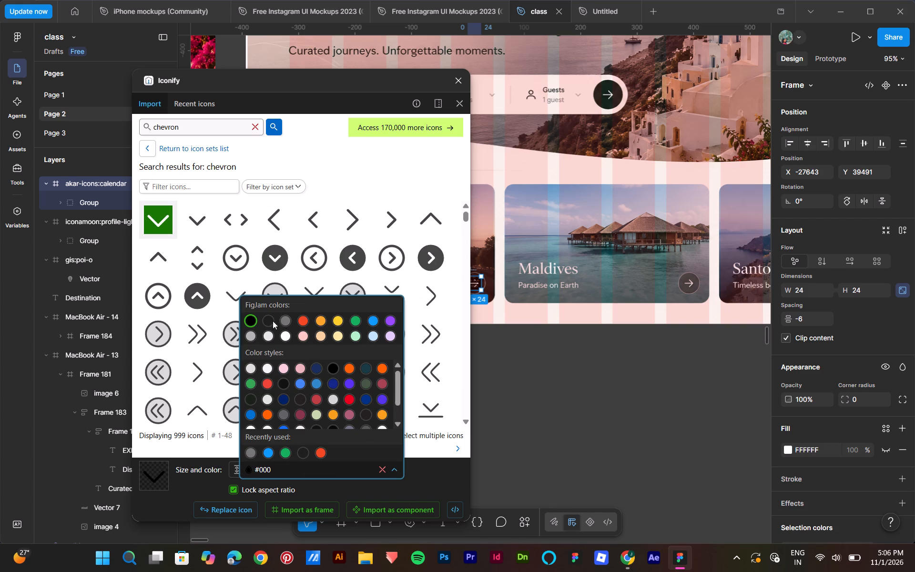
{"action": "left_click", "coordinate": [266, 321]}
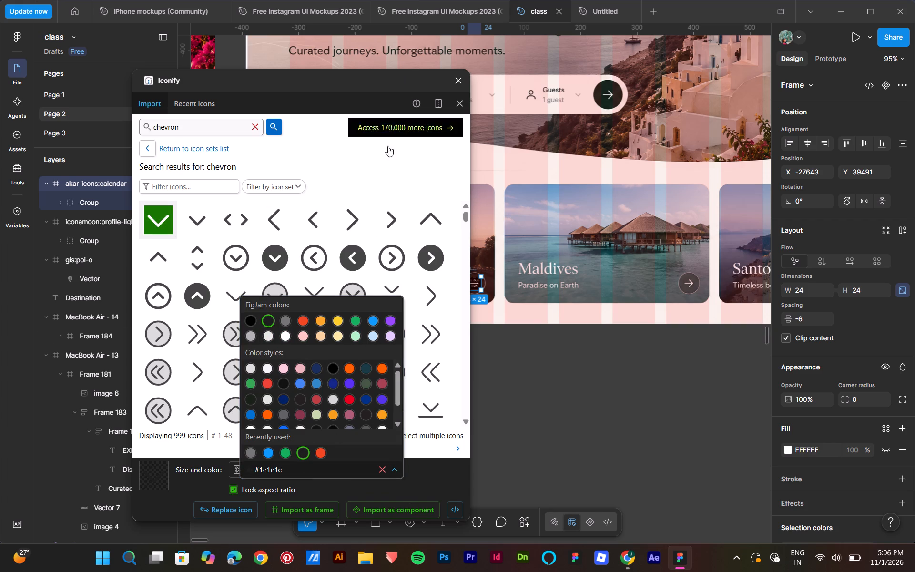
{"action": "left_click", "coordinate": [285, 322]}
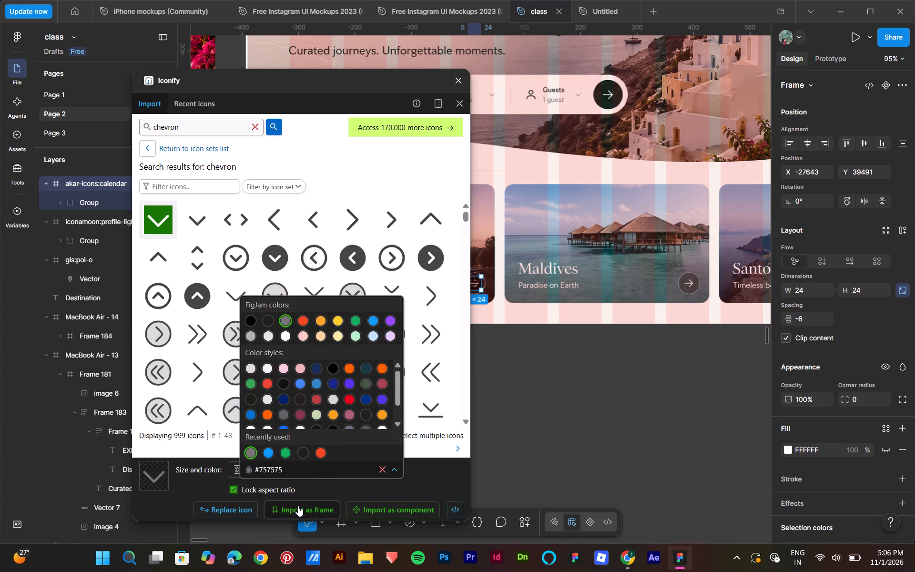
{"action": "left_click", "coordinate": [298, 506]}
{"action": "left_click", "coordinate": [455, 83]}
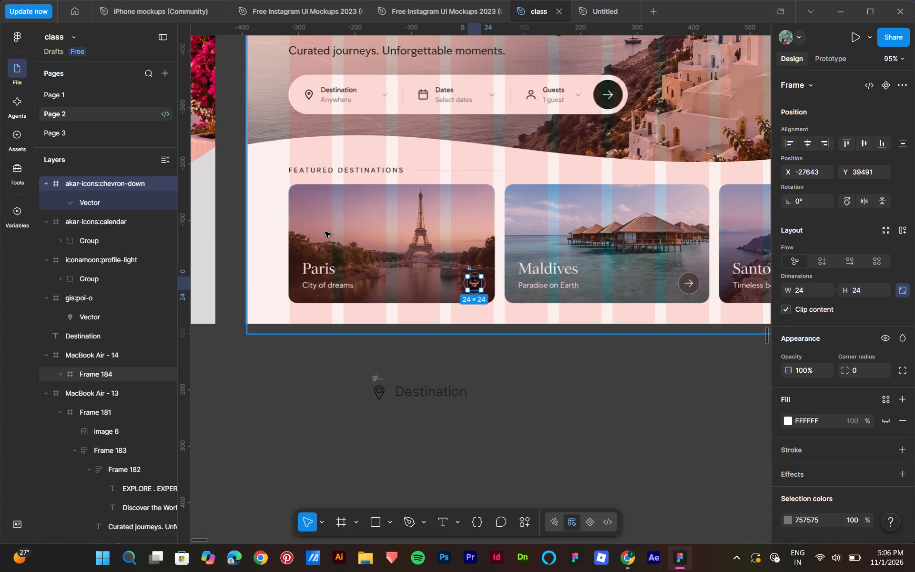
Move the imported chevron, calendar and person icons off the Paris card onto the empty canvas below it, spaced side by side.
{"action": "left_click_drag", "start_coordinate": [471, 270], "coordinate": [483, 296]}
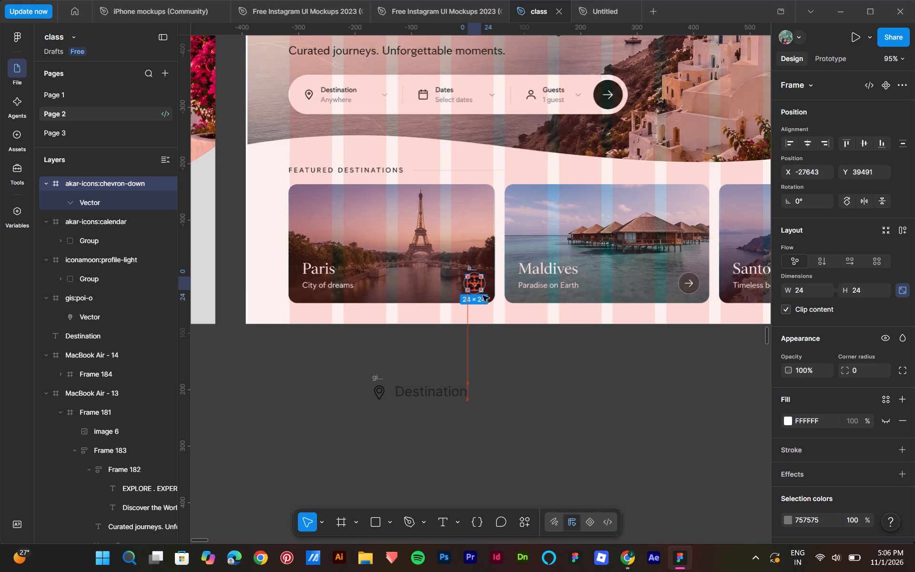
{"action": "left_click_drag", "start_coordinate": [483, 296], "coordinate": [593, 348]}
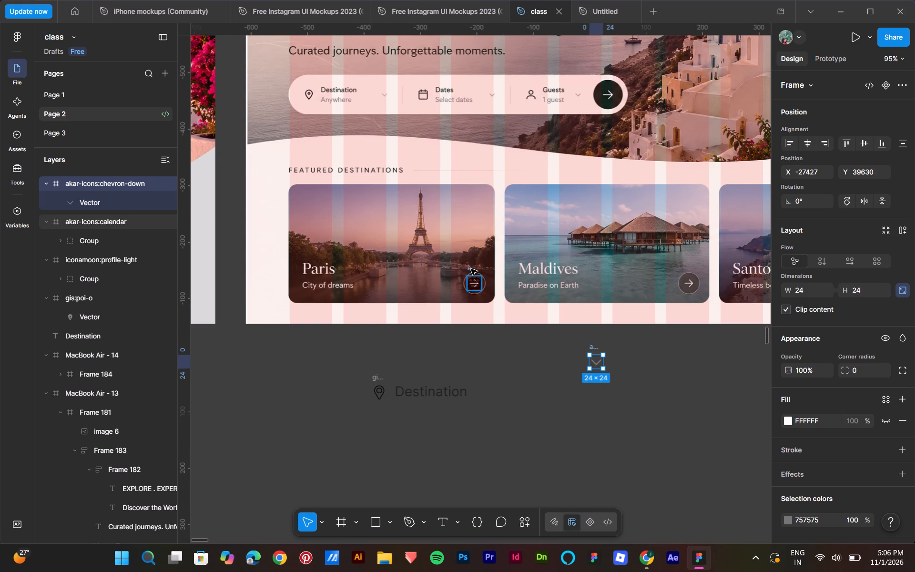
{"action": "left_click_drag", "start_coordinate": [471, 269], "coordinate": [531, 338]}
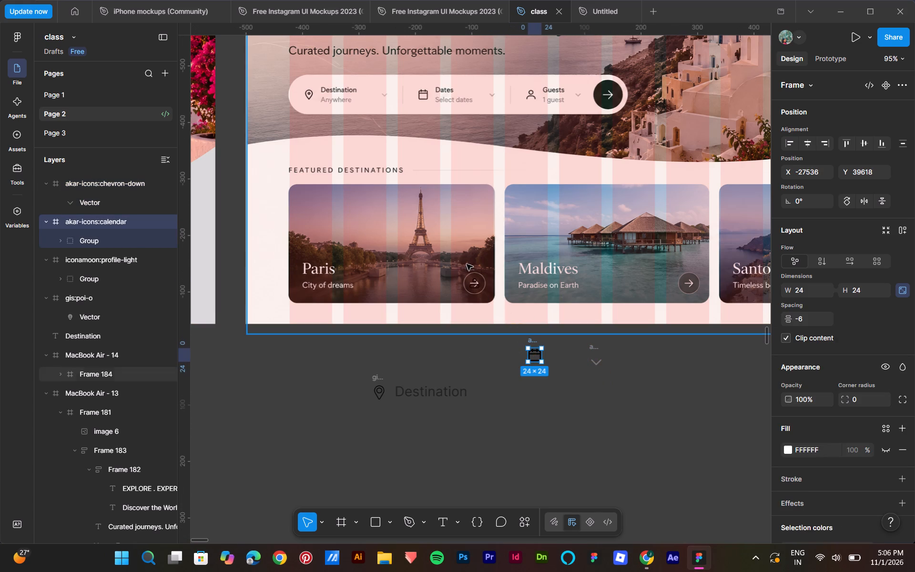
{"action": "left_click_drag", "start_coordinate": [468, 265], "coordinate": [479, 337]}
Set the stroke weight of both the body and head vectors in the person icon to 2.
{"action": "double_click", "coordinate": [489, 356]}
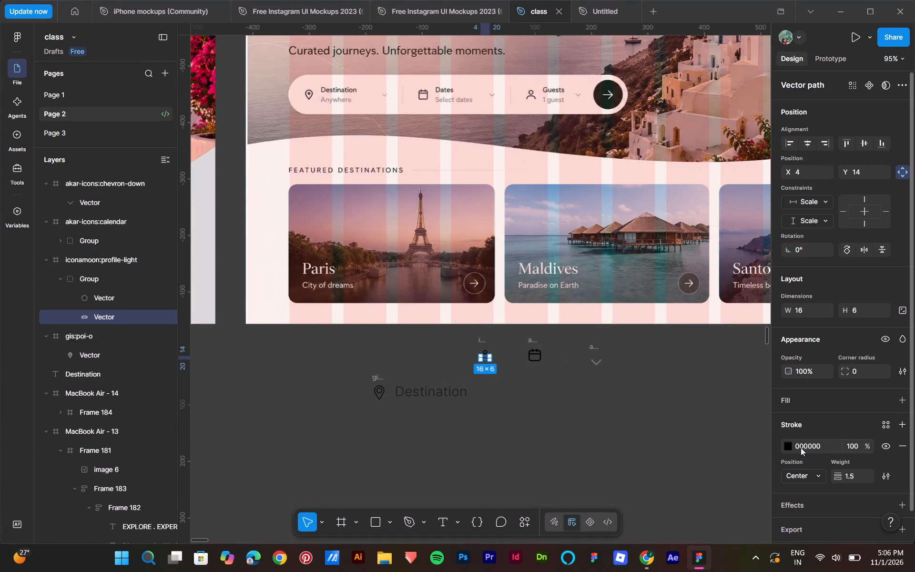
{"action": "left_click_drag", "start_coordinate": [838, 479], "coordinate": [458, 282]}
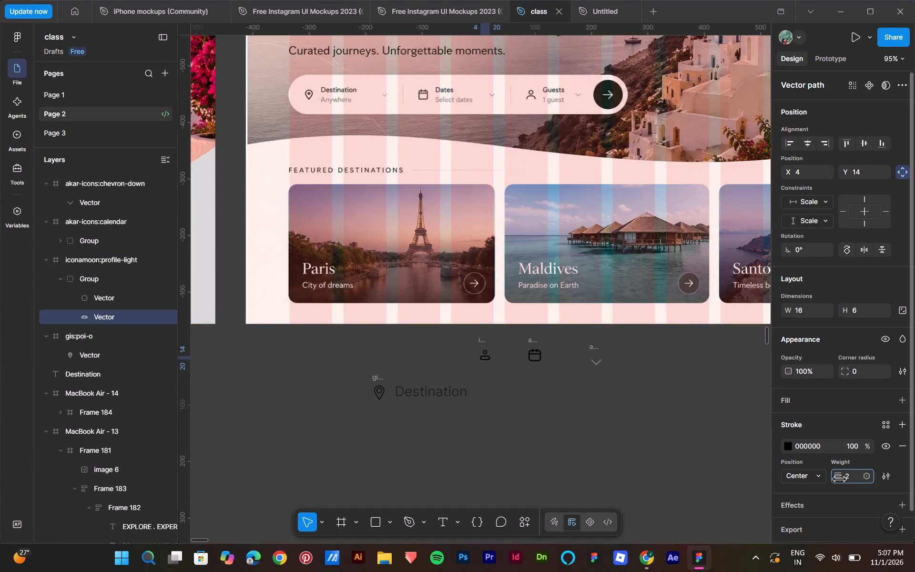
{"action": "left_click_drag", "start_coordinate": [458, 282], "coordinate": [457, 284]}
{"action": "left_click_drag", "start_coordinate": [457, 284], "coordinate": [457, 284]}
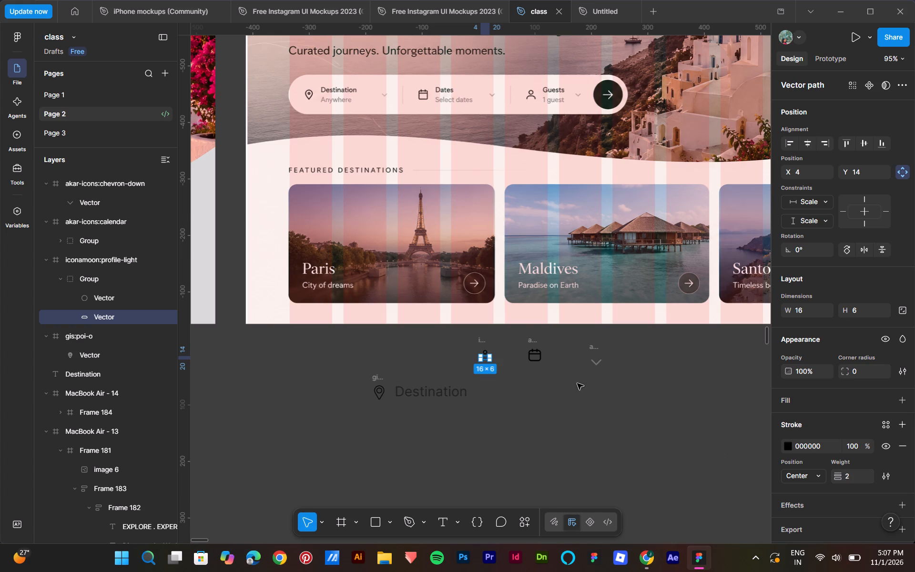
{"action": "left_click", "coordinate": [532, 390]}
{"action": "triple_click", "coordinate": [484, 351]}
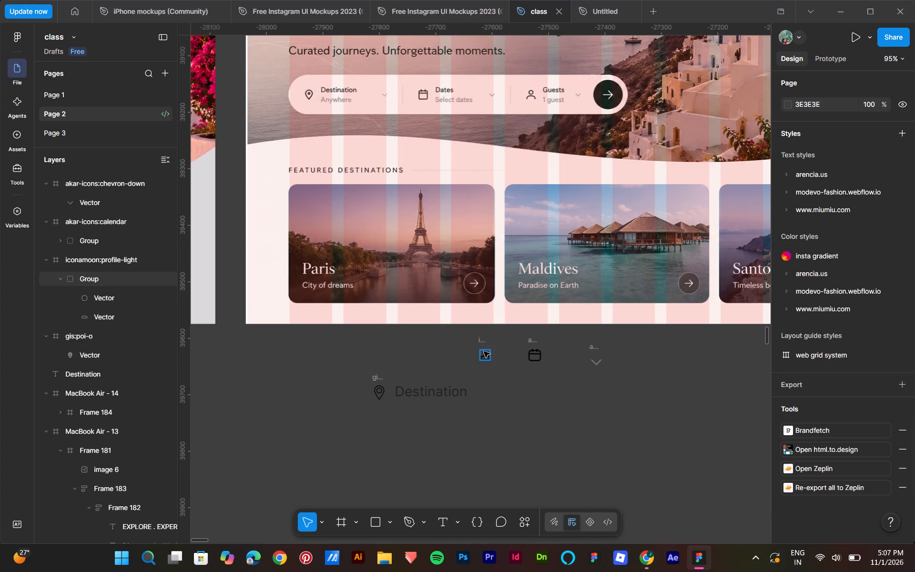
{"action": "left_click", "coordinate": [847, 476]}
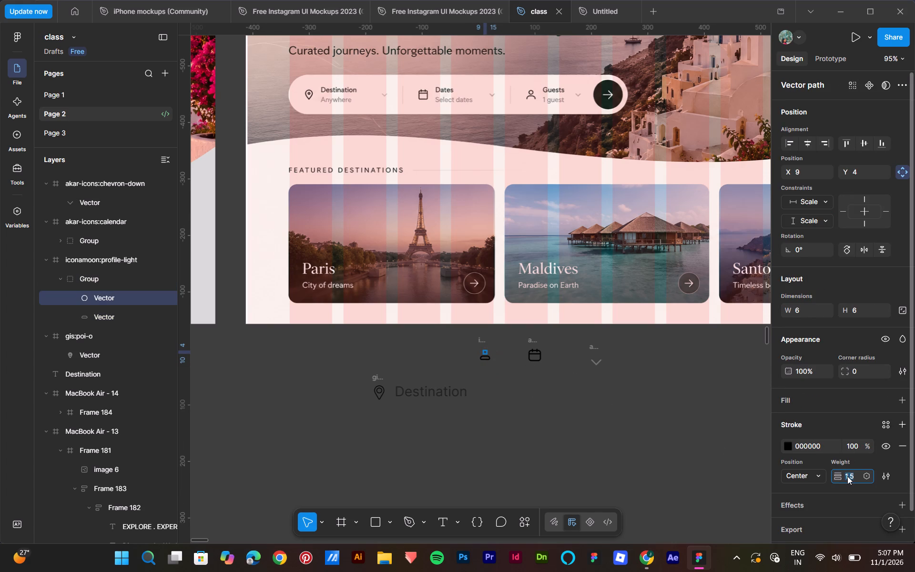
{"action": "key", "text": "2"}
{"action": "key", "text": "Return"}
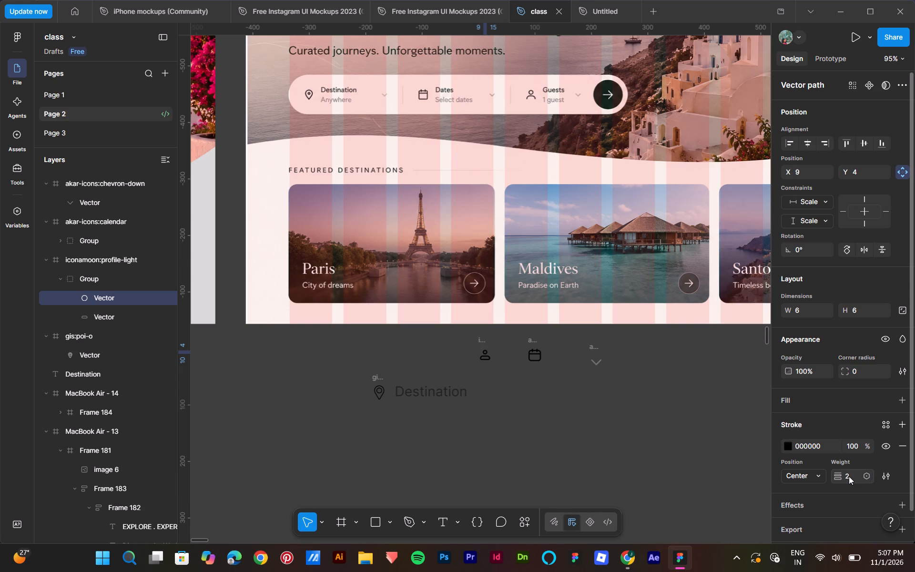
{"action": "left_click", "coordinate": [571, 428]}
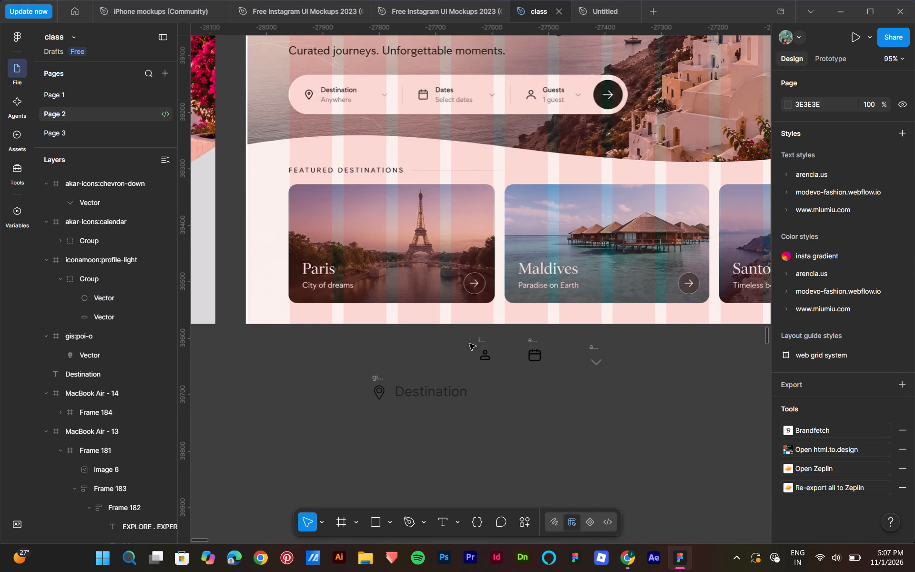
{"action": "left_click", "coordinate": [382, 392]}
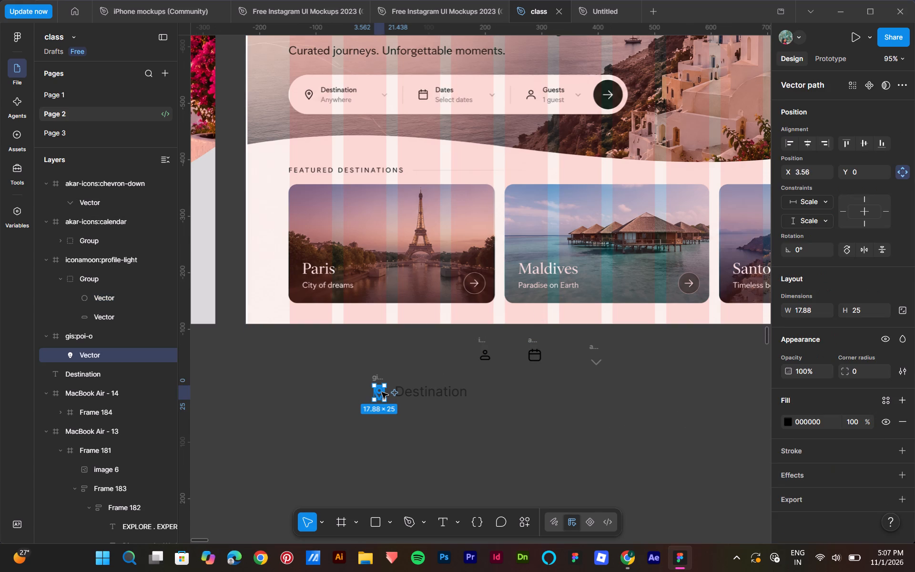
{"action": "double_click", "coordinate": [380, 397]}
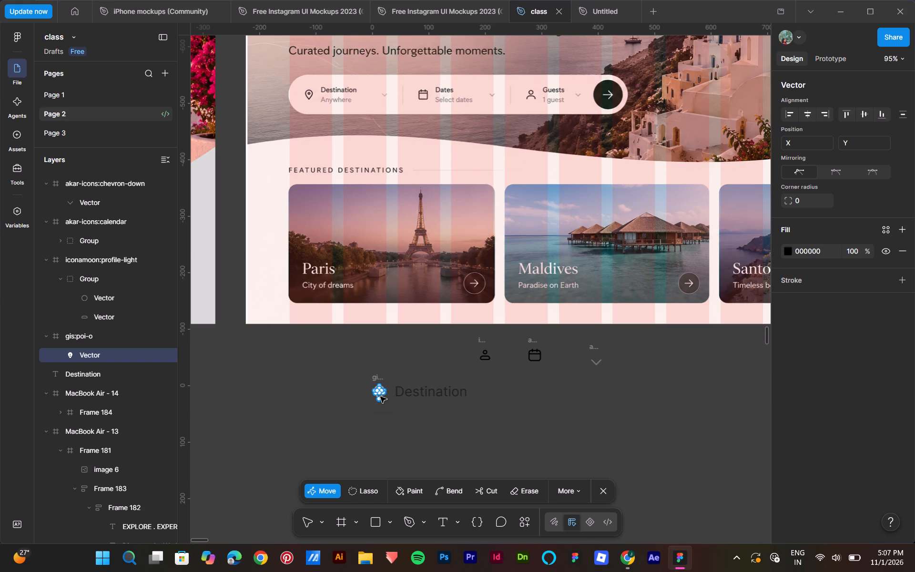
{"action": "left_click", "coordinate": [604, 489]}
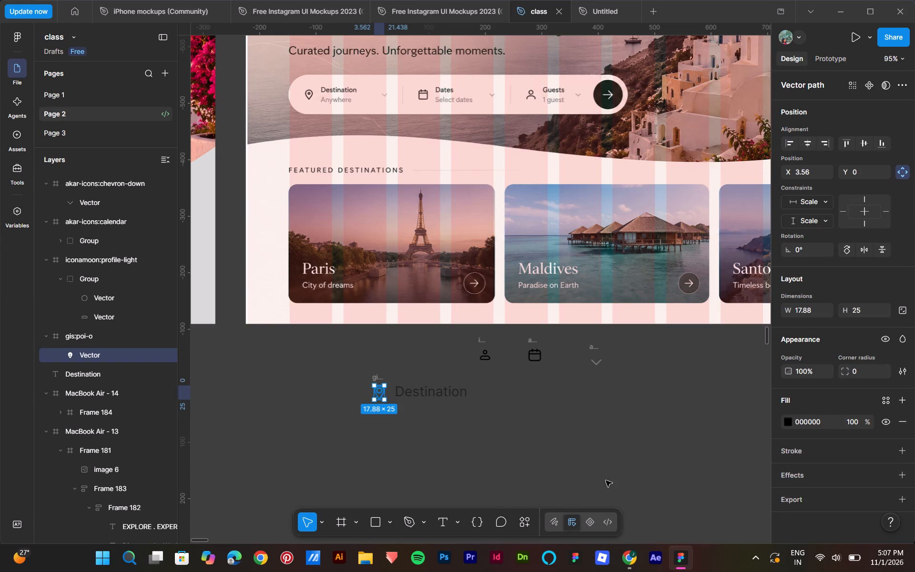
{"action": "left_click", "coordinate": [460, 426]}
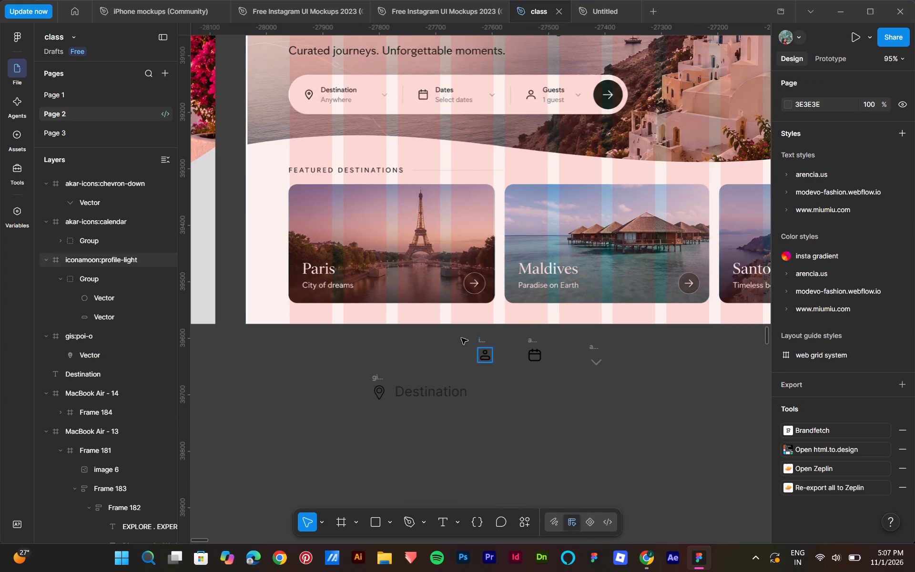
Move the person, calendar and chevron icons together farther right on the canvas, clear of the Destination text.
{"action": "left_click_drag", "start_coordinate": [462, 334], "coordinate": [649, 388]}
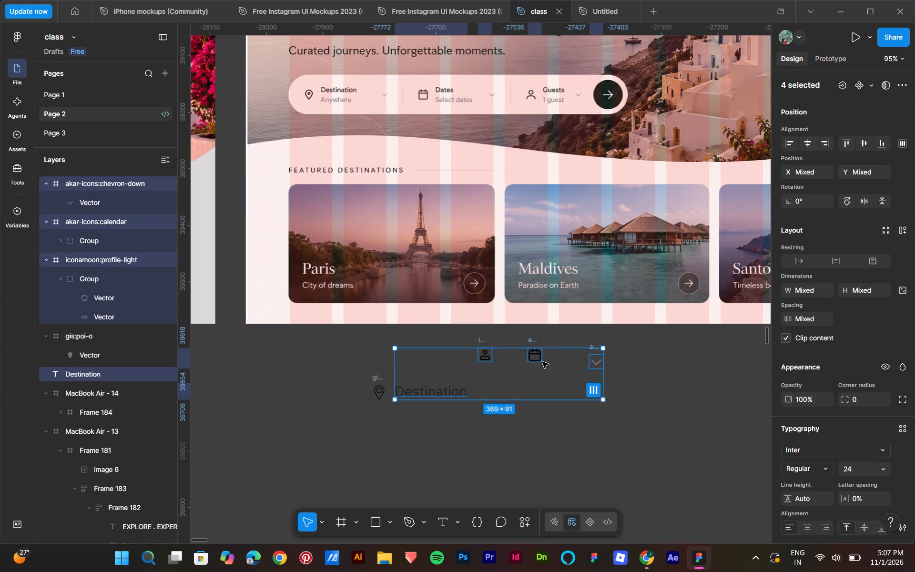
{"action": "left_click", "coordinate": [323, 337]}
{"action": "left_click_drag", "start_coordinate": [467, 335], "coordinate": [566, 363]}
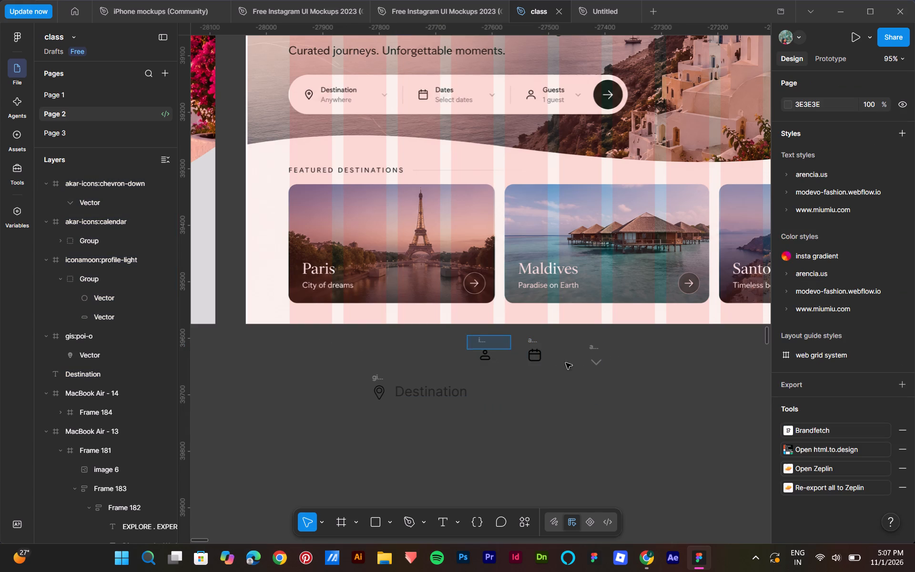
{"action": "left_click_drag", "start_coordinate": [566, 363], "coordinate": [606, 373]}
{"action": "left_click_drag", "start_coordinate": [551, 355], "coordinate": [665, 351]}
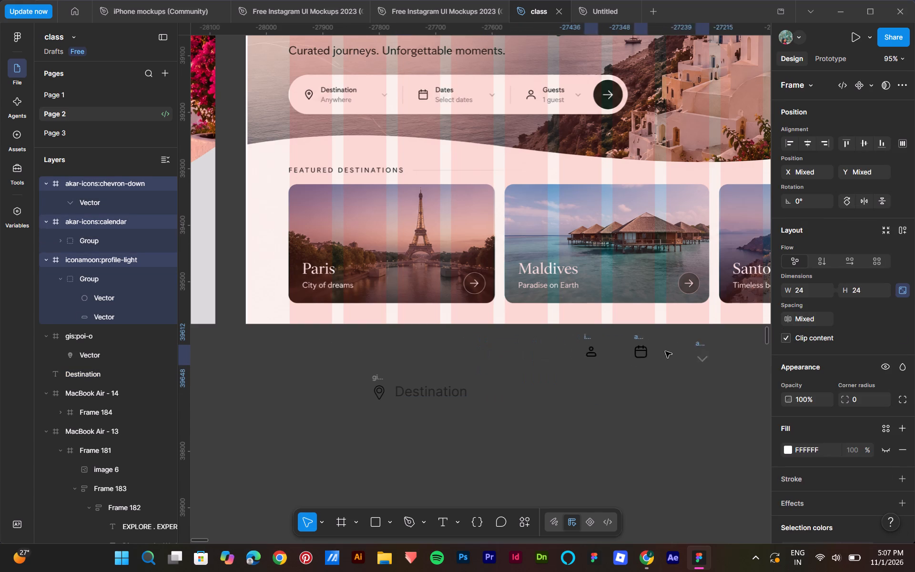
{"action": "left_click_drag", "start_coordinate": [665, 351], "coordinate": [674, 351]}
{"action": "left_click", "coordinate": [557, 408]}
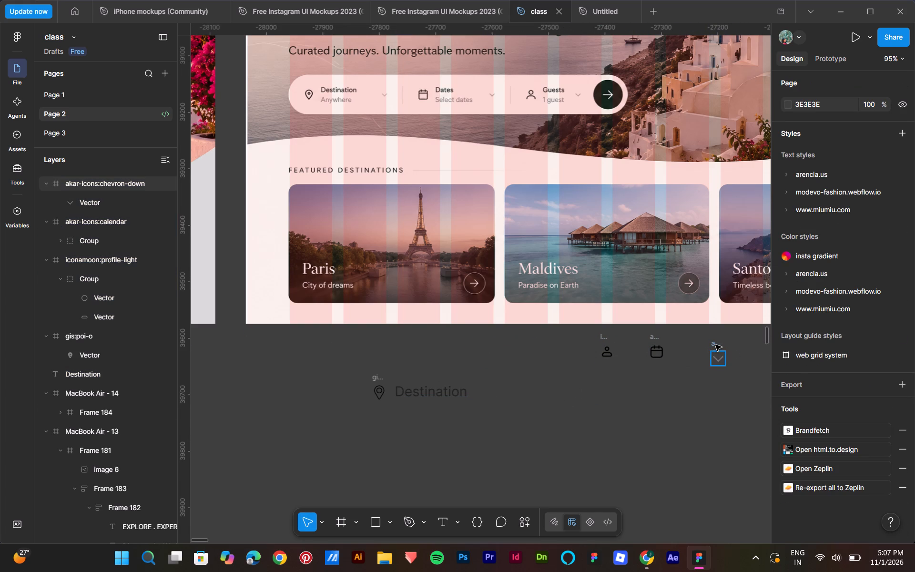
Place the grey chevron-down icon just right of the Destination text, aligned with its row.
{"action": "left_click_drag", "start_coordinate": [715, 345], "coordinate": [496, 380]}
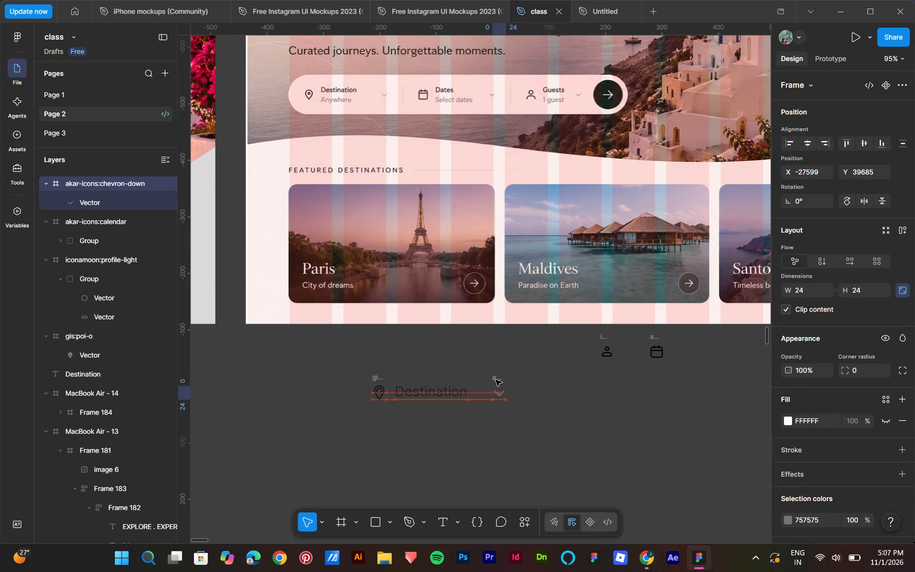
{"action": "left_click_drag", "start_coordinate": [496, 380], "coordinate": [491, 380]}
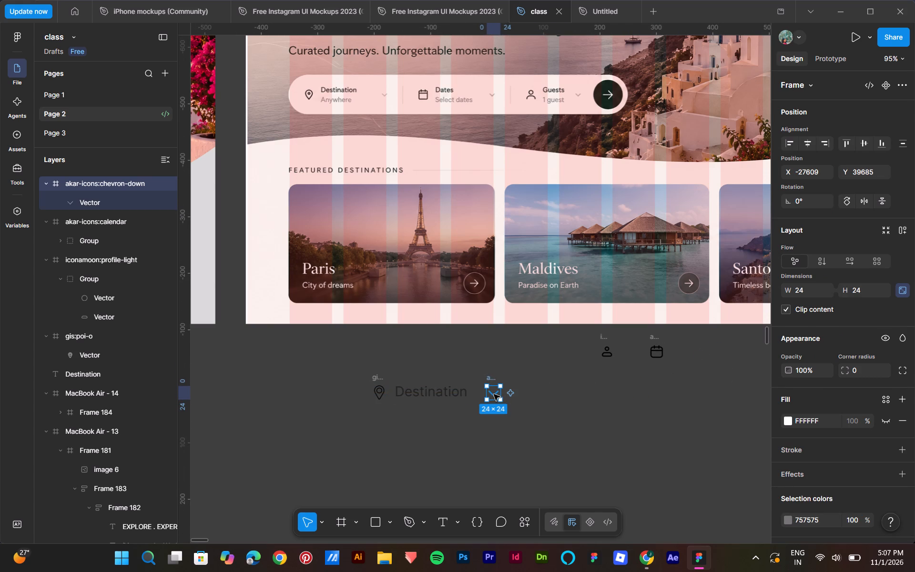
Duplicate the Destination row's chevron-down icon and place the copy below the person icon.
{"action": "left_click_drag", "start_coordinate": [494, 393], "coordinate": [607, 403]}
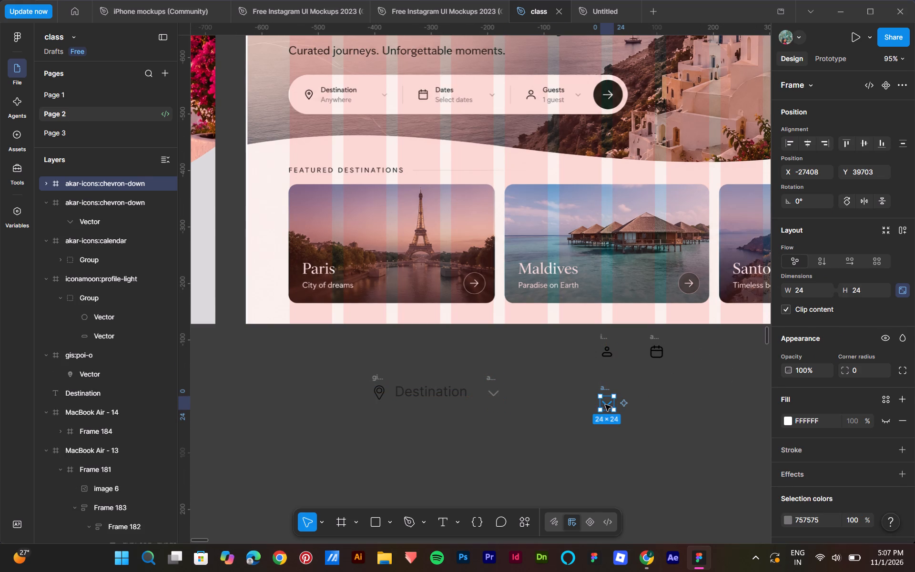
Duplicate the chevron-down icon below the person icon and place the copy beneath the calendar icon.
{"action": "left_click_drag", "start_coordinate": [605, 405], "coordinate": [658, 403], "text": "alt"}
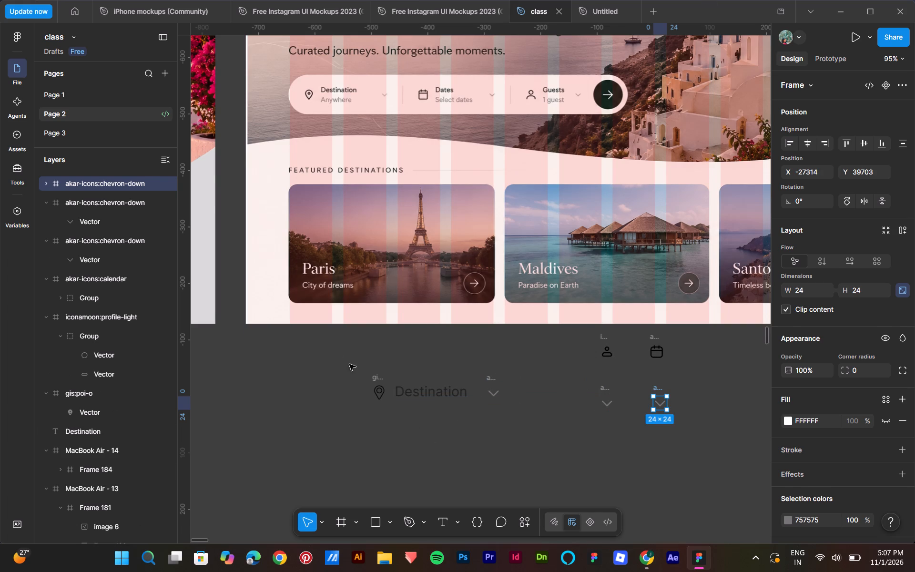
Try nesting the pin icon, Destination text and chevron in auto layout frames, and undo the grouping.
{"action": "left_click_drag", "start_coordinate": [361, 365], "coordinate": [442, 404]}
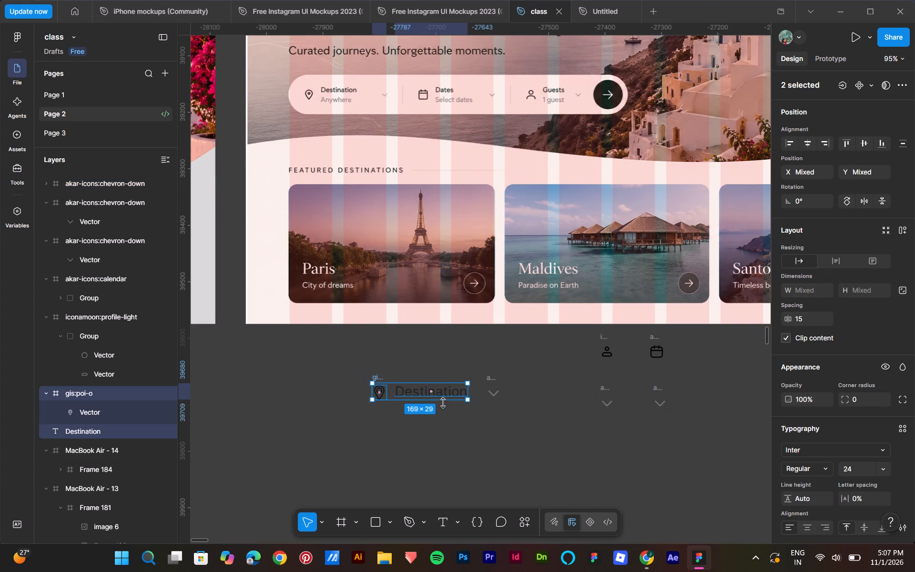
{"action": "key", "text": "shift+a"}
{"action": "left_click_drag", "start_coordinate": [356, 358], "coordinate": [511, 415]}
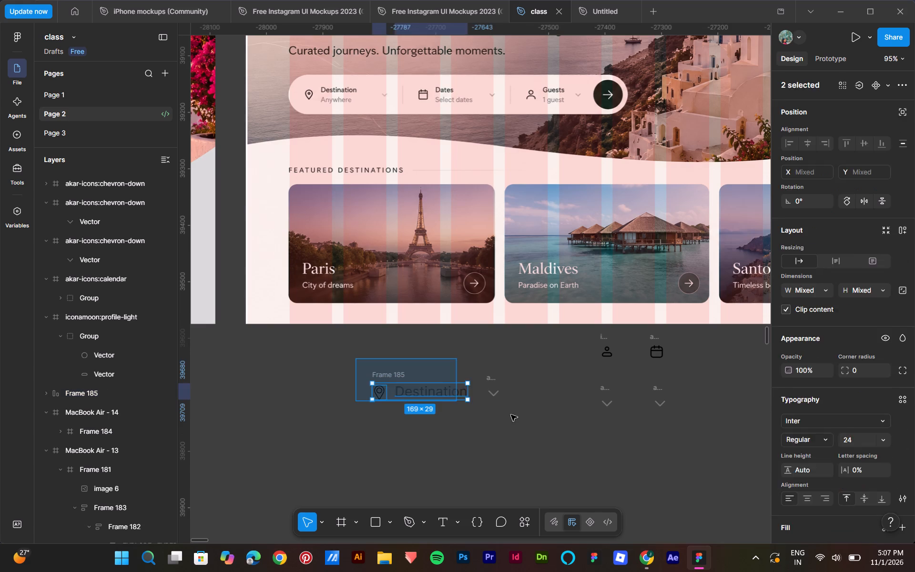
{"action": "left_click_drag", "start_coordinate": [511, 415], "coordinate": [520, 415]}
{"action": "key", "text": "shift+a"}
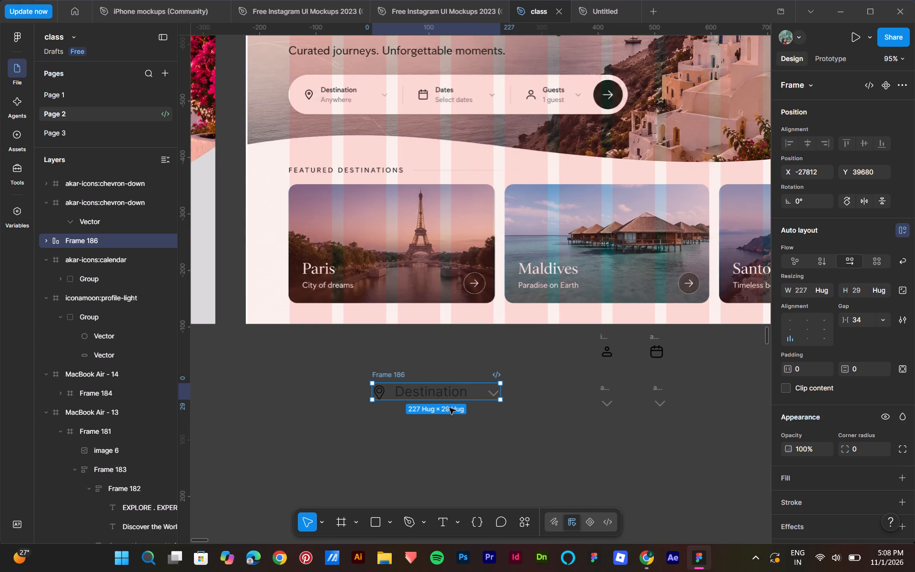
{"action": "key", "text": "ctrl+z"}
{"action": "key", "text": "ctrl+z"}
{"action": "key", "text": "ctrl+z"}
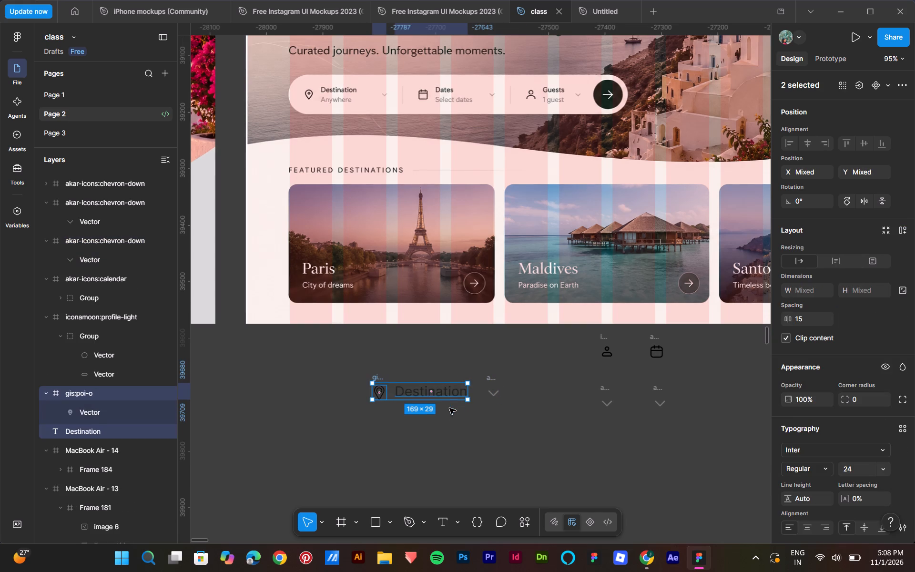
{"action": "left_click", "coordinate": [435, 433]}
Duplicate the Destination text directly below the original and change the copy's wording to "Anywhere".
{"action": "left_click", "coordinate": [417, 396]}
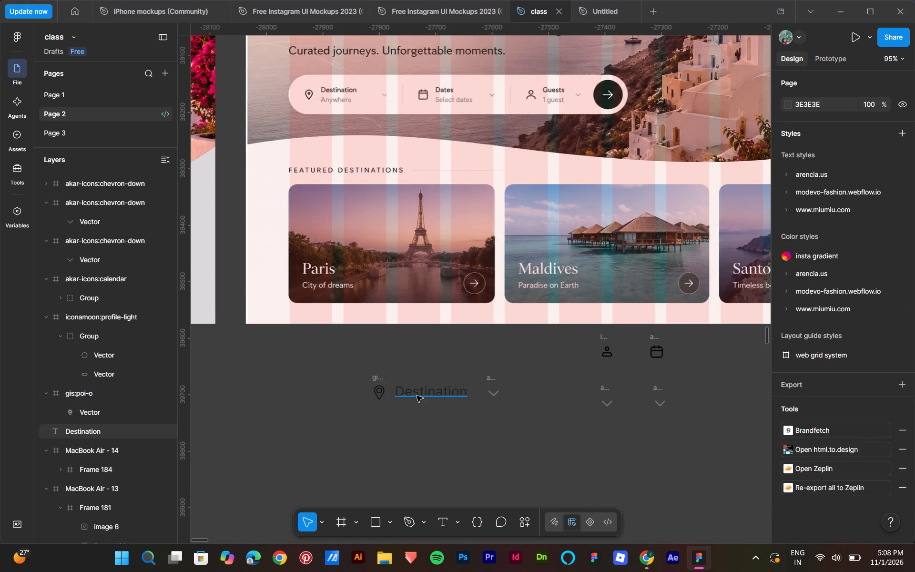
{"action": "left_click_drag", "start_coordinate": [423, 393], "coordinate": [424, 416], "text": "alt"}
{"action": "double_click", "coordinate": [427, 413]}
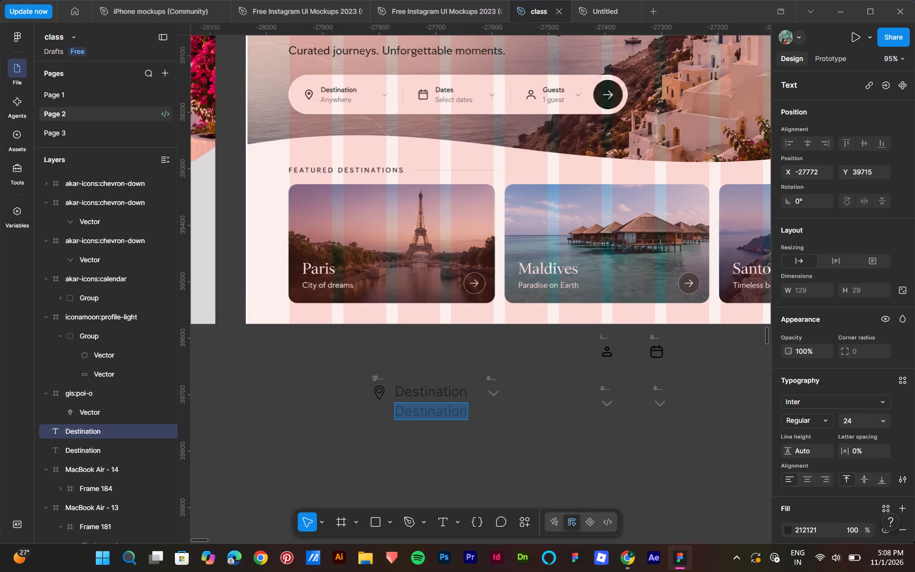
{"action": "key", "text": "BackSpace"}
{"action": "type", "text": "Any"}
{"action": "type", "text": "whe"}
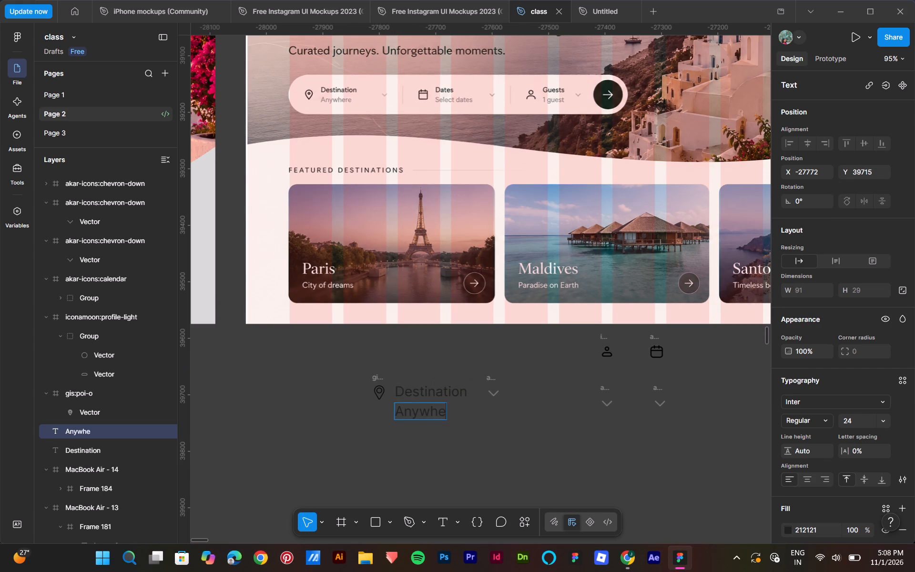
{"action": "type", "text": "re"}
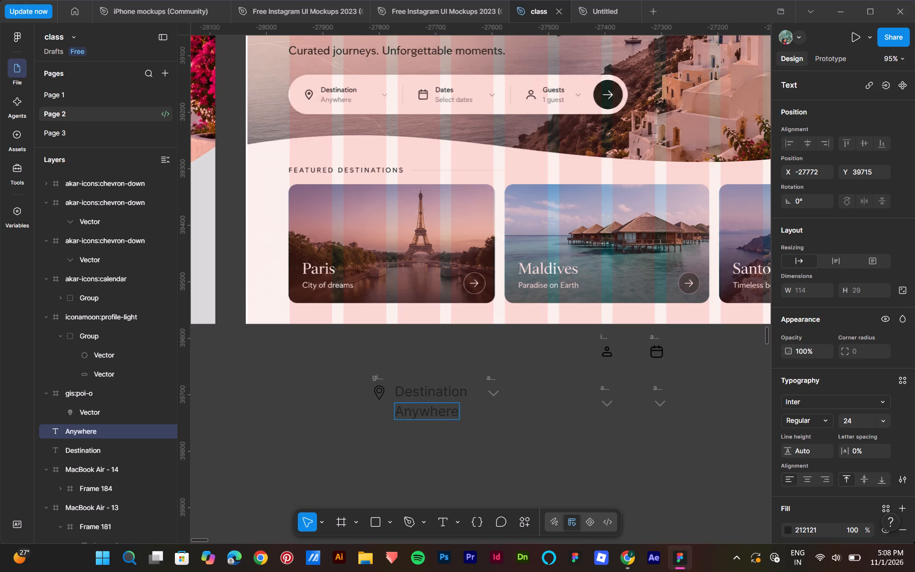
Recolour the Anywhere text to grey 757575 by sampling the colour of the chevron beside Destination.
{"action": "double_click", "coordinate": [427, 413]}
{"action": "scroll", "coordinate": [815, 498], "scroll_direction": "down", "scroll_amount": 6}
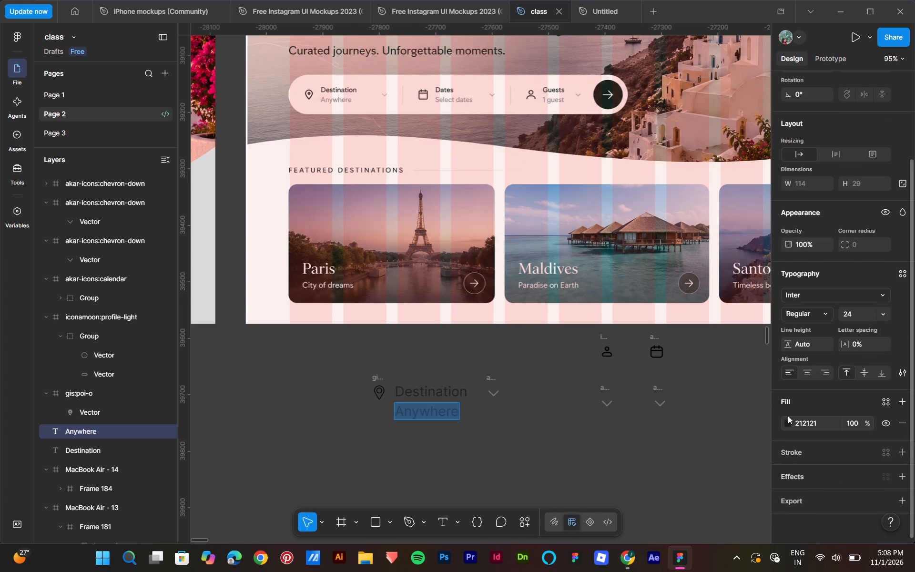
{"action": "left_click", "coordinate": [786, 422]}
{"action": "left_click_drag", "start_coordinate": [640, 369], "coordinate": [637, 362]}
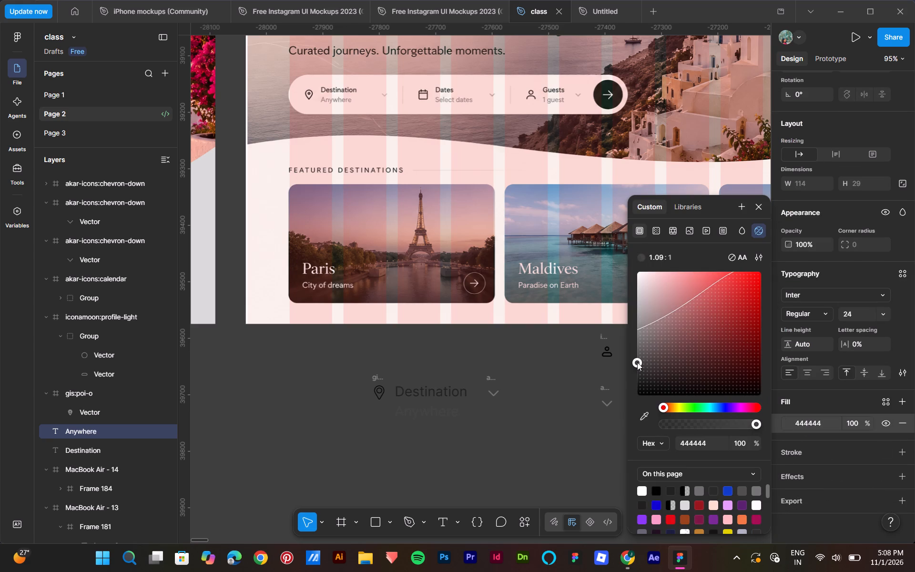
{"action": "left_click_drag", "start_coordinate": [637, 362], "coordinate": [636, 366]}
{"action": "left_click_drag", "start_coordinate": [636, 366], "coordinate": [632, 371]}
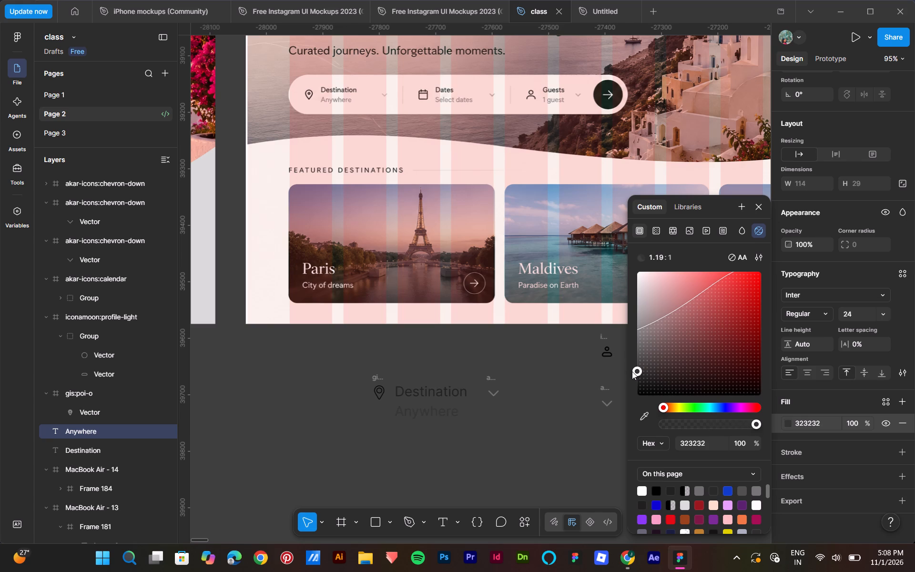
{"action": "left_click_drag", "start_coordinate": [632, 371], "coordinate": [632, 361]}
{"action": "left_click", "coordinate": [640, 417]}
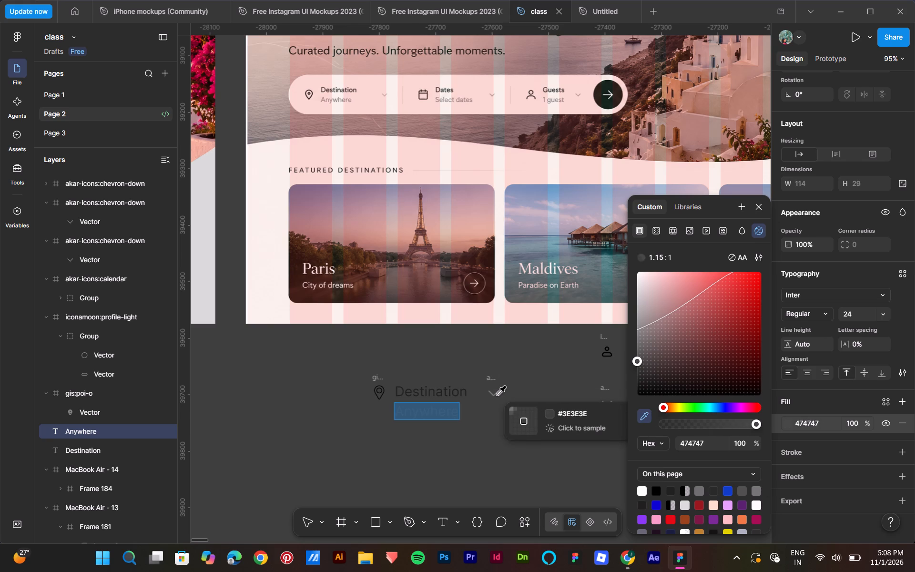
{"action": "left_click", "coordinate": [495, 395]}
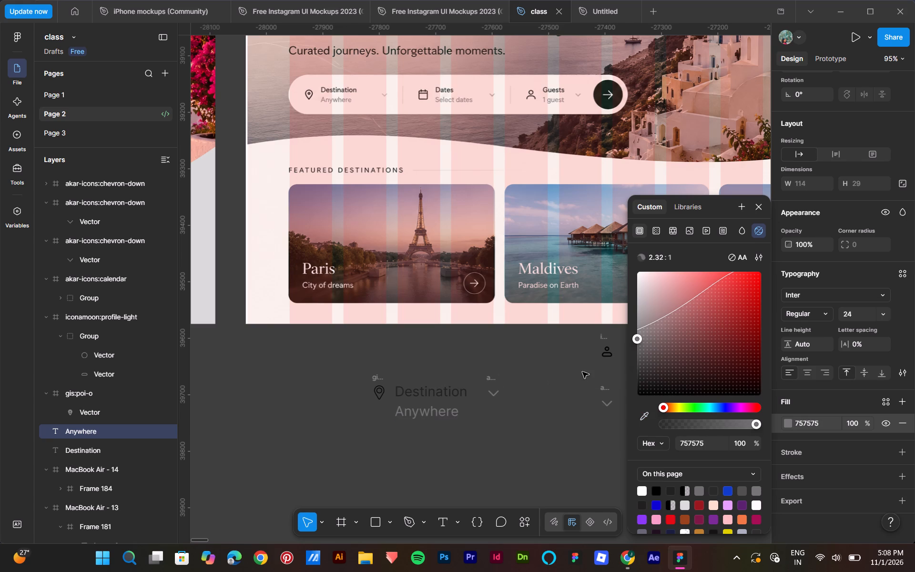
{"action": "left_click", "coordinate": [763, 211]}
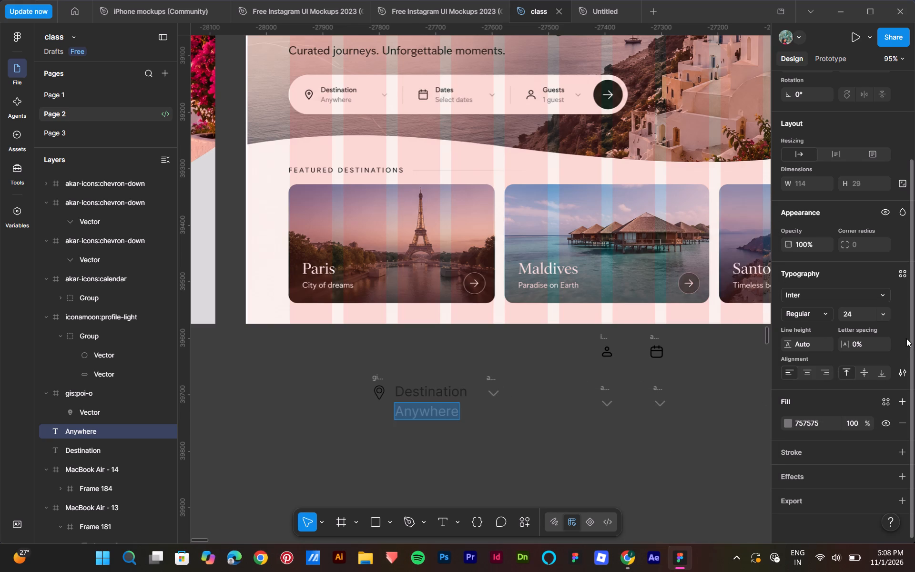
Set the Anywhere text's font size to 20.
{"action": "left_click", "coordinate": [883, 316]}
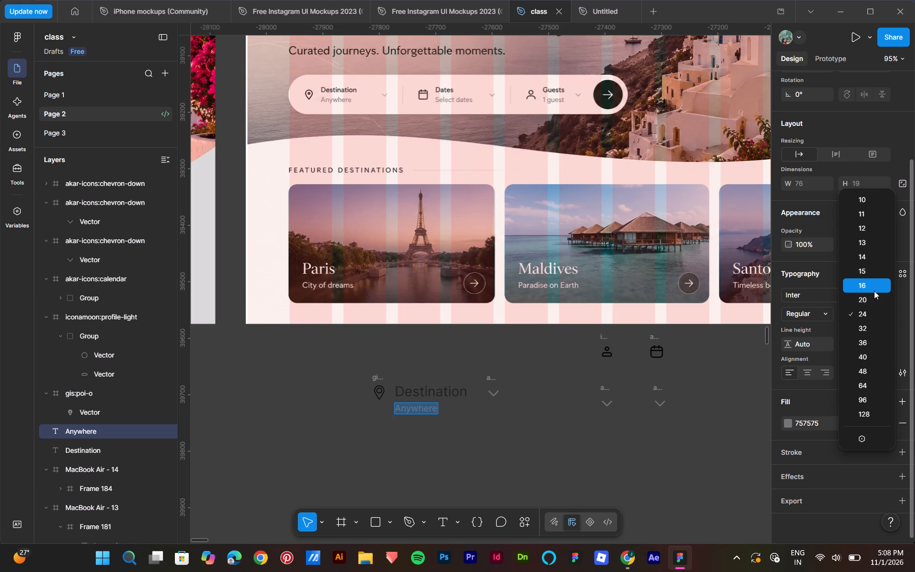
{"action": "left_click", "coordinate": [874, 297]}
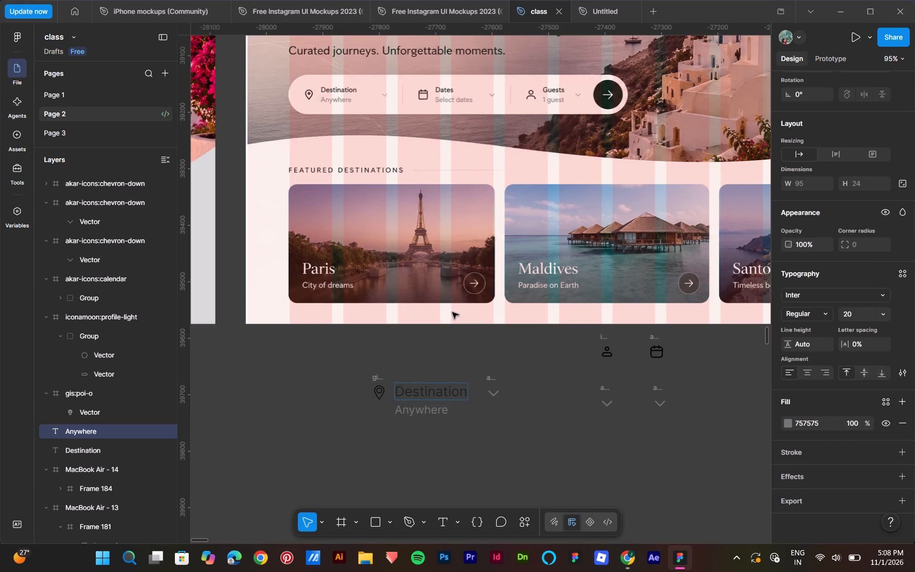
{"action": "left_click", "coordinate": [402, 369]}
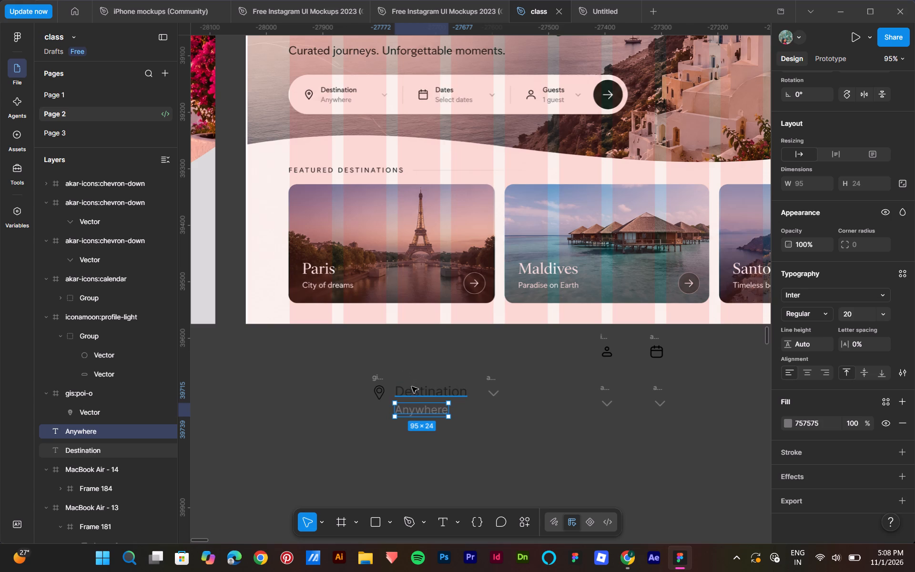
Group the Destination and Anywhere texts into one vertical auto layout stack.
{"action": "left_click", "coordinate": [127, 448]}
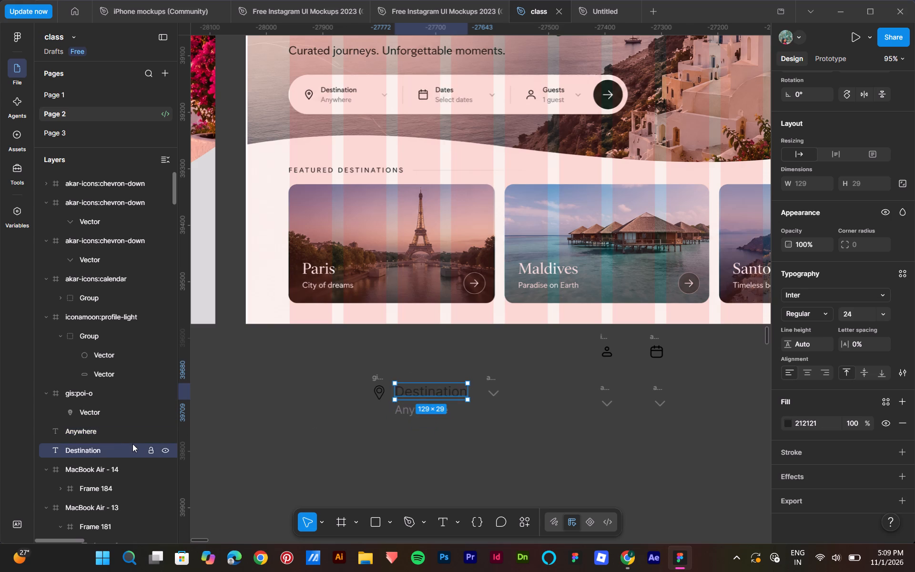
{"action": "left_click", "coordinate": [122, 429]}
{"action": "left_click", "coordinate": [122, 444], "text": "ctrl"}
{"action": "key", "text": "shift+a"}
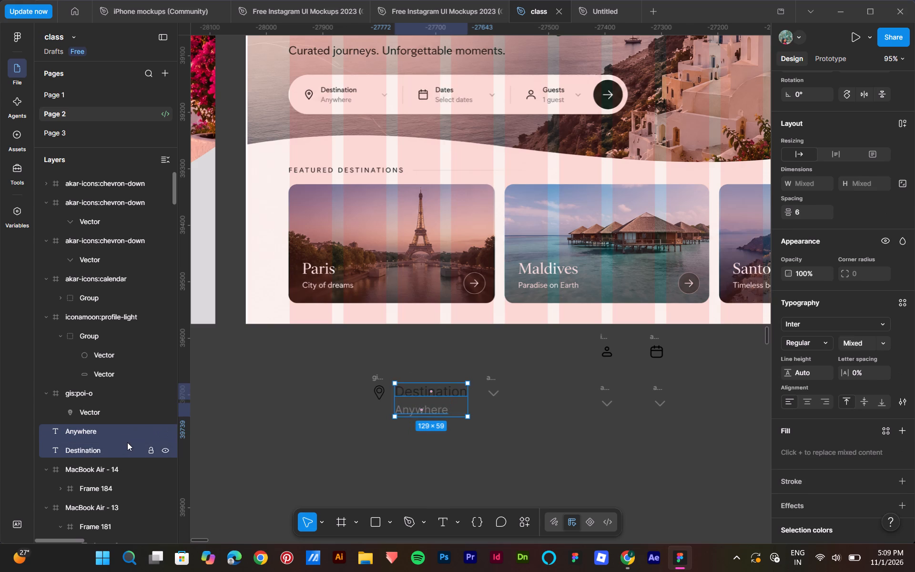
Wrap the pin icon and text stack in a horizontal auto layout, and nest it with the adjacent chevron in another.
{"action": "left_click_drag", "start_coordinate": [362, 361], "coordinate": [445, 420]}
{"action": "key", "text": "shift+a"}
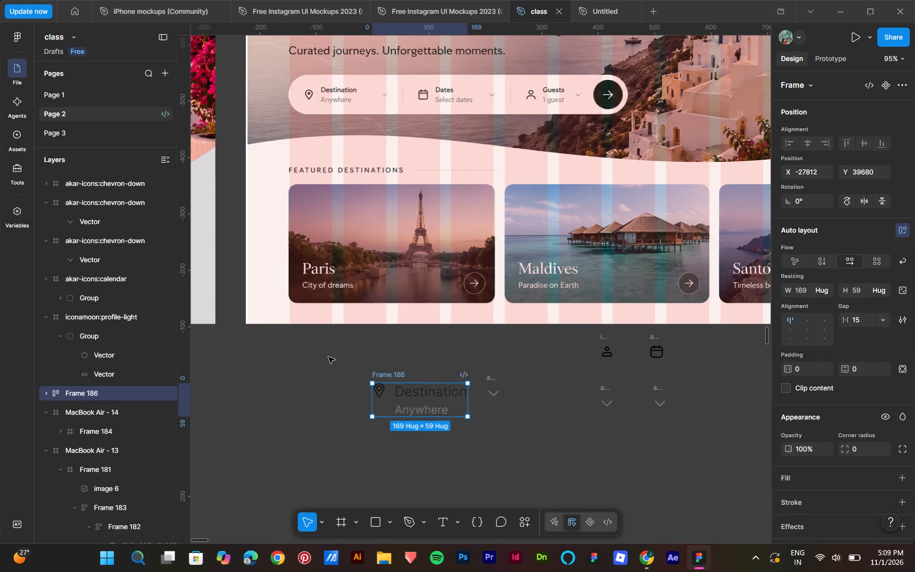
{"action": "left_click_drag", "start_coordinate": [328, 357], "coordinate": [515, 443]}
{"action": "key", "text": "shift+a"}
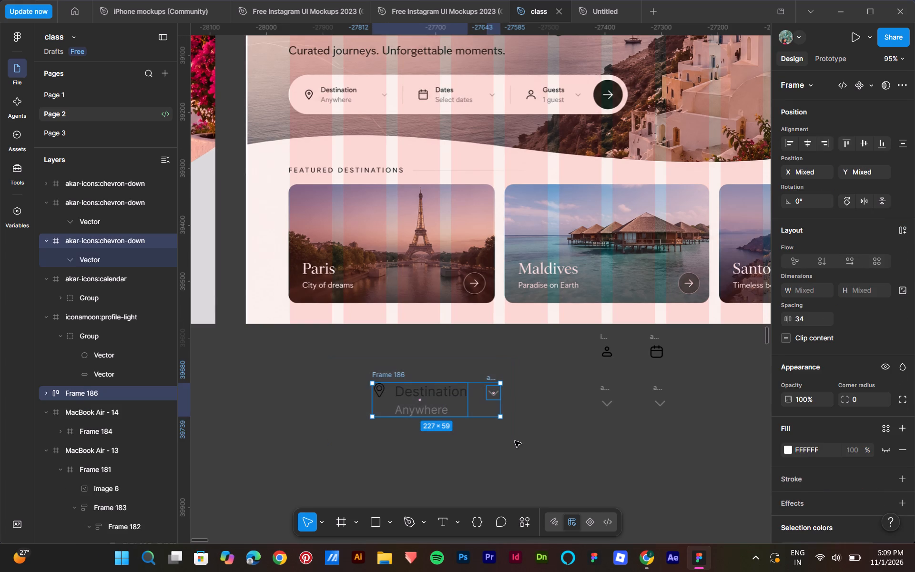
Move the complete Destination row farther left on the canvas, away from the person, calendar and spare chevron icons.
{"action": "scroll", "coordinate": [518, 429], "scroll_direction": "down", "scroll_amount": 5}
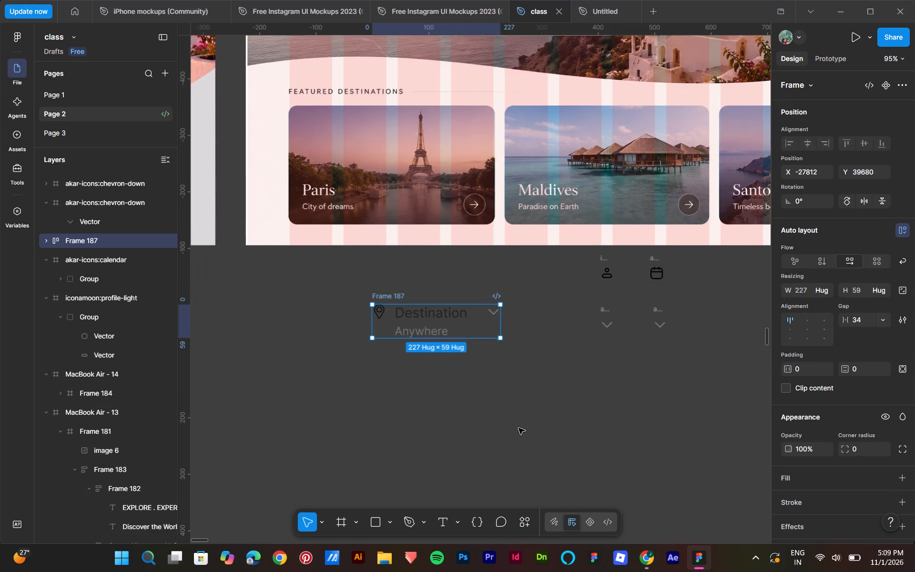
{"action": "left_click", "coordinate": [559, 380]}
{"action": "left_click_drag", "start_coordinate": [388, 294], "coordinate": [250, 293]}
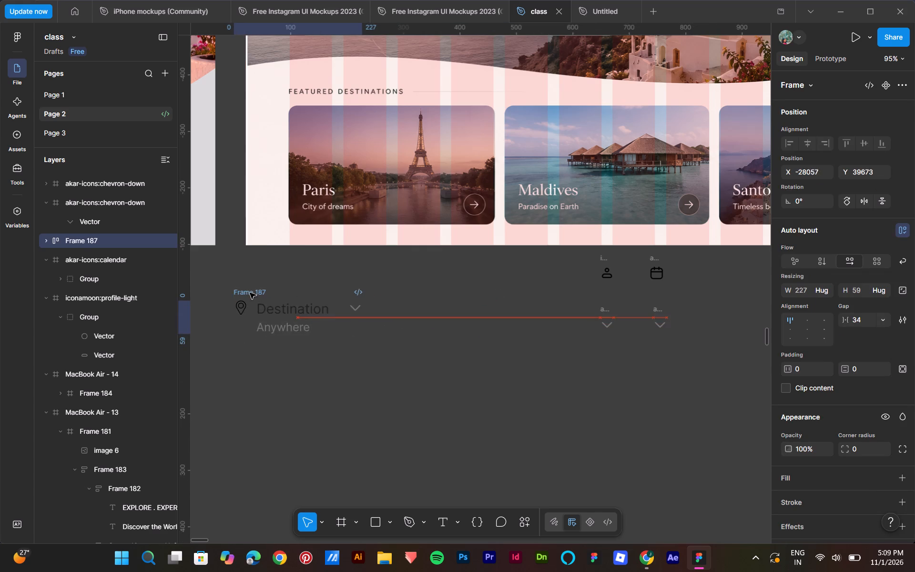
{"action": "left_click_drag", "start_coordinate": [250, 293], "coordinate": [238, 302]}
{"action": "left_click", "coordinate": [490, 356]}
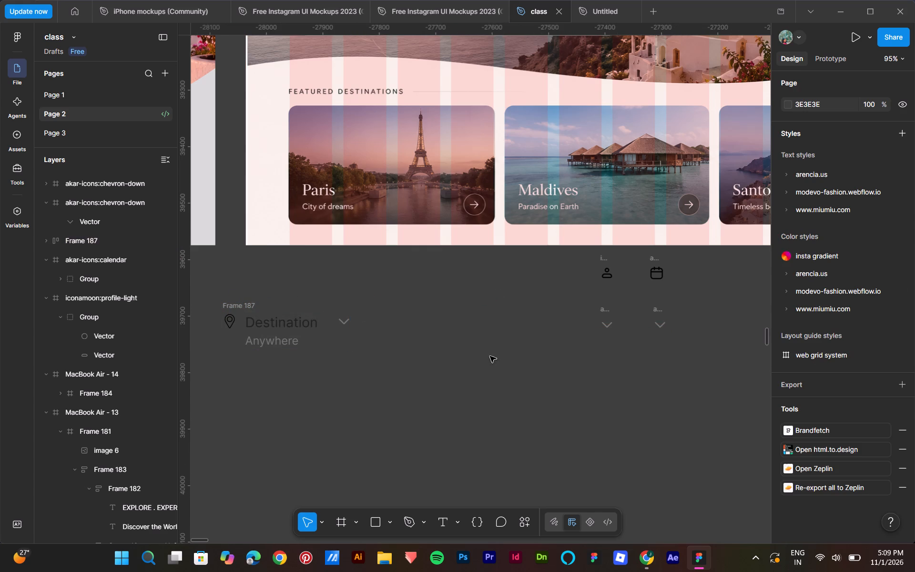
Duplicate the Destination row and place the copy about 52 px below the original, offset slightly to the right.
{"action": "middle_click_drag", "start_coordinate": [490, 355], "coordinate": [529, 377]}
{"action": "scroll", "coordinate": [530, 377], "scroll_direction": "up", "scroll_amount": 1}
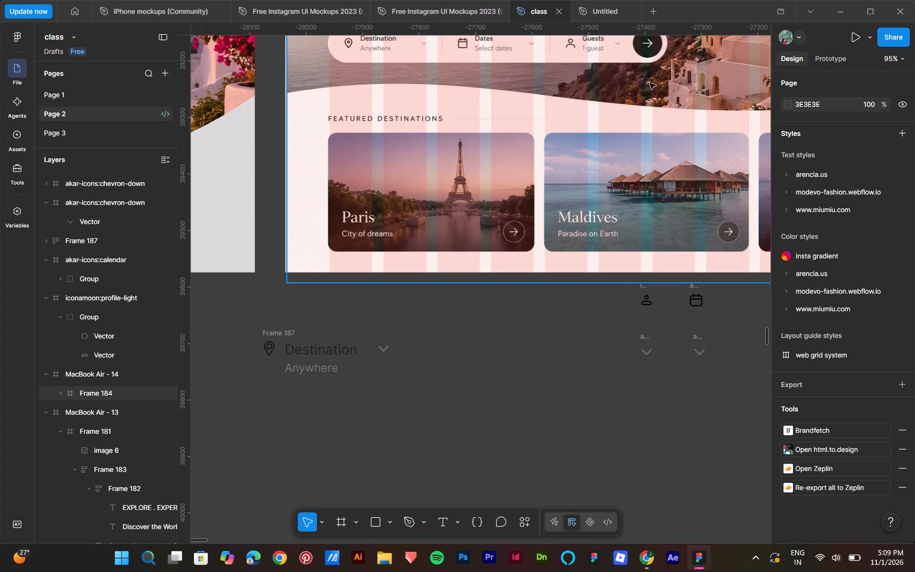
{"action": "left_click", "coordinate": [277, 335]}
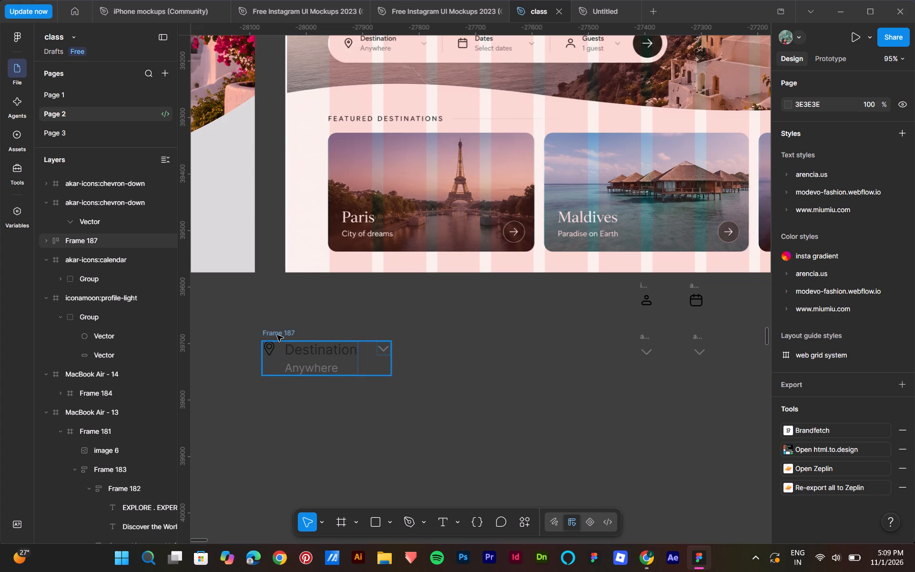
{"action": "left_click_drag", "start_coordinate": [320, 358], "coordinate": [334, 421], "text": "alt"}
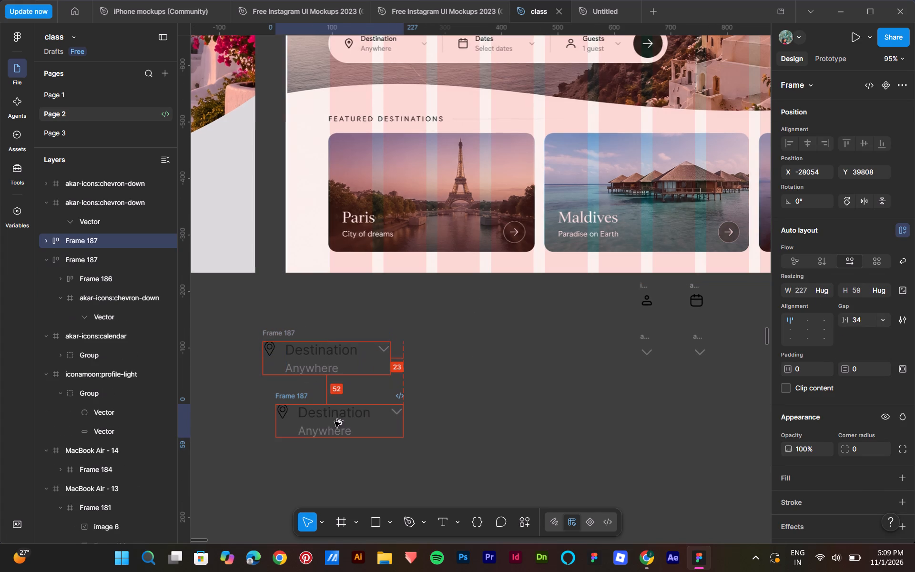
Replace the Anywhere text in the duplicated Destination row with Bali and Vietnam, separated by a blank line.
{"action": "triple_click", "coordinate": [350, 432]}
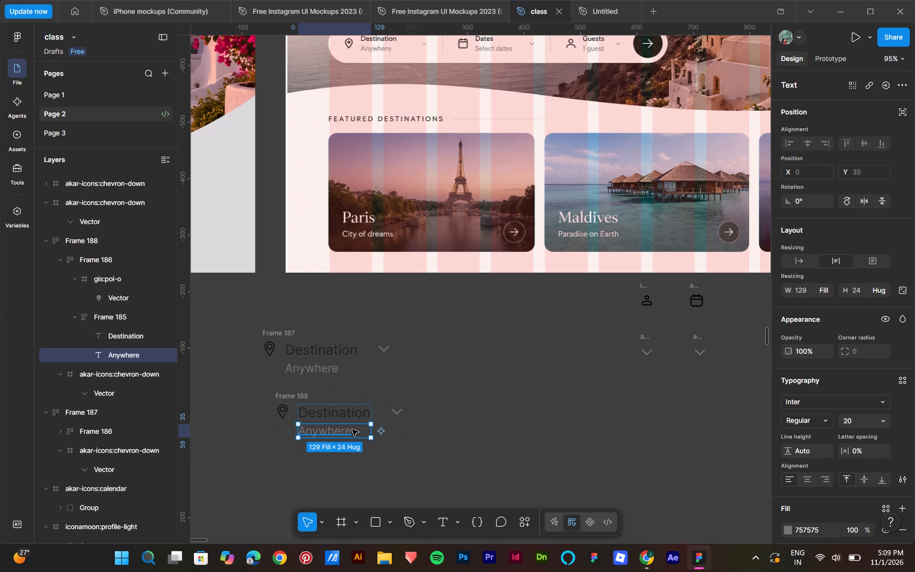
{"action": "double_click", "coordinate": [352, 429]}
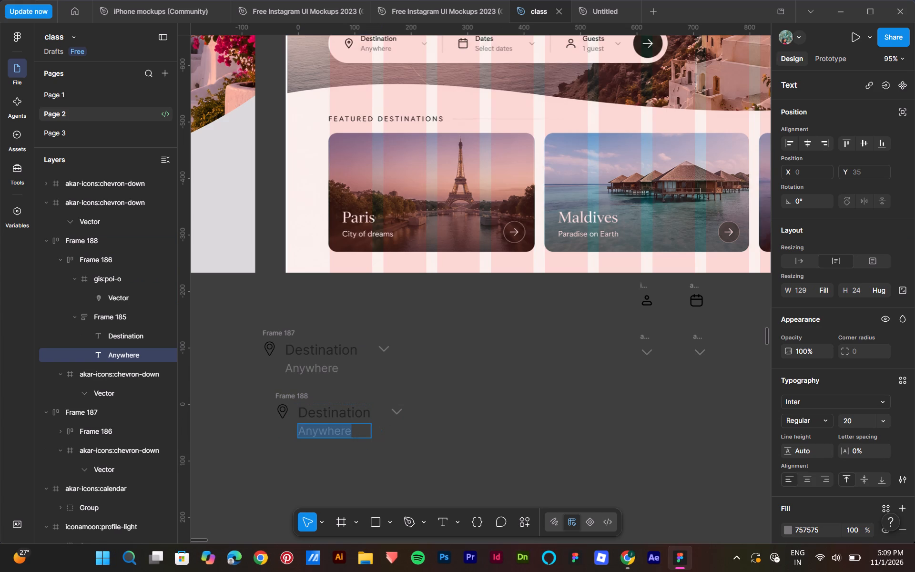
{"action": "key", "text": "BackSpace"}
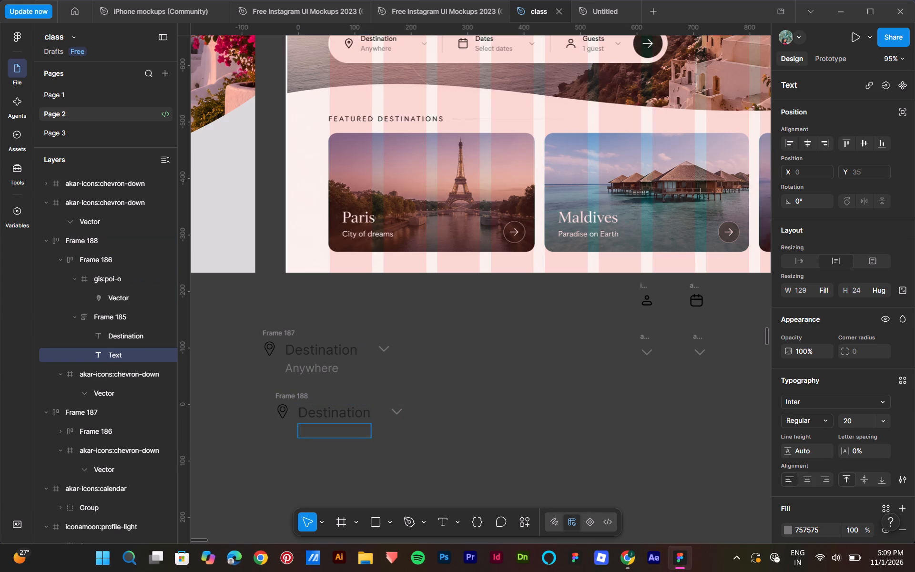
{"action": "type", "text": "Bali"}
{"action": "key", "text": "Return"}
{"action": "key", "text": "Return"}
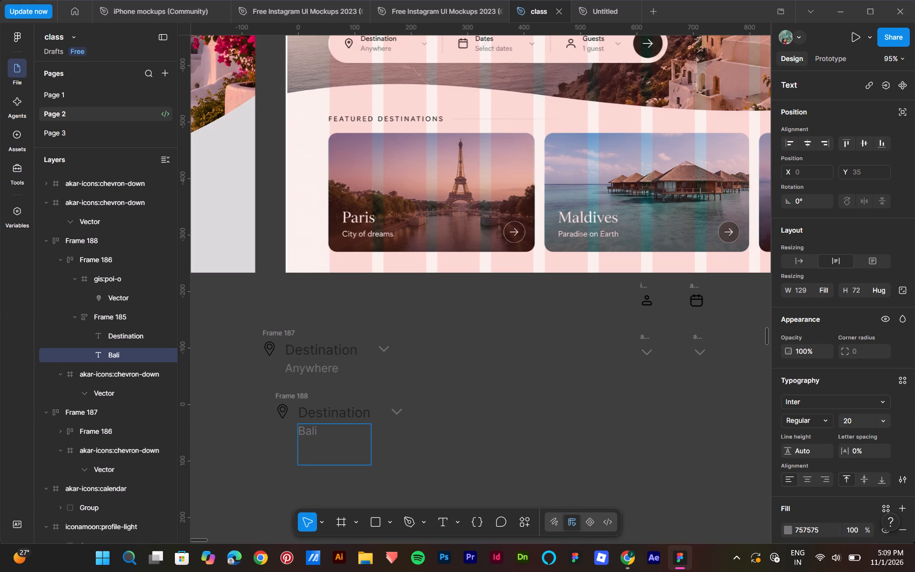
{"action": "key", "text": "BackSpace"}
{"action": "key", "text": "Return"}
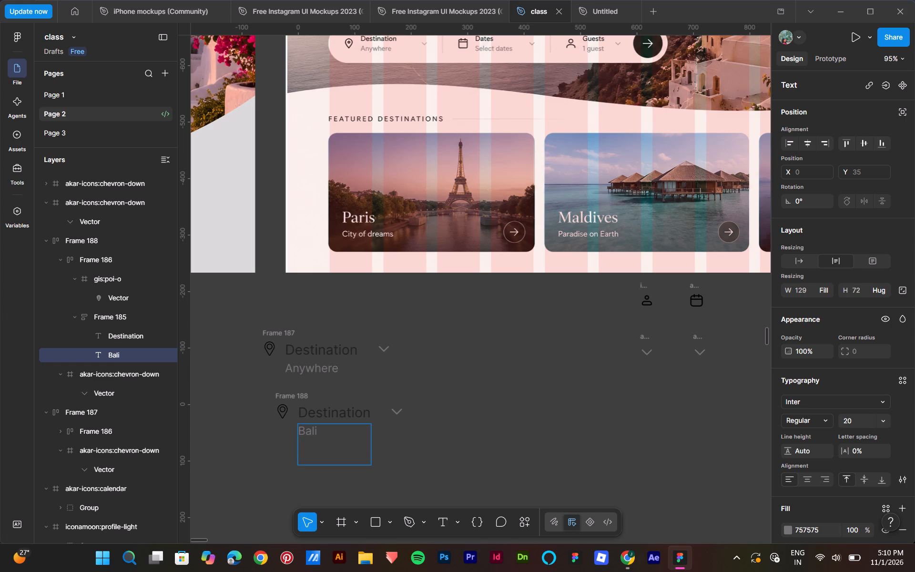
{"action": "type", "text": "Vi"}
{"action": "type", "text": "etnam"}
{"action": "key", "text": "Return"}
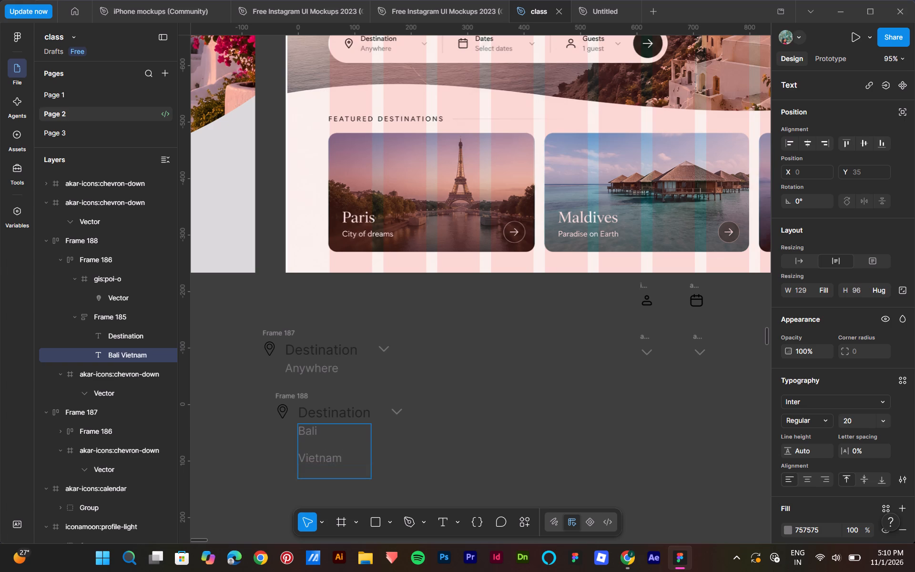
{"action": "left_click", "coordinate": [299, 457]}
{"action": "key", "text": "BackSpace"}
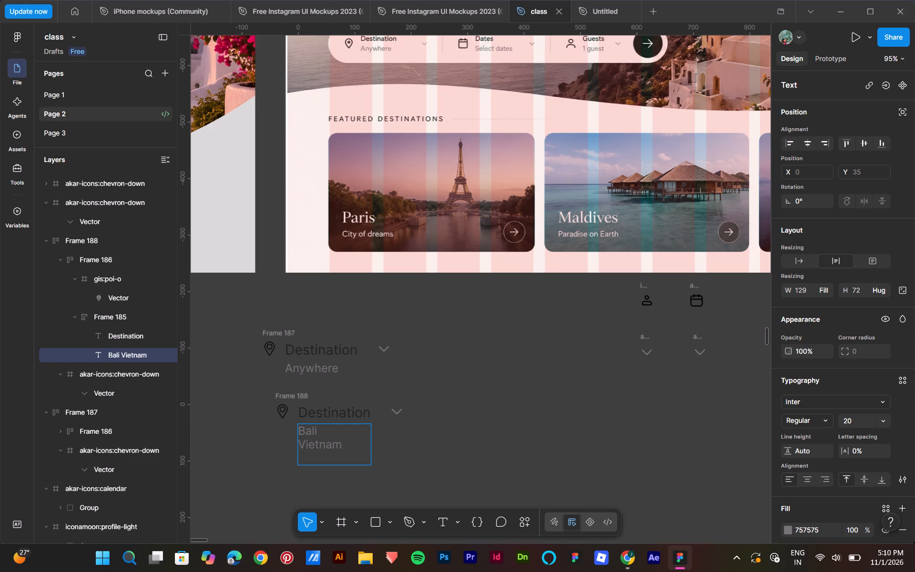
{"action": "key", "text": "Return"}
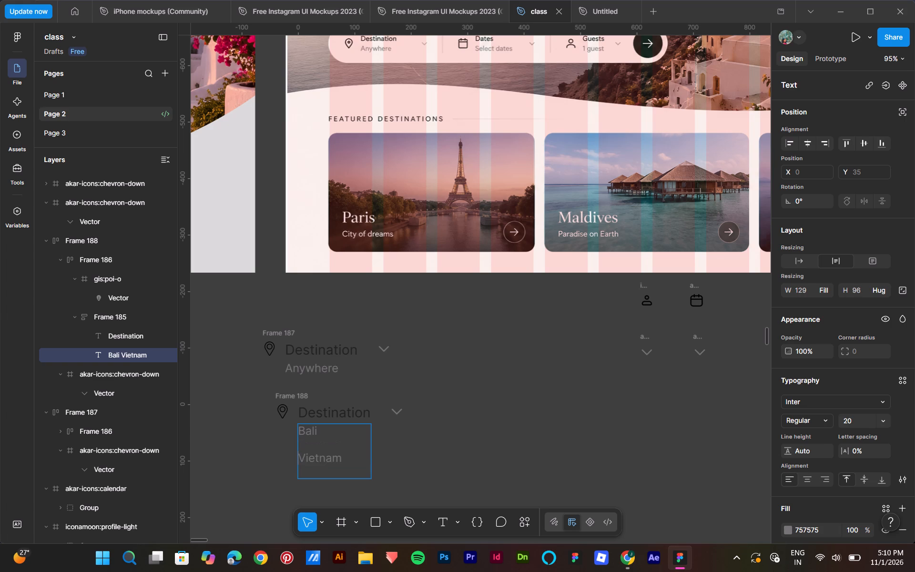
{"action": "left_click", "coordinate": [351, 459]}
Extend the duplicated row's destination list with Paris and Maldives, leaving a blank line before each entry.
{"action": "key", "text": "Return"}
{"action": "key", "text": "Return"}
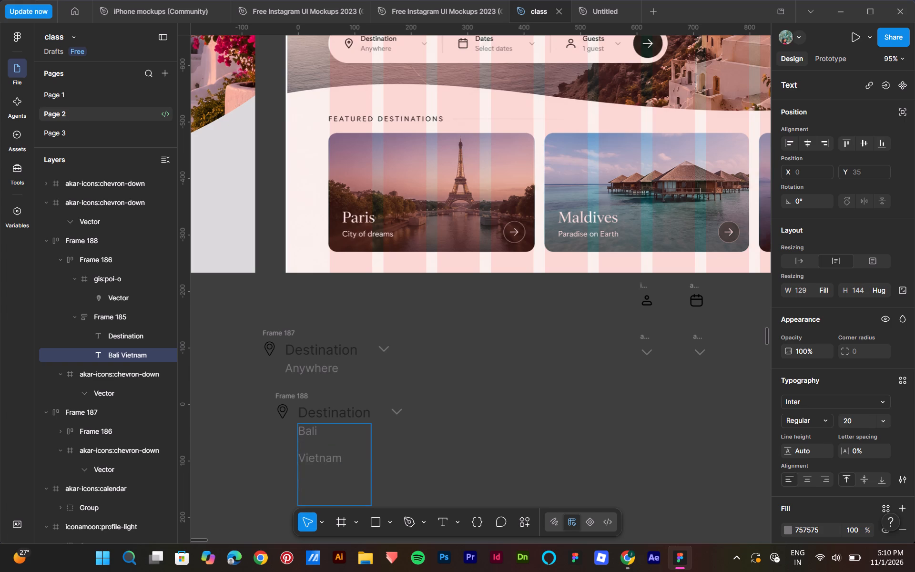
{"action": "scroll", "coordinate": [360, 448], "scroll_direction": "down", "scroll_amount": 6}
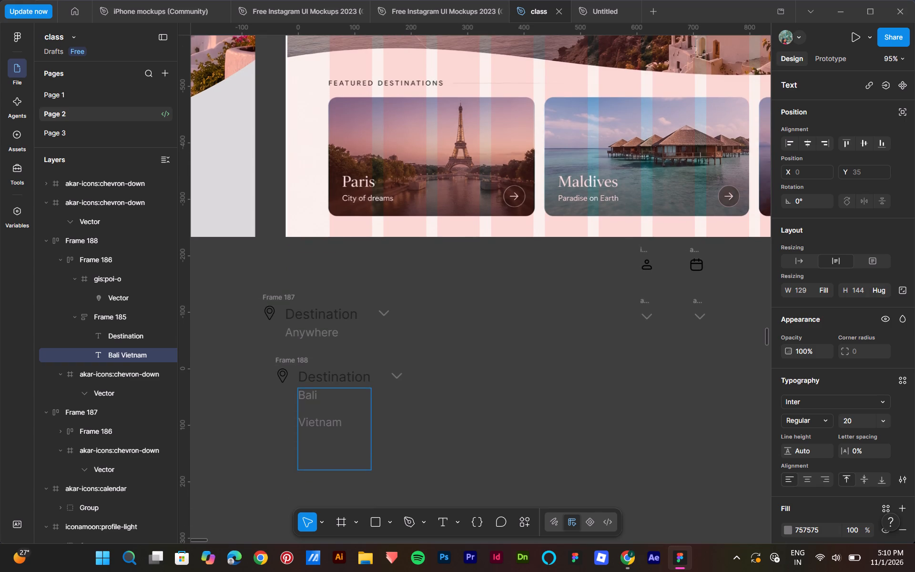
{"action": "type", "text": "Pa"}
{"action": "type", "text": "ris"}
{"action": "key", "text": "Return"}
{"action": "key", "text": "Return"}
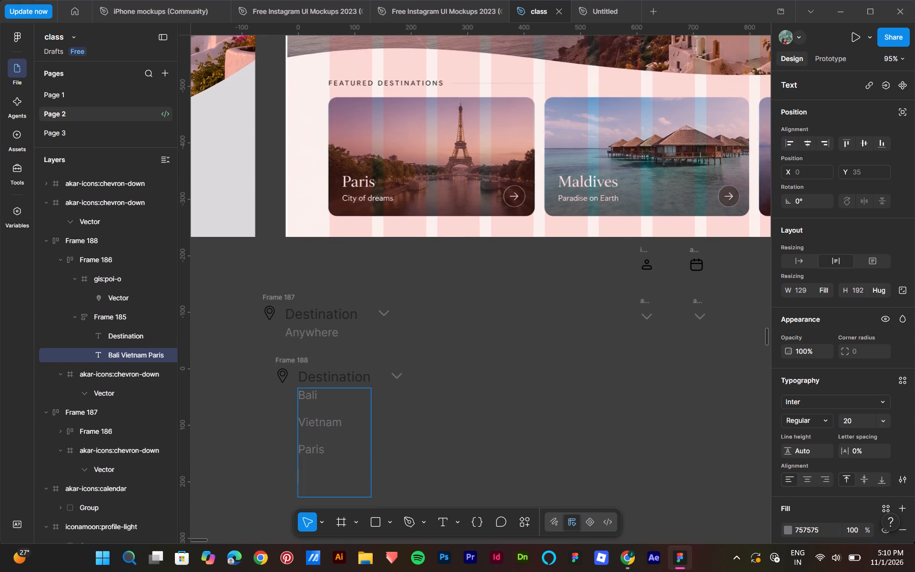
{"action": "type", "text": "Maak"}
{"action": "key", "text": "BackSpace"}
{"action": "key", "text": "BackSpace"}
{"action": "key", "text": "l"}
{"action": "type", "text": "dives"}
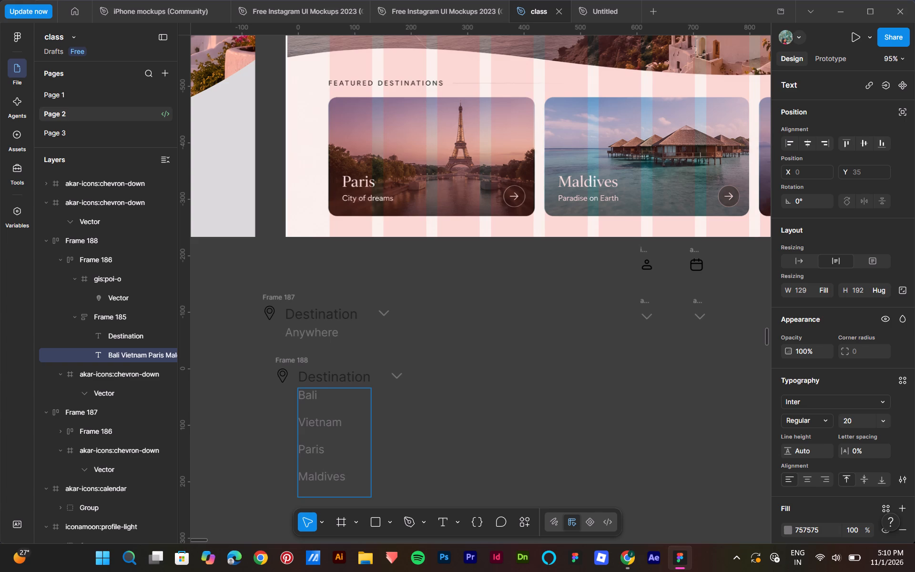
Add Santorini as the last entry of the destination list, a blank line below Maldives, and finish editing the text.
{"action": "key", "text": "Return"}
{"action": "key", "text": "Return"}
{"action": "scroll", "coordinate": [420, 386], "scroll_direction": "up", "scroll_amount": 3}
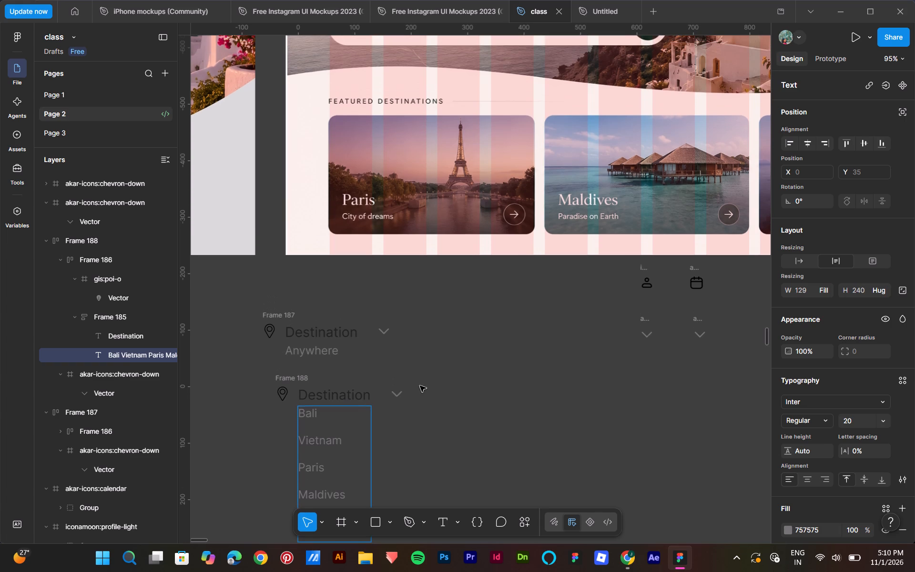
{"action": "scroll", "coordinate": [420, 386], "scroll_direction": "down", "scroll_amount": 6}
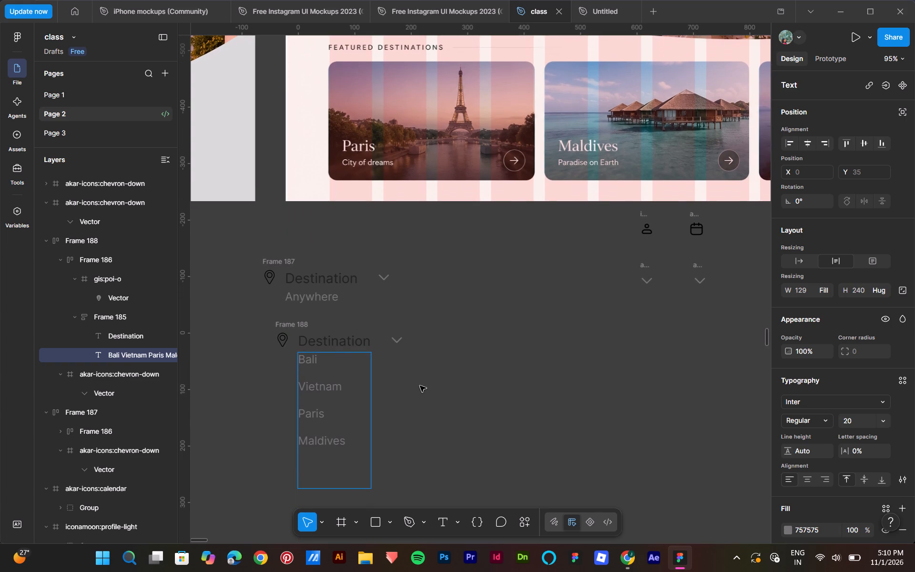
{"action": "middle_click_drag", "start_coordinate": [563, 360], "coordinate": [341, 374]}
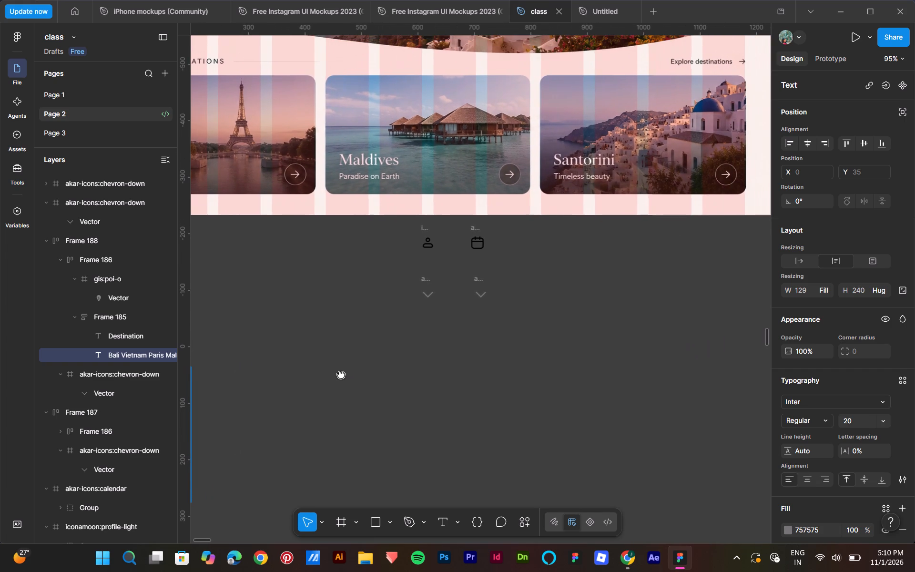
{"action": "middle_click_drag", "start_coordinate": [341, 374], "coordinate": [610, 357]}
{"action": "scroll", "coordinate": [611, 357], "scroll_direction": "up", "scroll_amount": 1}
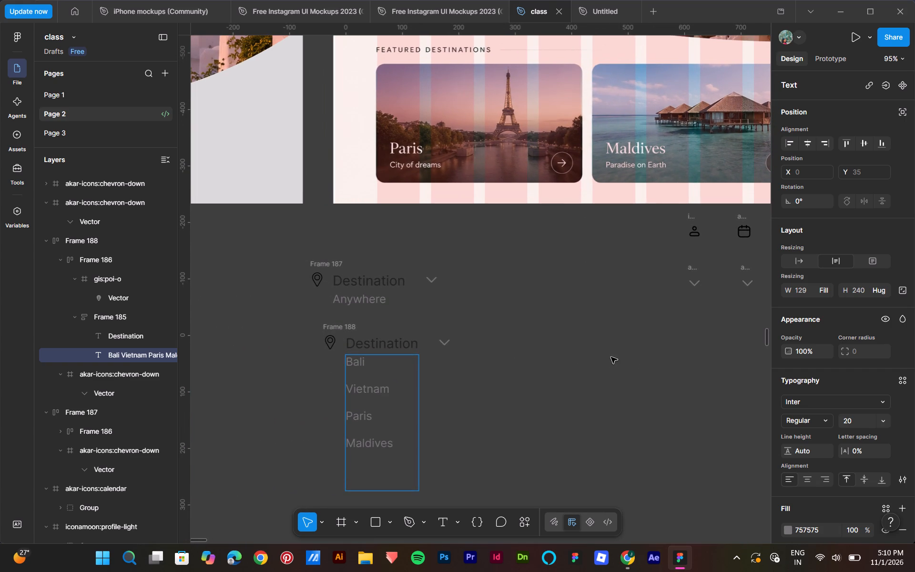
{"action": "type", "text": "Santo"}
{"action": "middle_click_drag", "start_coordinate": [608, 353], "coordinate": [613, 368]}
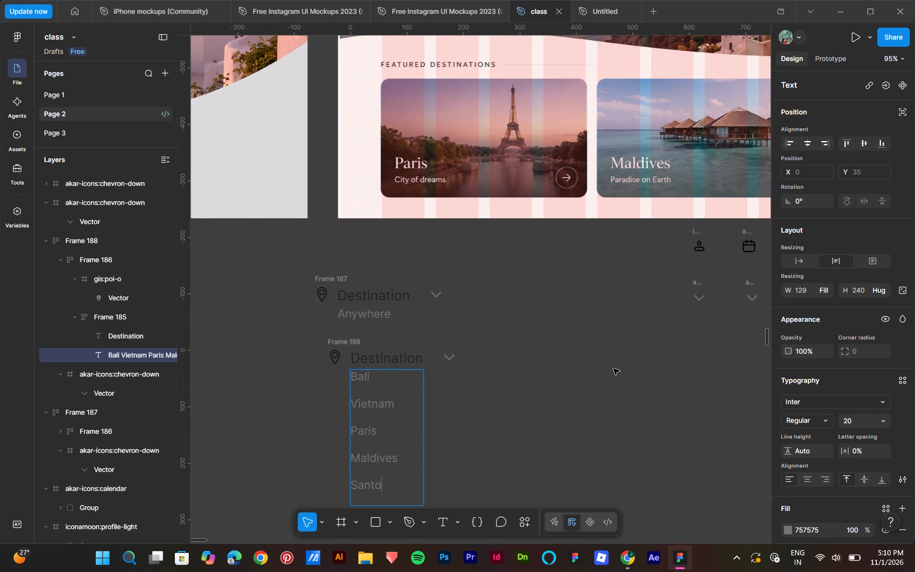
{"action": "type", "text": "rini"}
{"action": "left_click", "coordinate": [478, 407]}
Flip the chevron vector in the expanded Destination row vertically so it points up.
{"action": "double_click", "coordinate": [450, 366]}
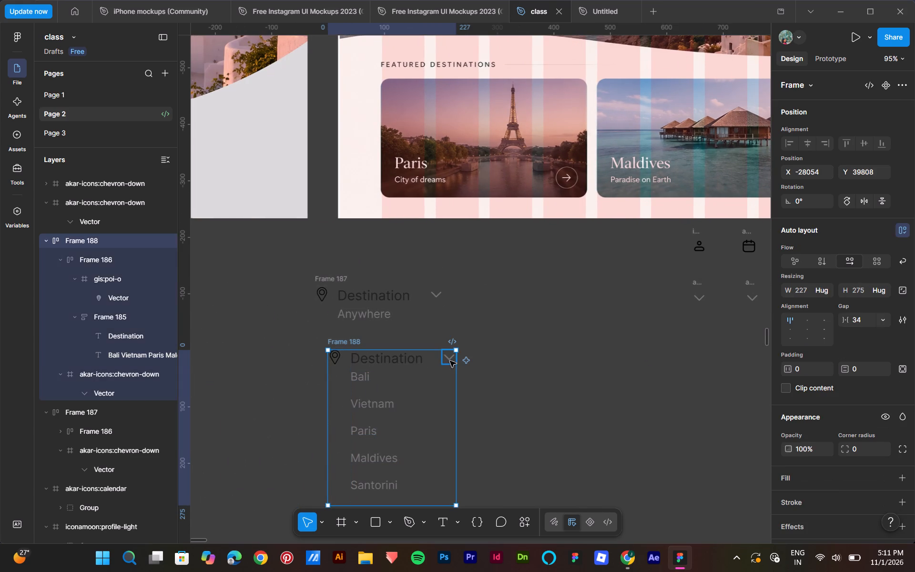
{"action": "double_click", "coordinate": [450, 358]}
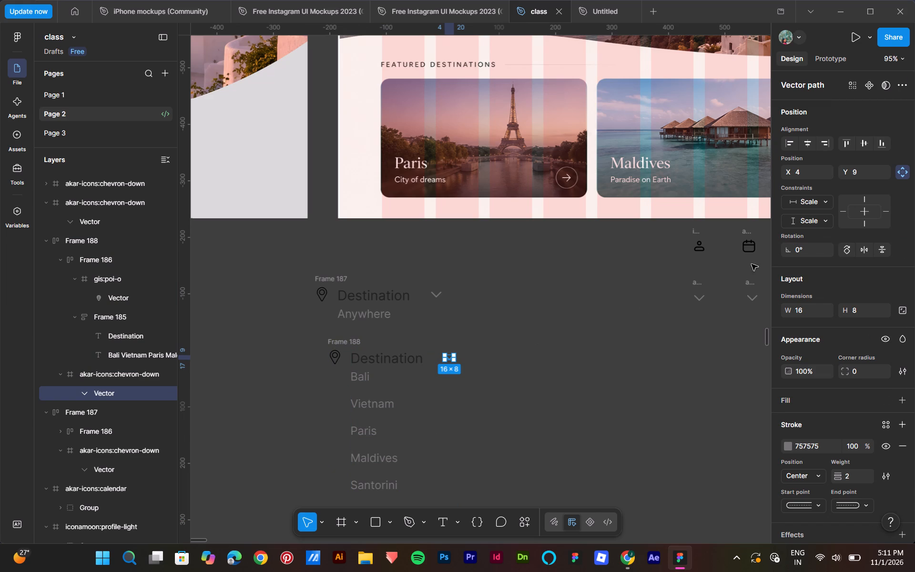
{"action": "left_click", "coordinate": [883, 246]}
{"action": "left_click", "coordinate": [600, 408]}
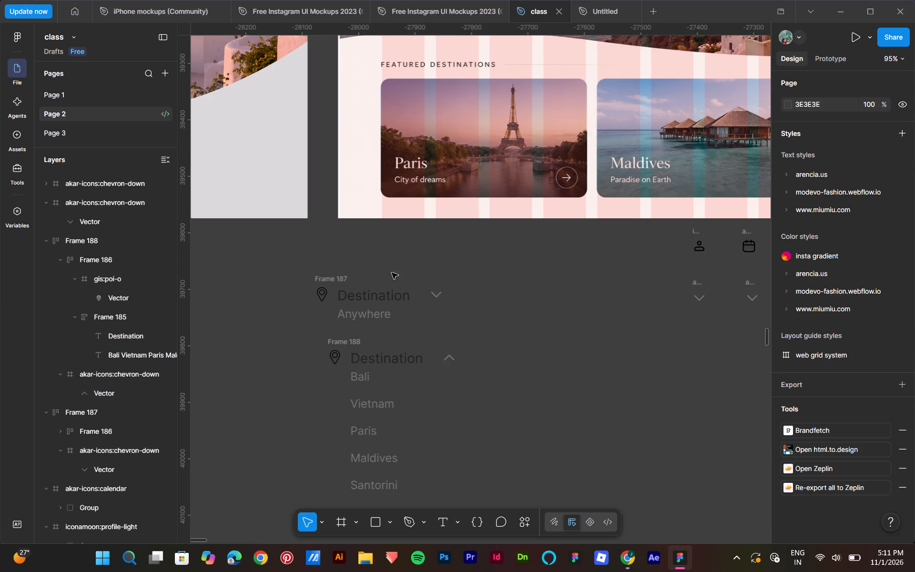
Move the expanded Destination row to X -28077, Y 39813, aligned with the left edge of the original row.
{"action": "left_click_drag", "start_coordinate": [342, 339], "coordinate": [329, 342]}
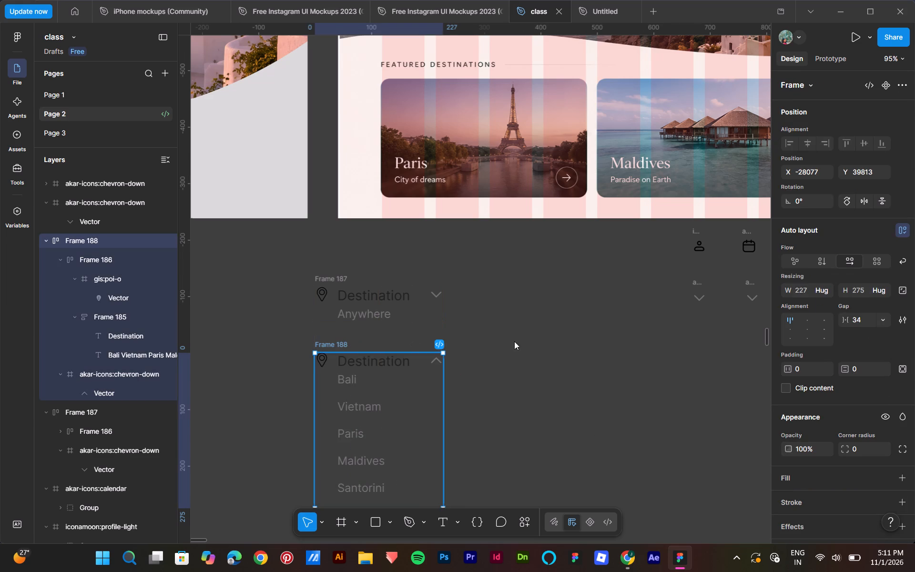
{"action": "left_click", "coordinate": [517, 339]}
Turn the original Destination/Anywhere row into a component.
{"action": "scroll", "coordinate": [517, 339], "scroll_direction": "down", "scroll_amount": 5}
{"action": "scroll", "coordinate": [517, 337], "scroll_direction": "up", "scroll_amount": 2}
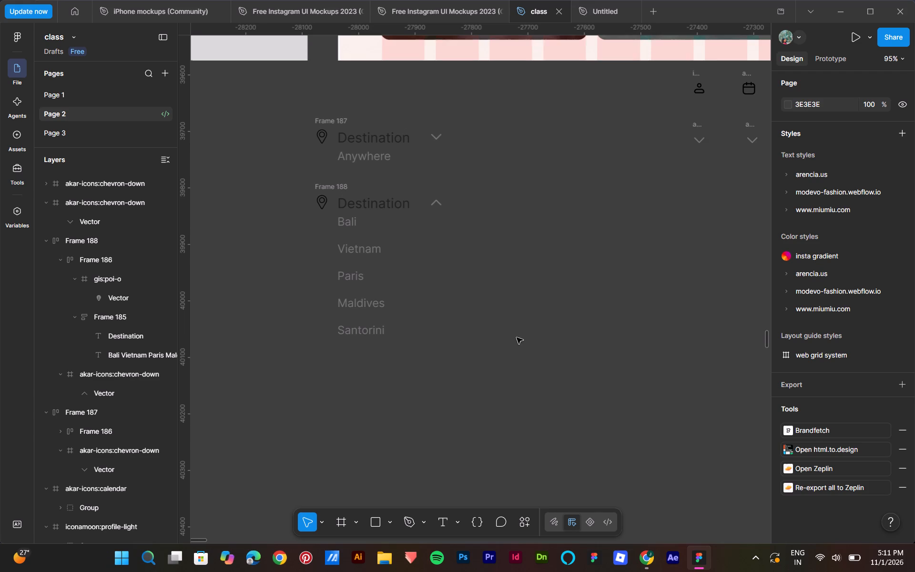
{"action": "scroll", "coordinate": [517, 337], "scroll_direction": "up", "scroll_amount": 3}
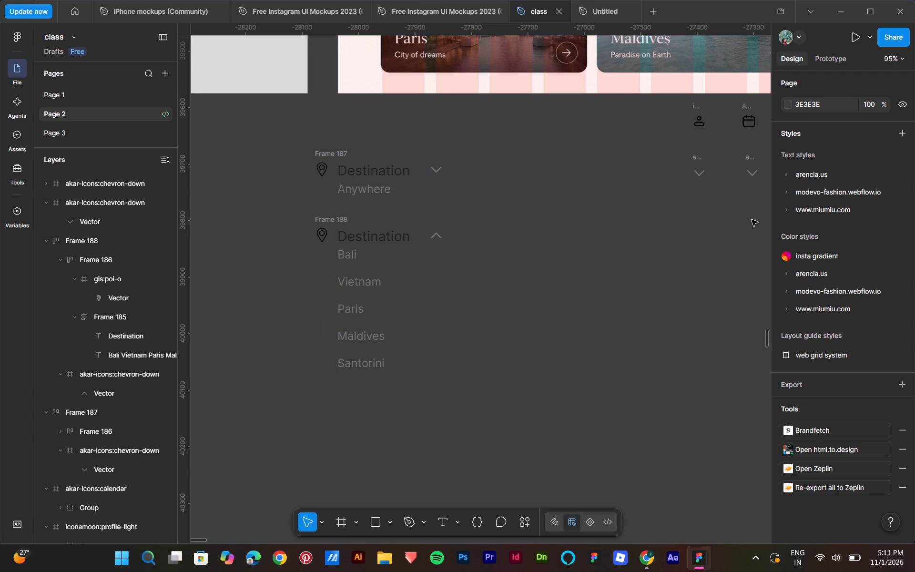
{"action": "left_click", "coordinate": [332, 153]}
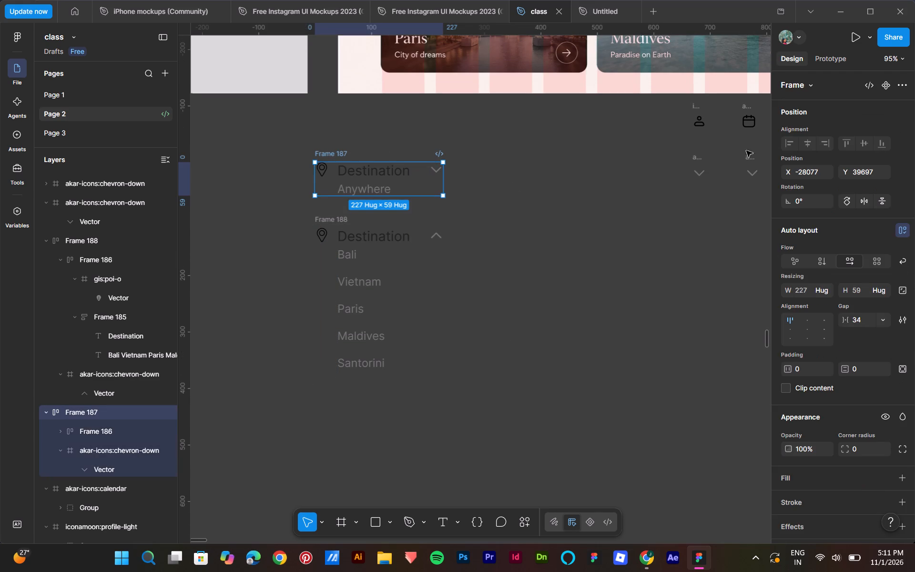
{"action": "left_click", "coordinate": [885, 89]}
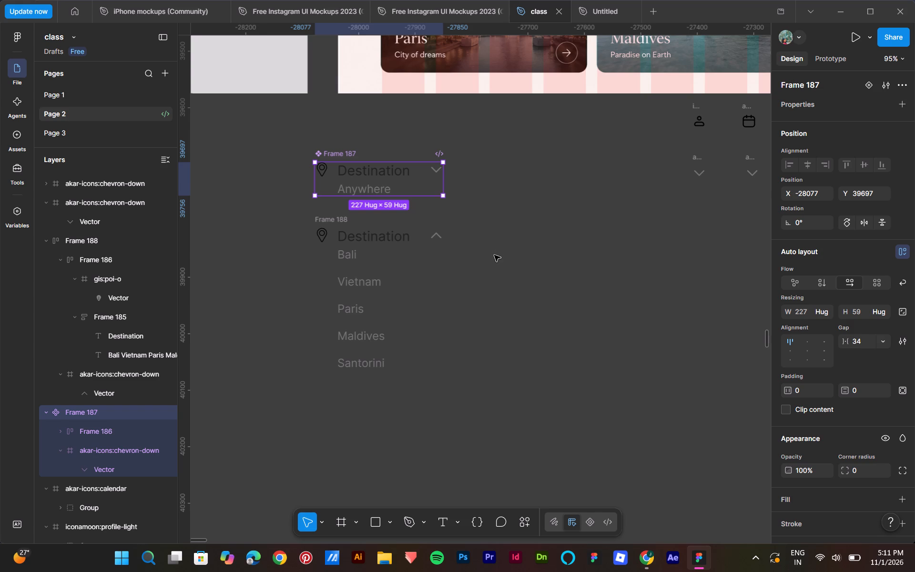
Undo turning the original Destination/Anywhere row into a component.
{"action": "key", "text": "ctrl+z"}
{"action": "left_click", "coordinate": [500, 261]}
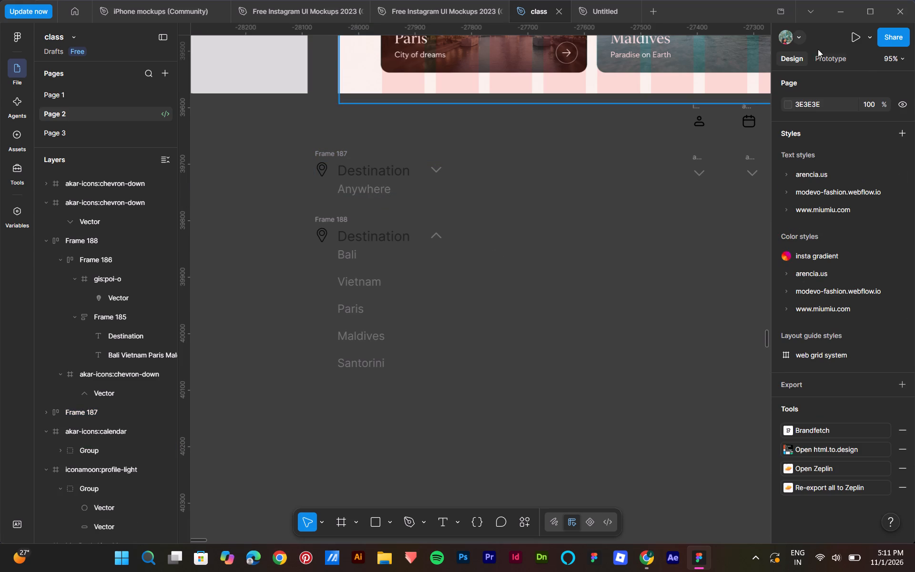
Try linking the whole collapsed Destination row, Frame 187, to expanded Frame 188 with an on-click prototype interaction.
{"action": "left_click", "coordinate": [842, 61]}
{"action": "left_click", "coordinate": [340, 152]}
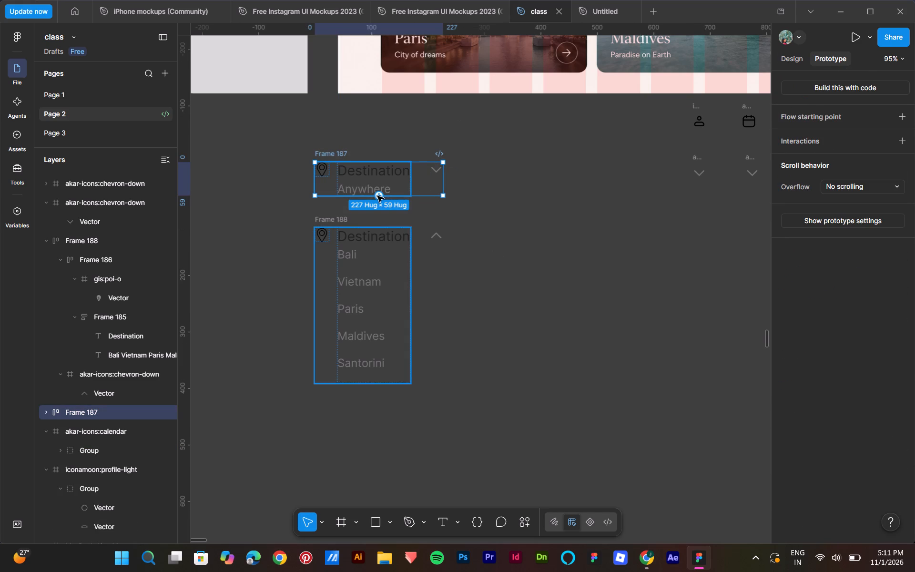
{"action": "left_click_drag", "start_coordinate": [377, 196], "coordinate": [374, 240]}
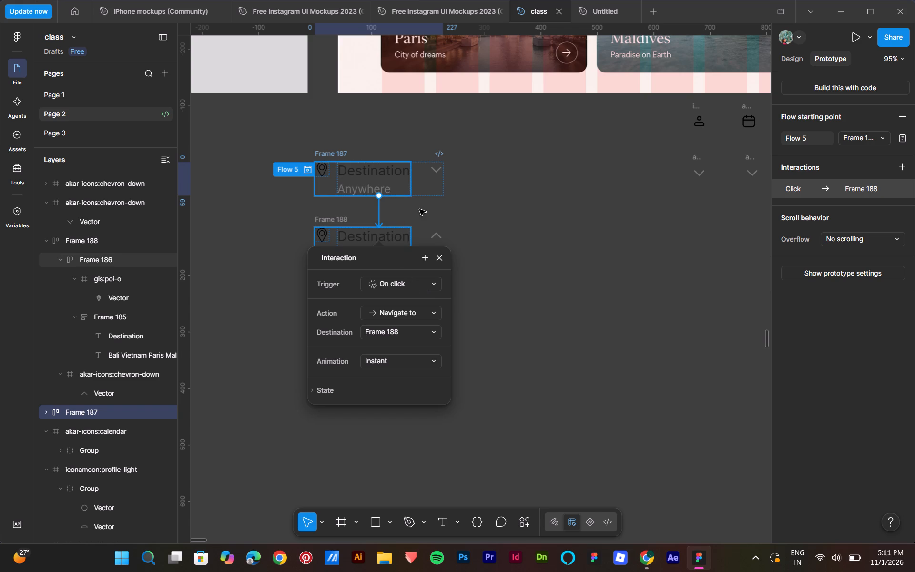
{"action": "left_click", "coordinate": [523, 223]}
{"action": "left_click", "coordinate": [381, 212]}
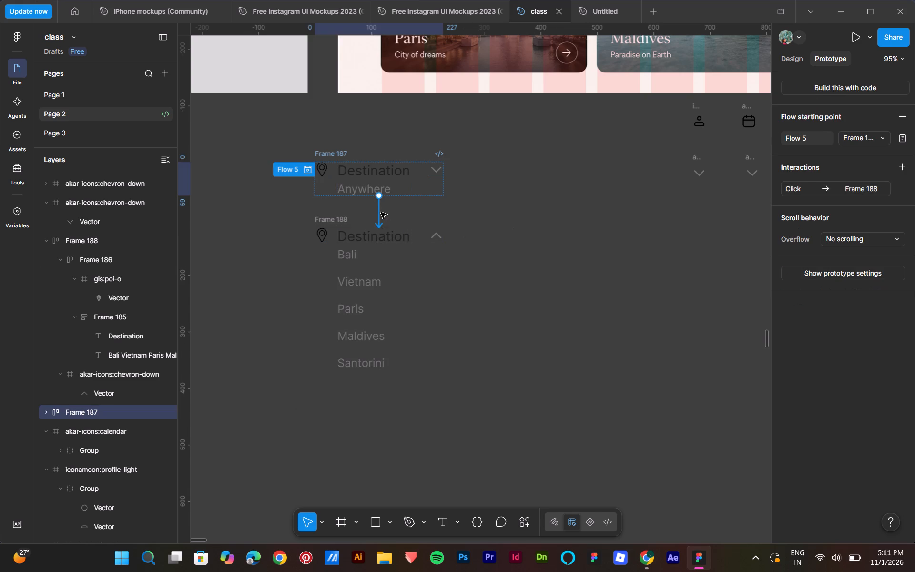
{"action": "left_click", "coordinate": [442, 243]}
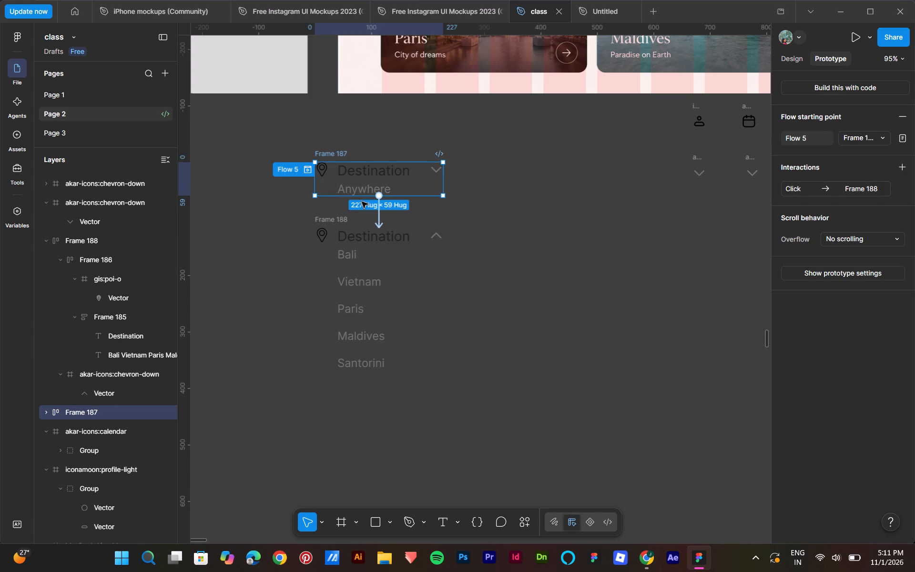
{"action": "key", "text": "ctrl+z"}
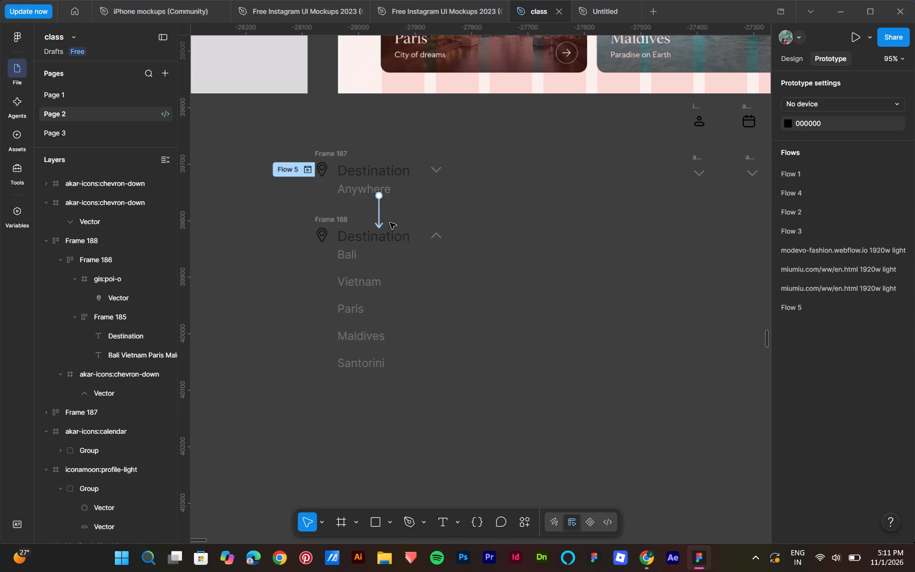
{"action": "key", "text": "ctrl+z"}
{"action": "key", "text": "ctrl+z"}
Link the down chevron in the collapsed Destination row to Frame 188 with an On click, Navigate to, Instant interaction.
{"action": "left_click", "coordinate": [434, 171]}
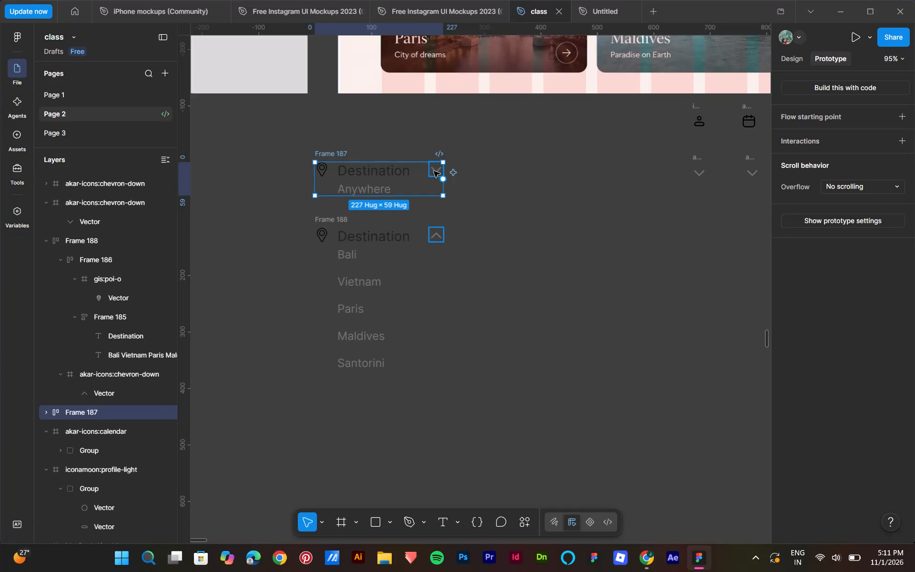
{"action": "left_click_drag", "start_coordinate": [437, 177], "coordinate": [414, 230]}
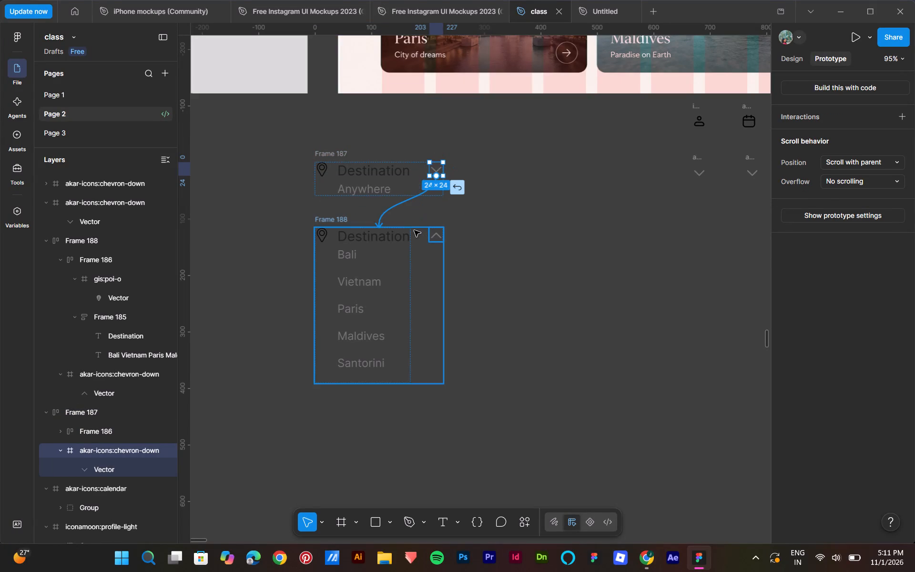
{"action": "left_click_drag", "start_coordinate": [414, 230], "coordinate": [414, 231]}
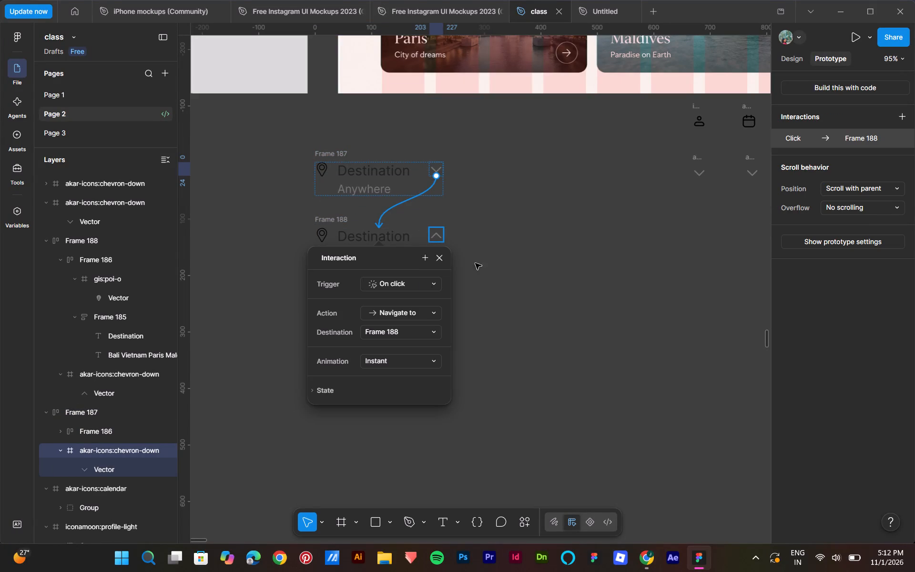
{"action": "left_click", "coordinate": [480, 261]}
Link the up chevron in the expanded Destination row back to Frame 187 with a click interaction.
{"action": "left_click", "coordinate": [438, 237]}
{"action": "left_click_drag", "start_coordinate": [436, 240], "coordinate": [415, 212]}
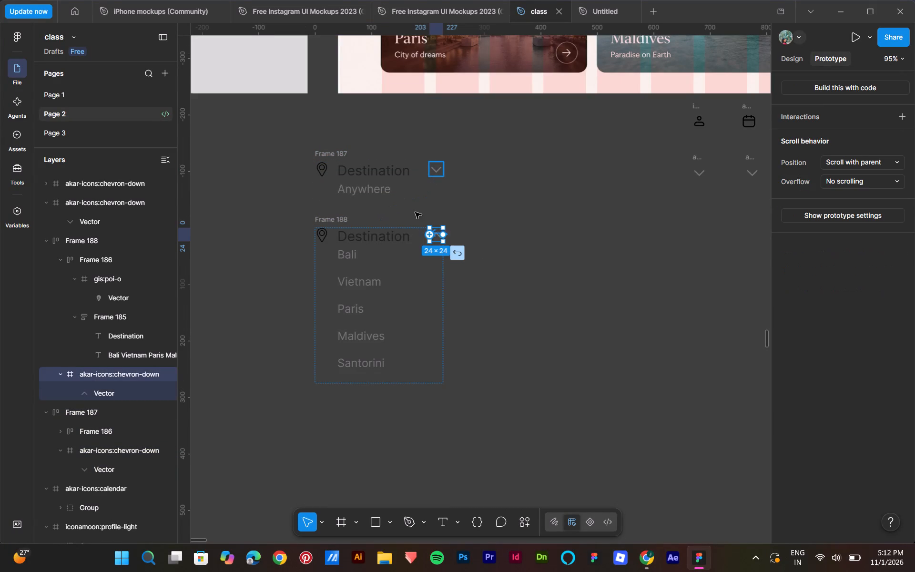
{"action": "left_click_drag", "start_coordinate": [415, 212], "coordinate": [391, 184]}
{"action": "left_click", "coordinate": [444, 223]}
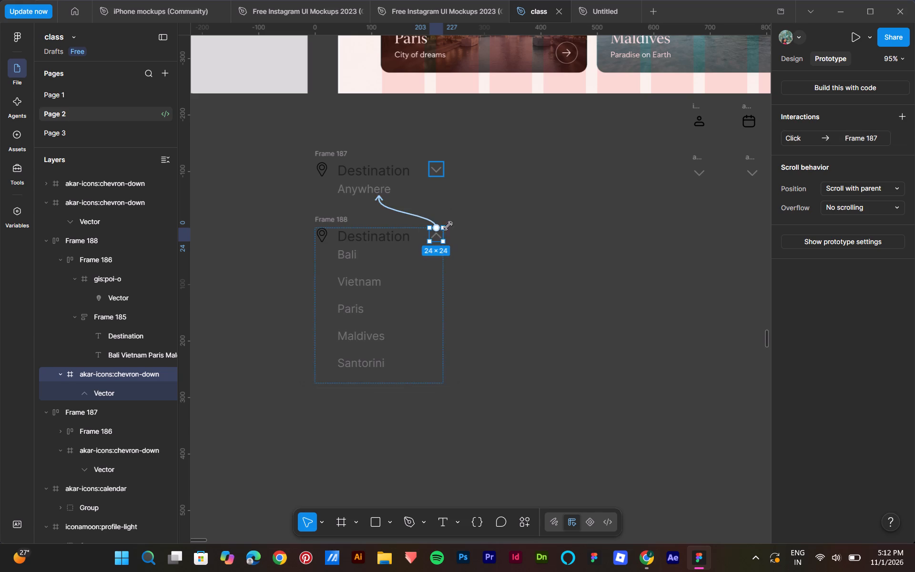
{"action": "left_click", "coordinate": [498, 239]}
{"action": "left_click", "coordinate": [591, 227]}
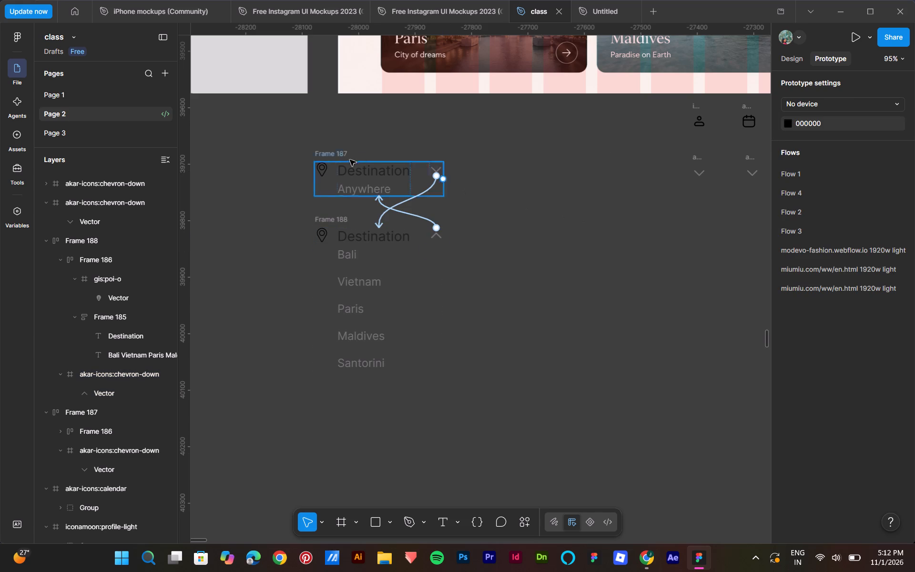
{"action": "left_click", "coordinate": [484, 155]}
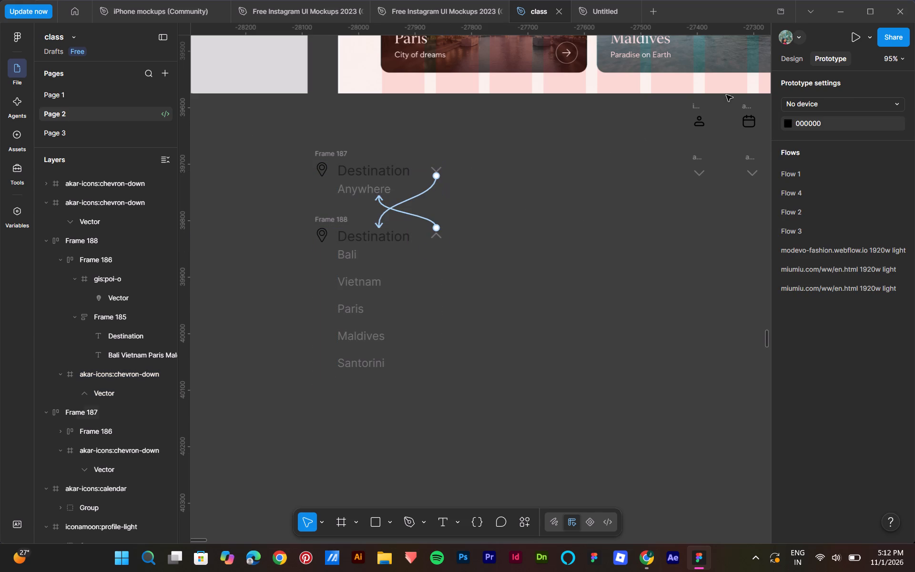
Place a copy of the collapsed Destination row in MacBook Air - 13, below the wave and aligned with the heading's left edge.
{"action": "left_click", "coordinate": [783, 66]}
{"action": "left_click", "coordinate": [793, 55]}
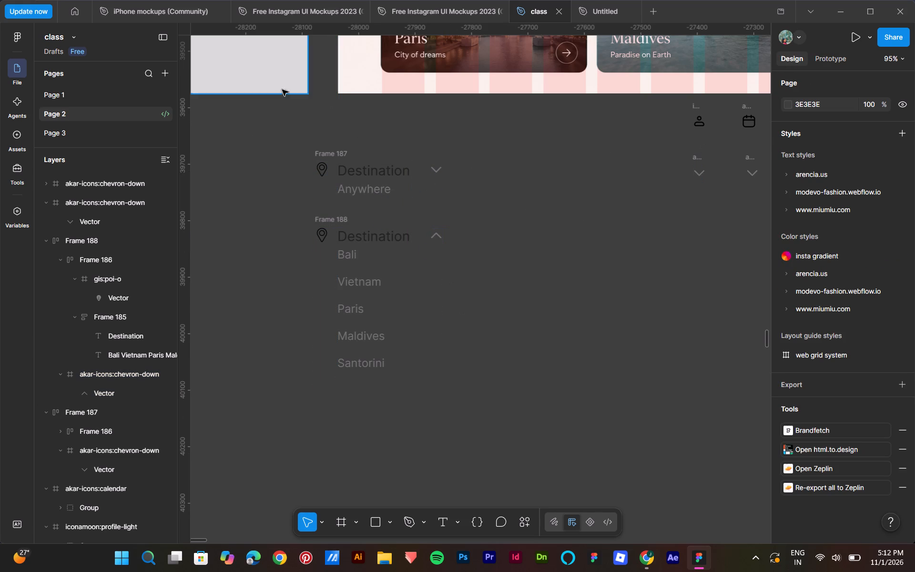
{"action": "left_click", "coordinate": [328, 157]}
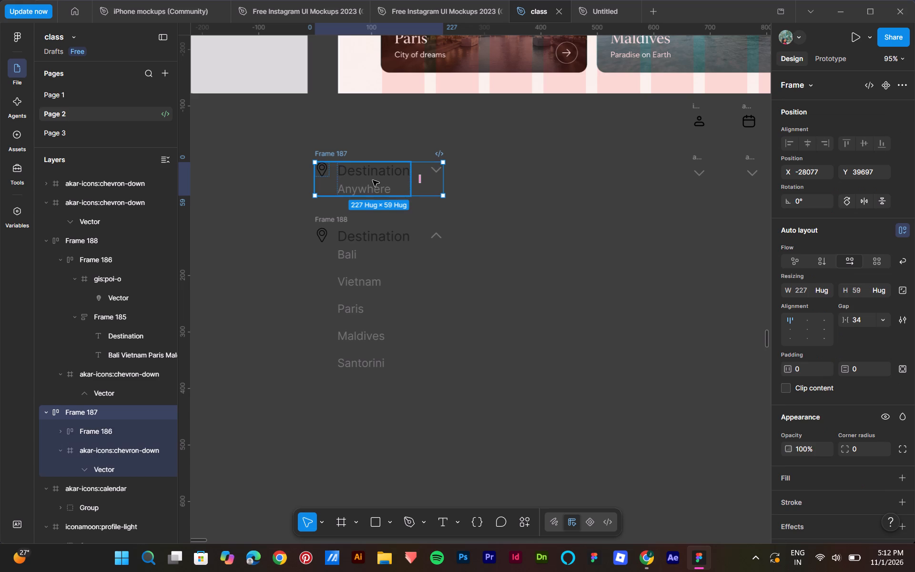
{"action": "left_click_drag", "start_coordinate": [384, 183], "coordinate": [166, 102]}
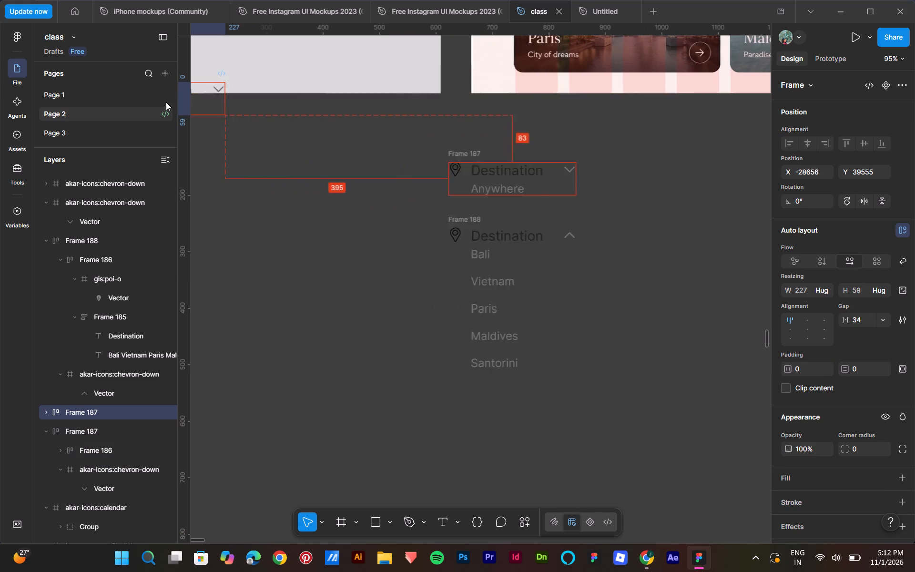
{"action": "left_click_drag", "start_coordinate": [166, 102], "coordinate": [239, 61]}
{"action": "middle_click_drag", "start_coordinate": [329, 188], "coordinate": [531, 373]}
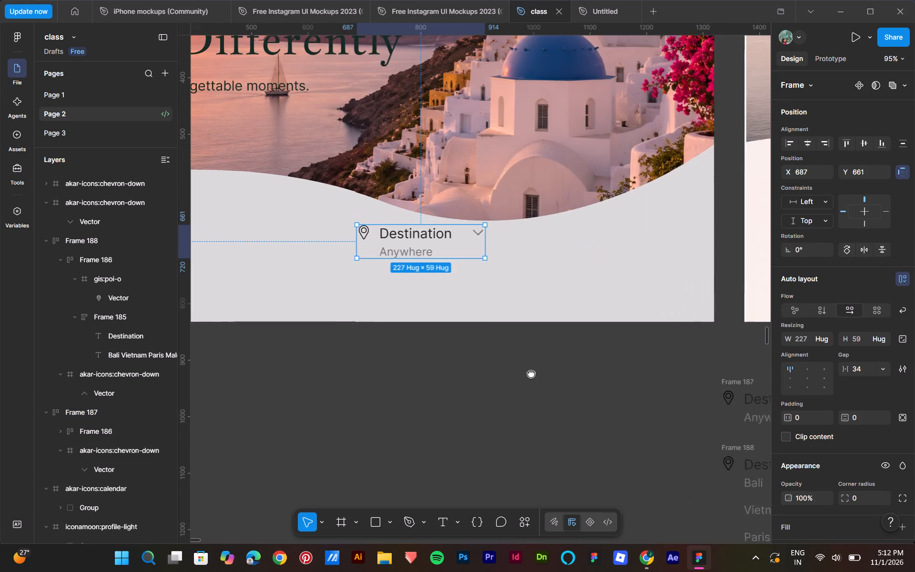
{"action": "middle_click_drag", "start_coordinate": [531, 373], "coordinate": [632, 388]}
{"action": "middle_click_drag", "start_coordinate": [514, 355], "coordinate": [518, 359]}
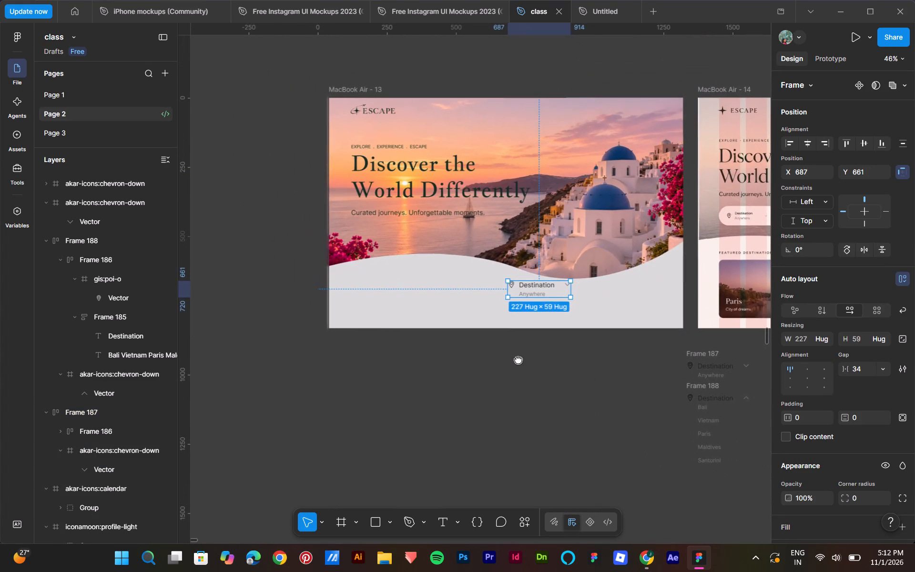
{"action": "middle_click_drag", "start_coordinate": [518, 359], "coordinate": [550, 365]}
{"action": "left_click_drag", "start_coordinate": [569, 303], "coordinate": [415, 248]}
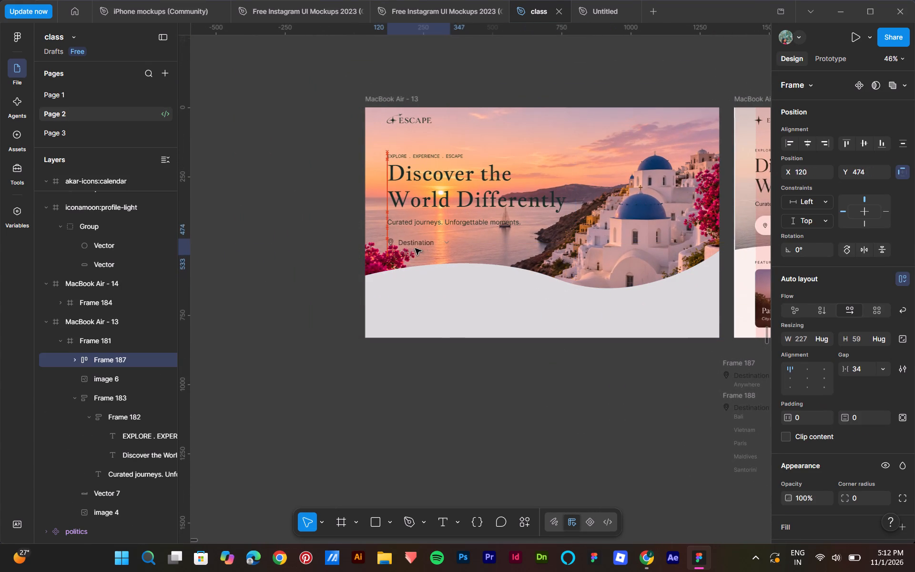
{"action": "left_click_drag", "start_coordinate": [415, 248], "coordinate": [415, 291]}
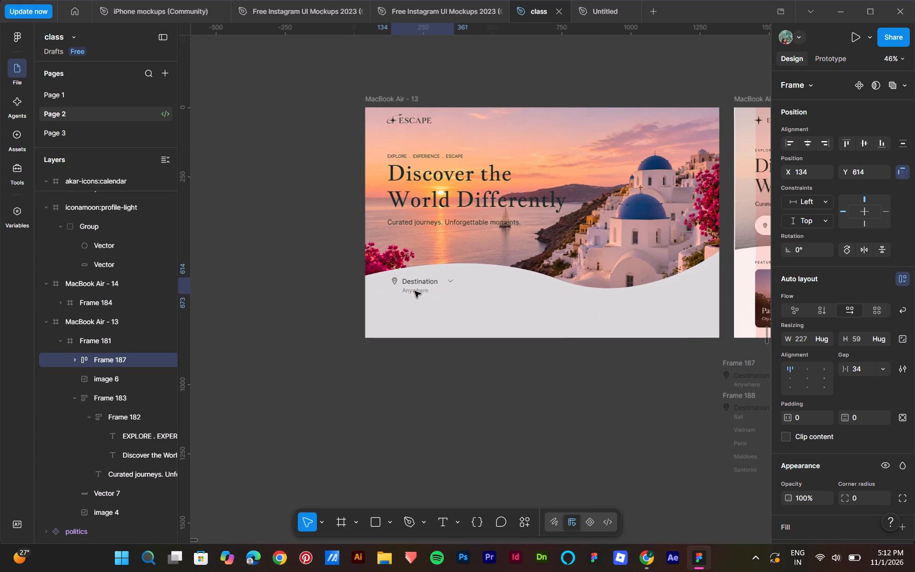
{"action": "left_click_drag", "start_coordinate": [415, 291], "coordinate": [414, 293]}
{"action": "left_click", "coordinate": [277, 312]}
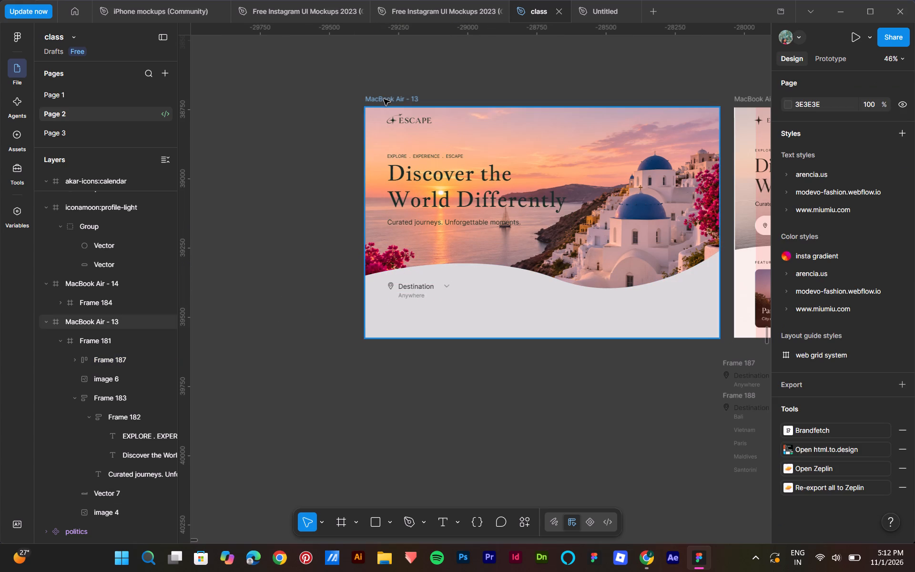
Open an inline prototype preview of the MacBook Air - 13 frame.
{"action": "left_click", "coordinate": [384, 99]}
{"action": "key", "text": "shift+space"}
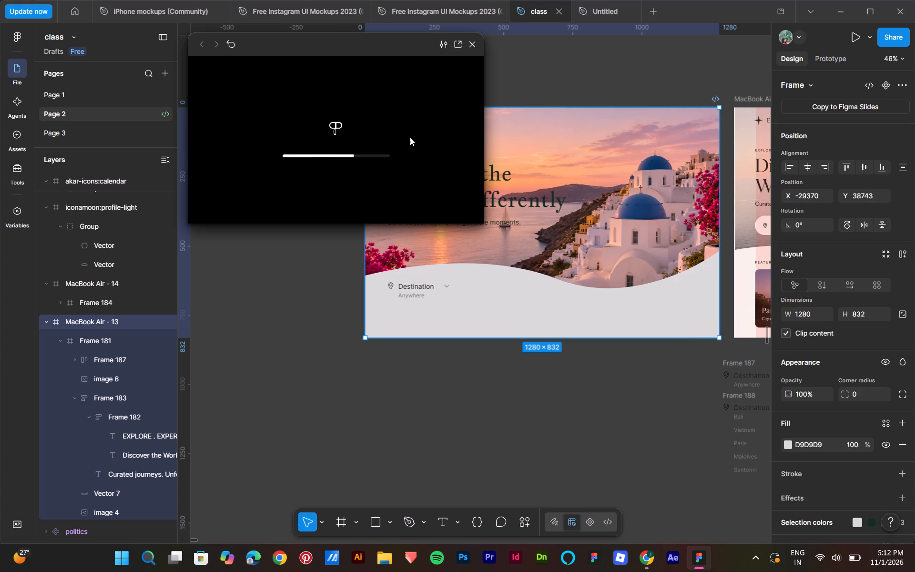
Show the hidden system tray icons.
{"action": "left_click", "coordinate": [759, 559]}
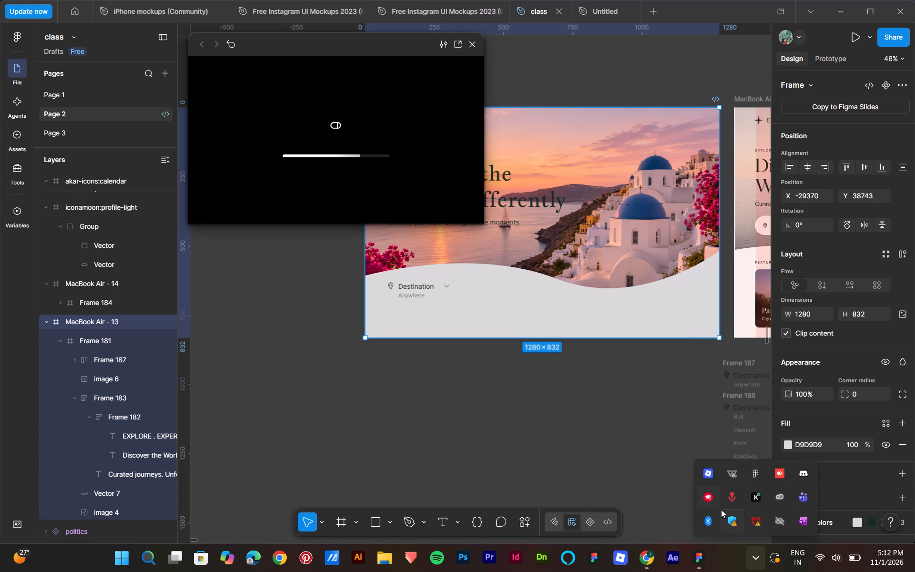
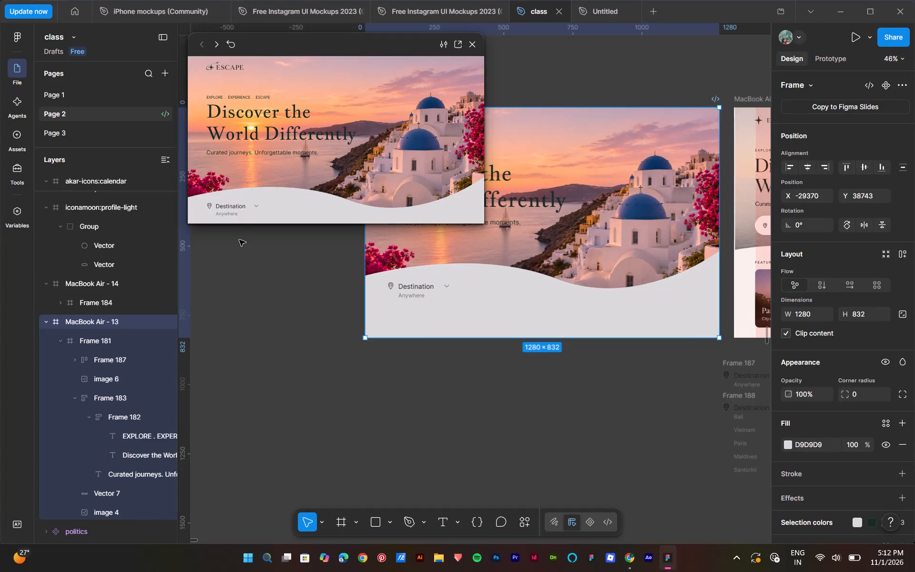
Test the Destination chevron in the inline preview and close the preview.
{"action": "left_click", "coordinate": [255, 204]}
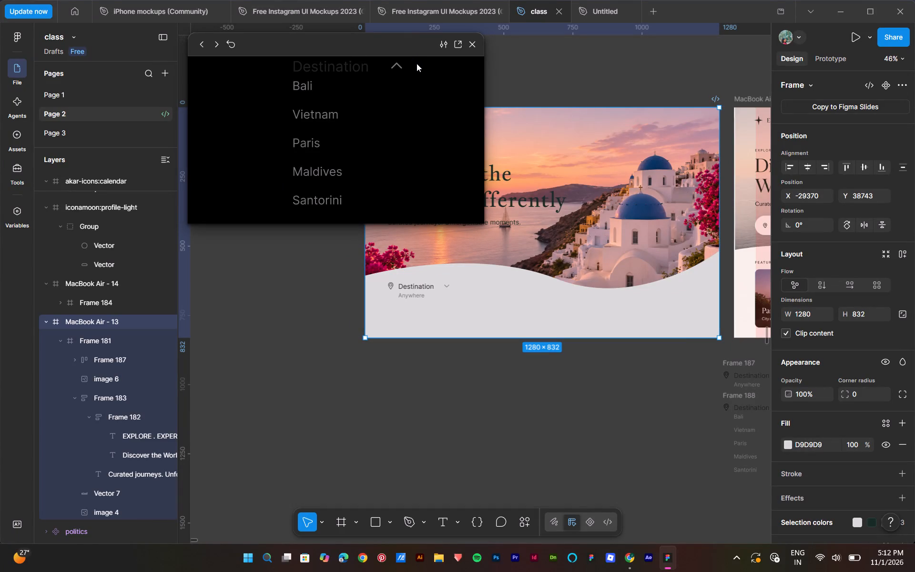
{"action": "scroll", "coordinate": [328, 111], "scroll_direction": "up", "scroll_amount": 4}
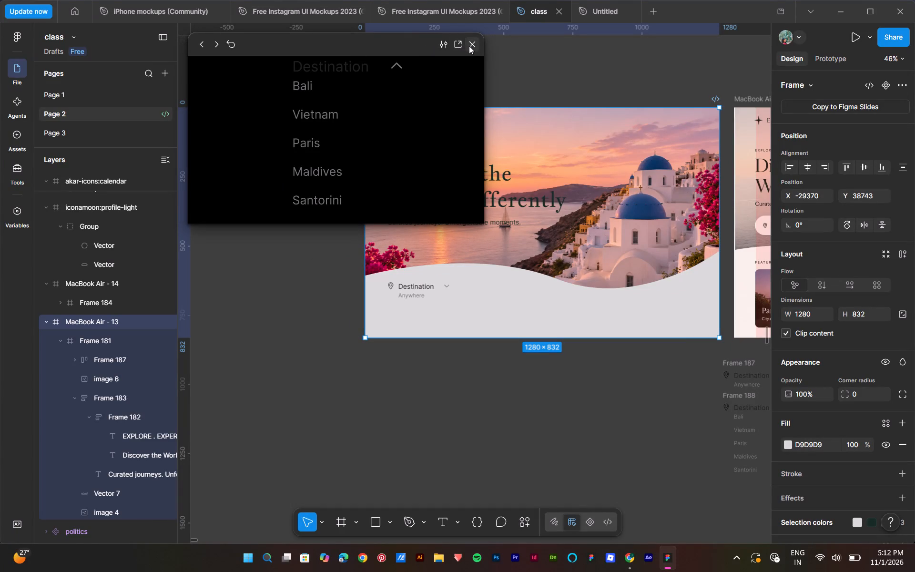
{"action": "left_click", "coordinate": [469, 46]}
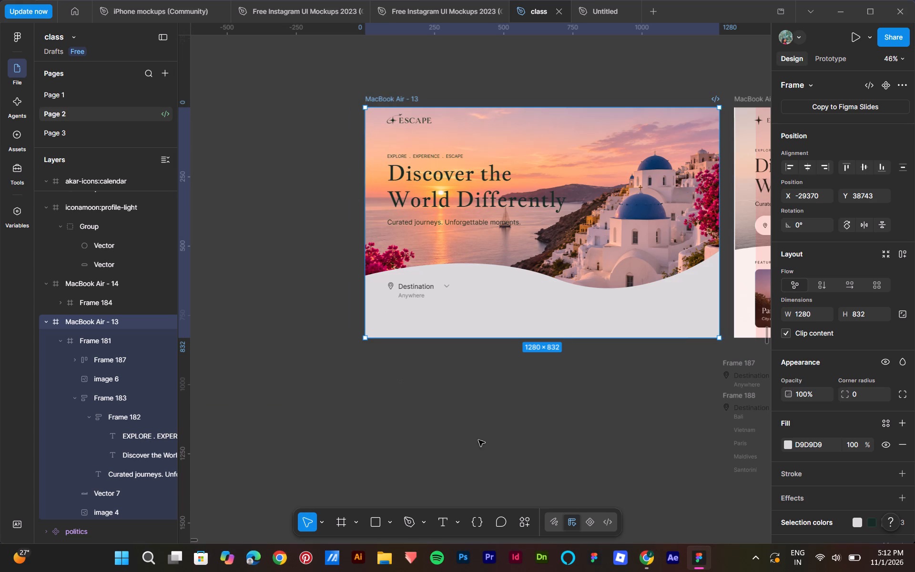
Cut the Bali, Vietnam, Paris, Maldives and Santorini text from the expanded Destination row in Frame 188.
{"action": "middle_click_drag", "start_coordinate": [489, 423], "coordinate": [310, 355]}
{"action": "scroll", "coordinate": [309, 355], "scroll_direction": "up", "scroll_amount": 1}
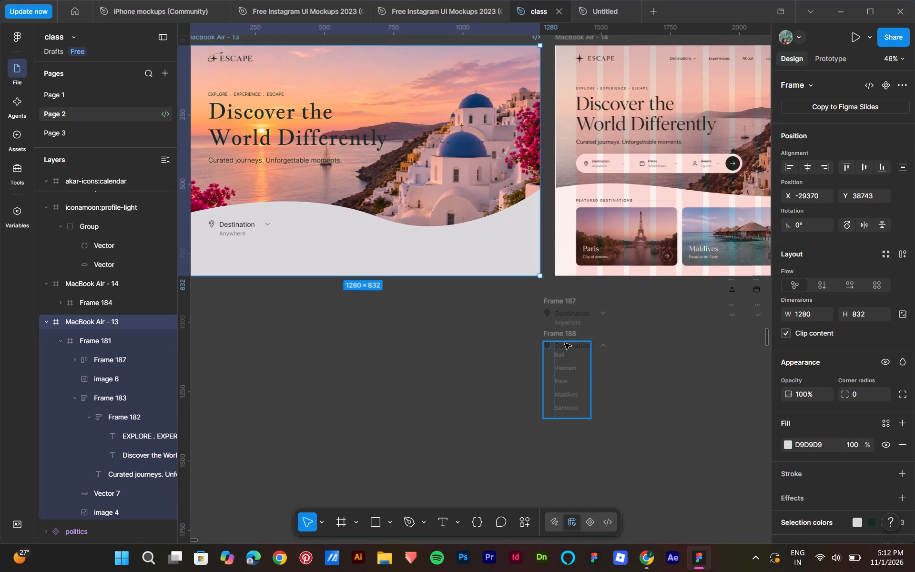
{"action": "left_click", "coordinate": [568, 337]}
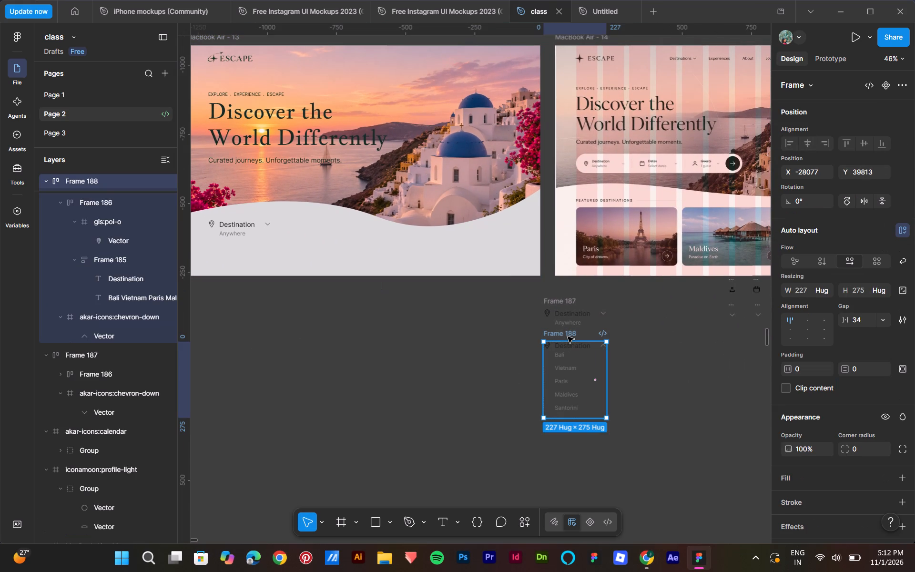
{"action": "triple_click", "coordinate": [568, 365]}
{"action": "left_click", "coordinate": [568, 365]}
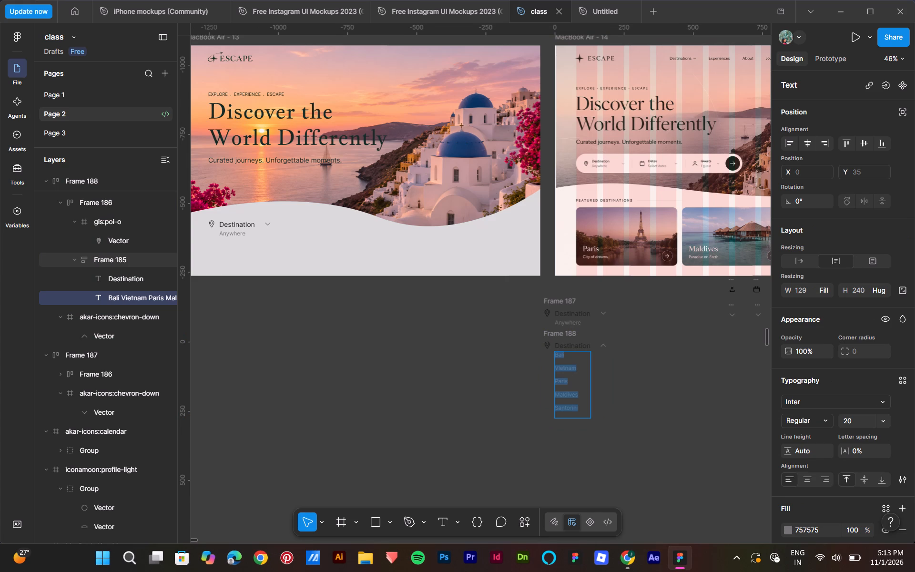
{"action": "key", "text": "ctrl+c"}
{"action": "key", "text": "ctrl+x"}
Delete the rest of the expanded row, Frame 188.
{"action": "left_click", "coordinate": [568, 333]}
{"action": "left_click", "coordinate": [551, 333]}
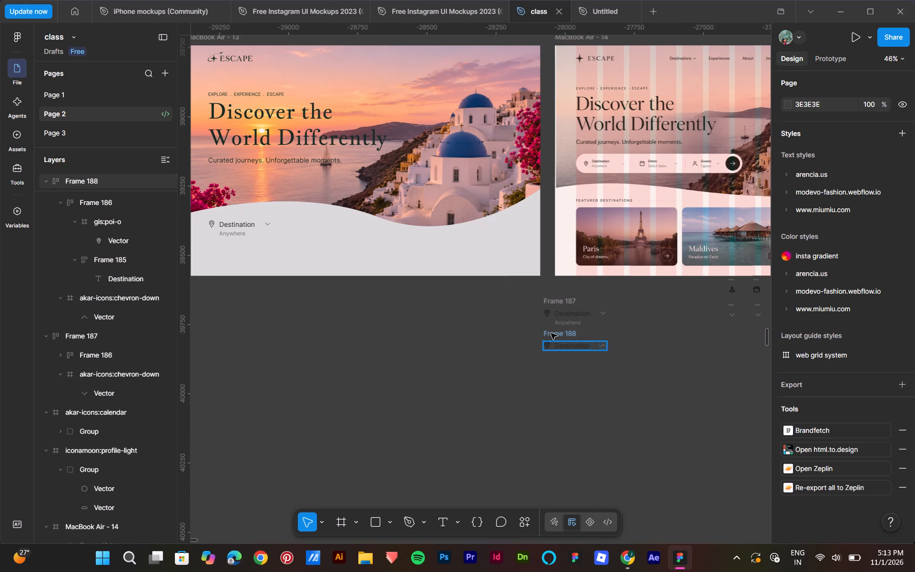
{"action": "left_click", "coordinate": [499, 353]}
{"action": "left_click", "coordinate": [569, 336]}
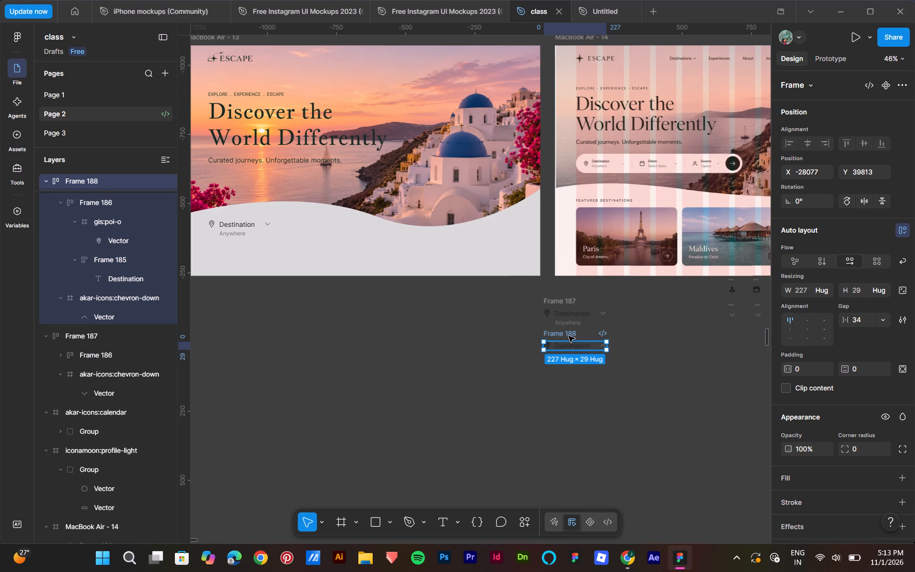
{"action": "key", "text": "Delete"}
Turn the collapsed Destination row, Frame 187, into a component and add a second variant to it.
{"action": "left_click", "coordinate": [562, 302]}
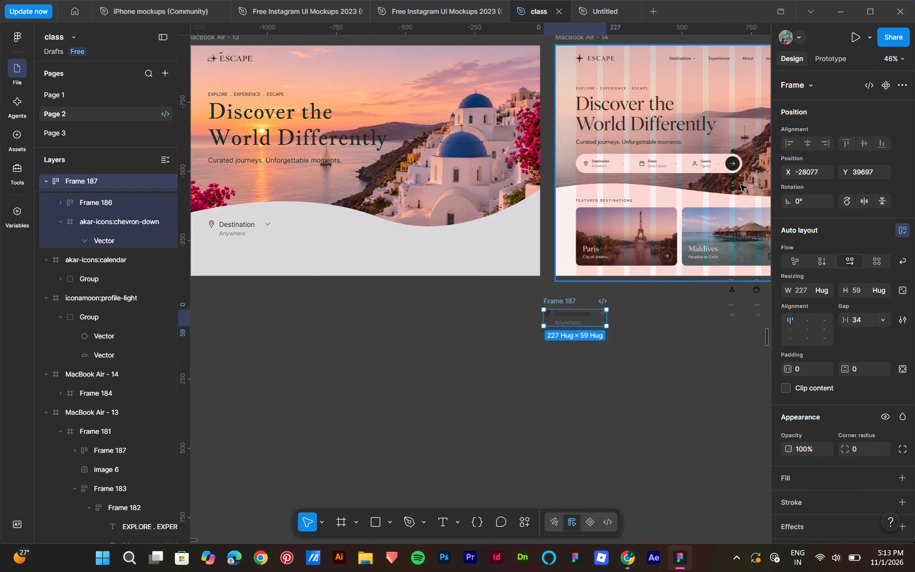
{"action": "left_click", "coordinate": [884, 84]}
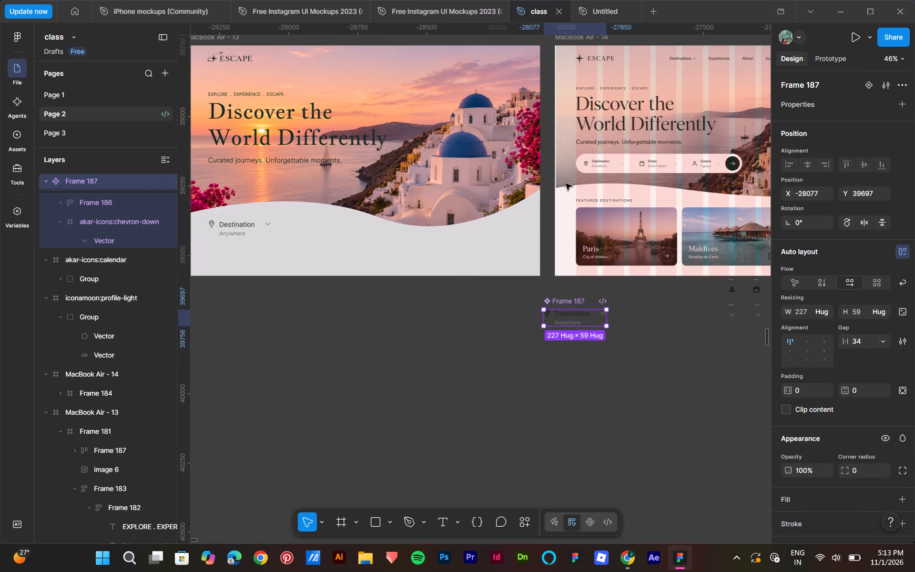
{"action": "left_click", "coordinate": [871, 84]}
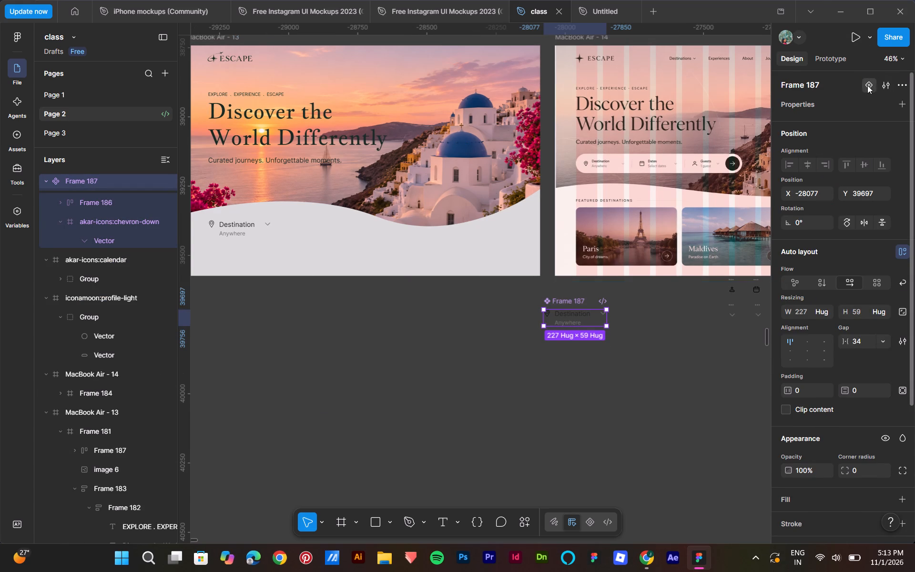
Extend the Frame 187 component set downward to a height of about 392.
{"action": "scroll", "coordinate": [581, 368], "scroll_direction": "up", "scroll_amount": 1}
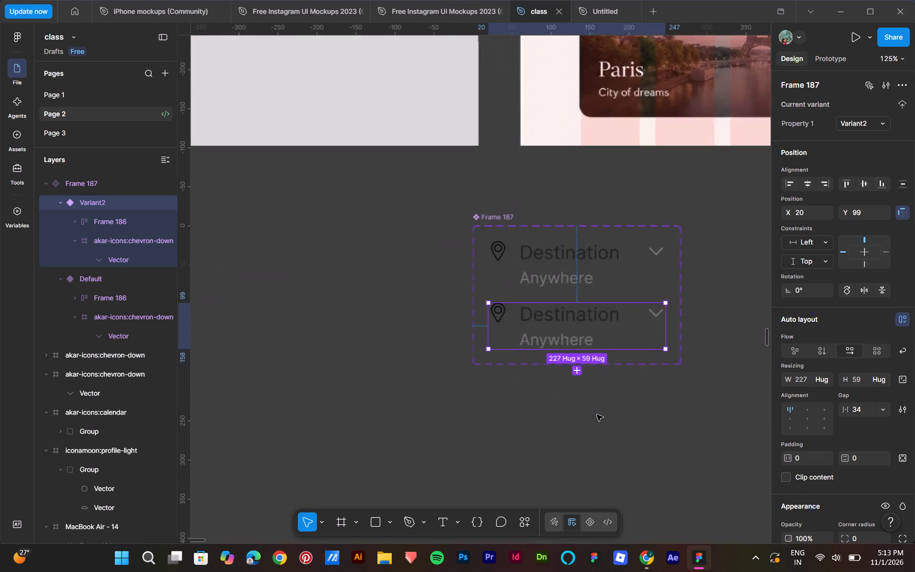
{"action": "scroll", "coordinate": [594, 407], "scroll_direction": "down", "scroll_amount": 3}
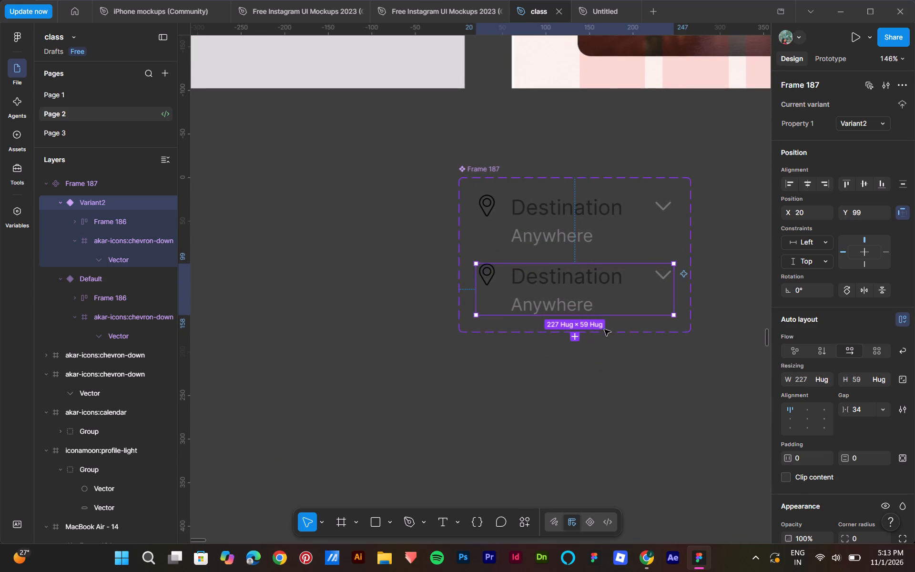
{"action": "left_click", "coordinate": [608, 331]}
{"action": "left_click", "coordinate": [483, 166]}
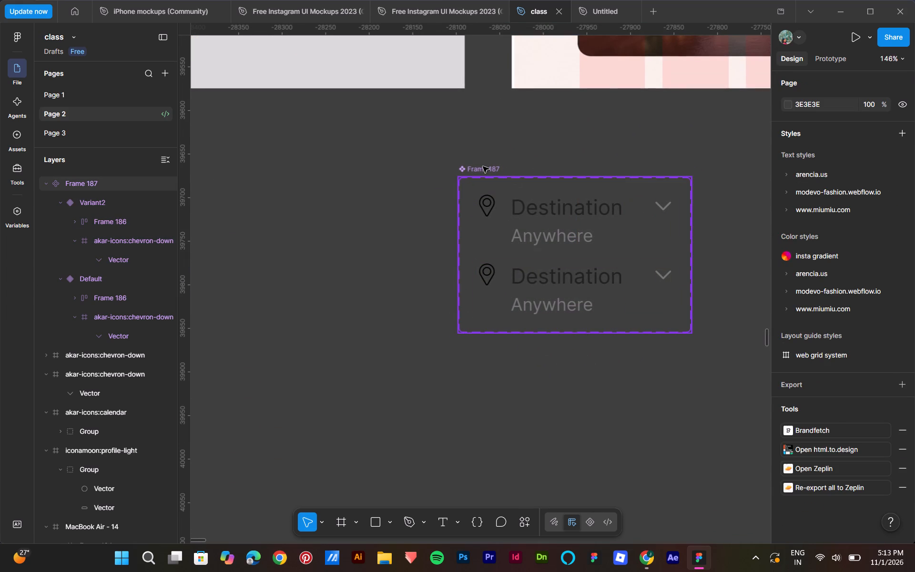
{"action": "left_click_drag", "start_coordinate": [606, 332], "coordinate": [602, 409]}
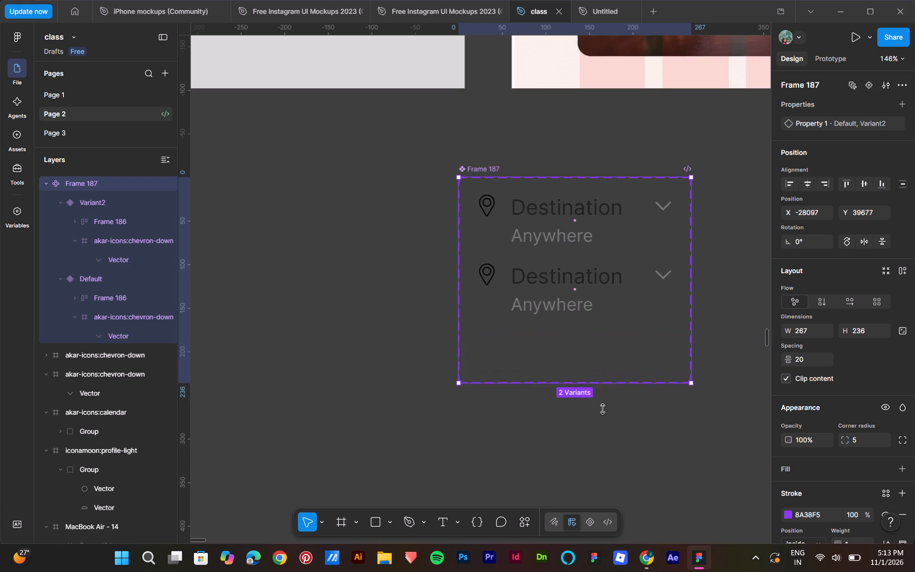
{"action": "left_click_drag", "start_coordinate": [602, 409], "coordinate": [599, 519]}
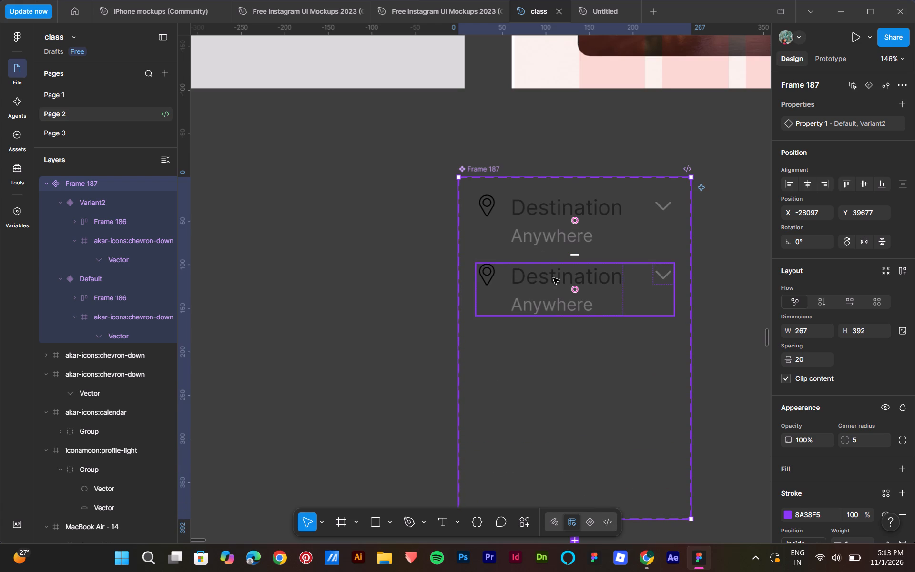
Delete the "Anywhere" text from Variant2 and paste the cut destination list below that variant's Destination label.
{"action": "left_click", "coordinate": [554, 279]}
{"action": "triple_click", "coordinate": [593, 307]}
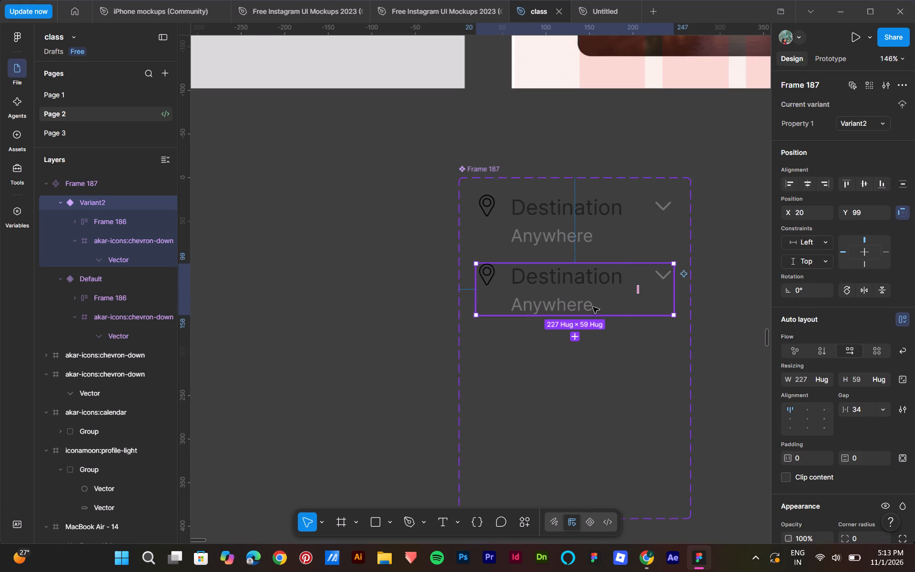
{"action": "double_click", "coordinate": [593, 307]}
{"action": "key", "text": "BackSpace"}
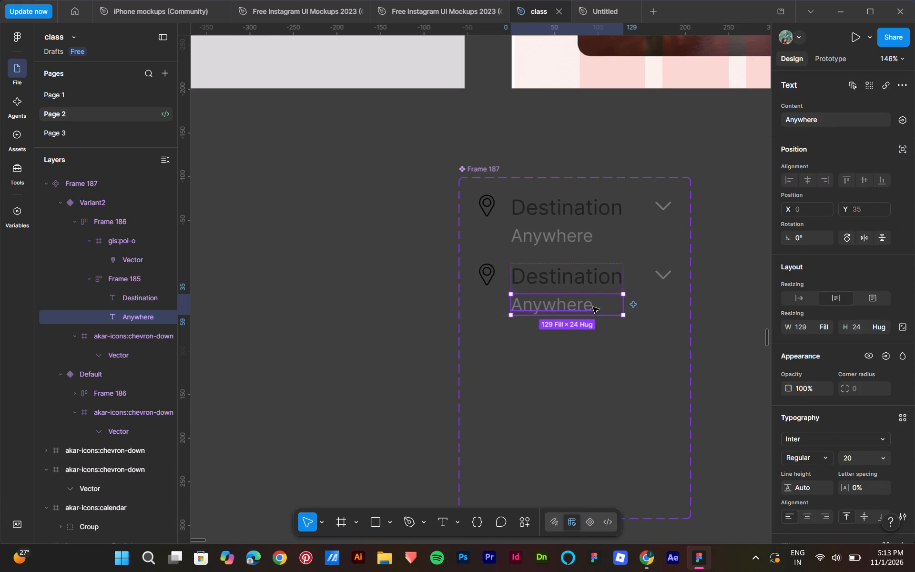
{"action": "key", "text": "ctrl+v"}
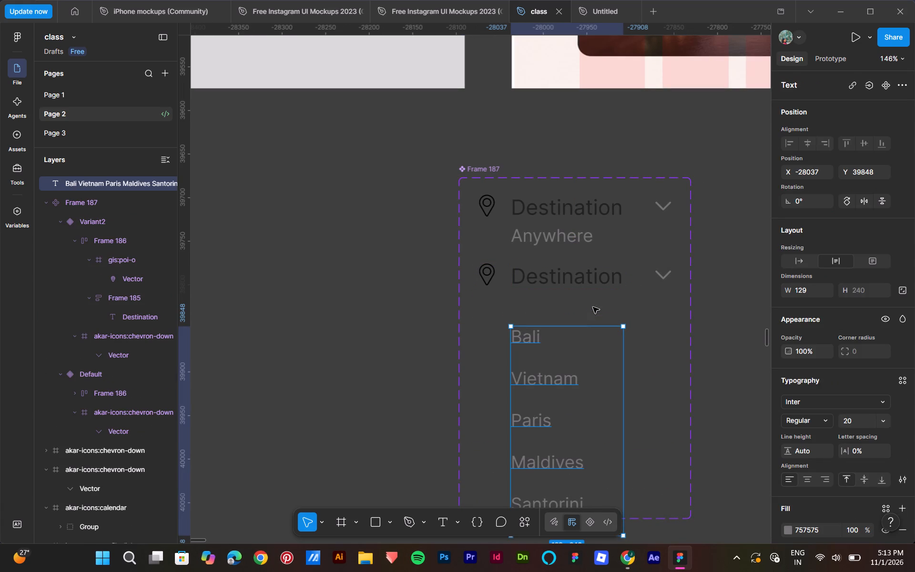
{"action": "left_click_drag", "start_coordinate": [408, 305], "coordinate": [411, 295]}
{"action": "scroll", "coordinate": [412, 292], "scroll_direction": "down", "scroll_amount": 5}
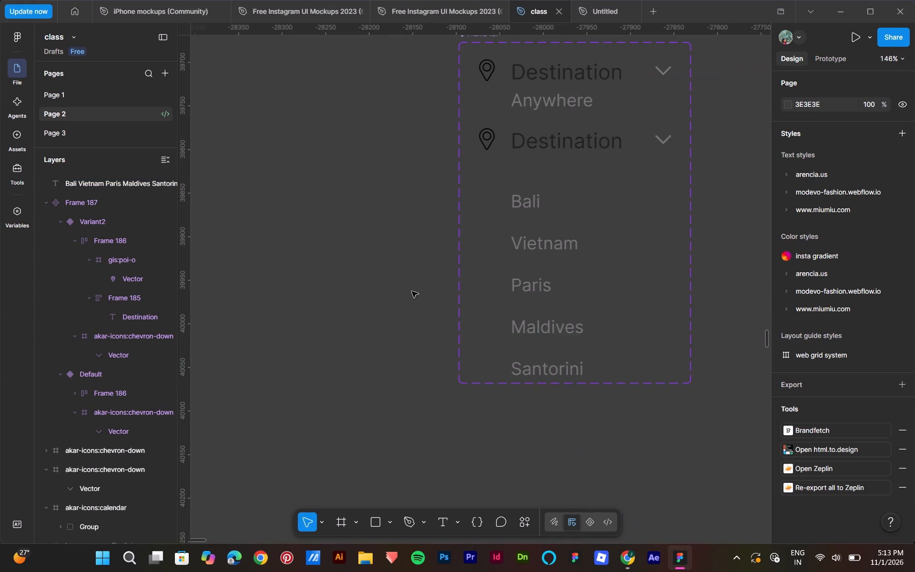
{"action": "left_click", "coordinate": [398, 286]}
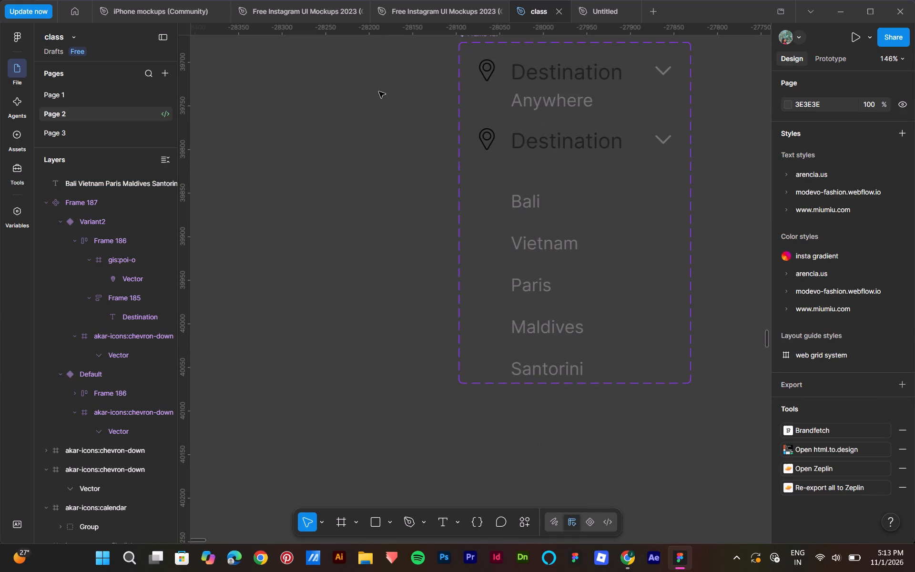
{"action": "left_click", "coordinate": [379, 92]}
Link the Default variant's chevron to Variant2 with an on-click Change to interaction and Instant animation.
{"action": "scroll", "coordinate": [738, 118], "scroll_direction": "up", "scroll_amount": 3}
{"action": "left_click", "coordinate": [597, 105]}
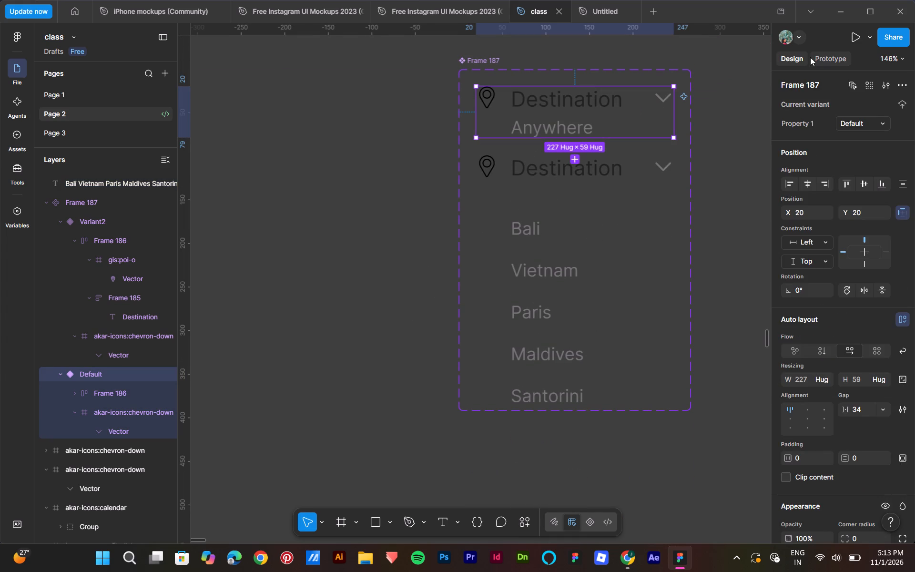
{"action": "scroll", "coordinate": [816, 58], "scroll_direction": "up", "scroll_amount": 1}
{"action": "left_click", "coordinate": [816, 58]}
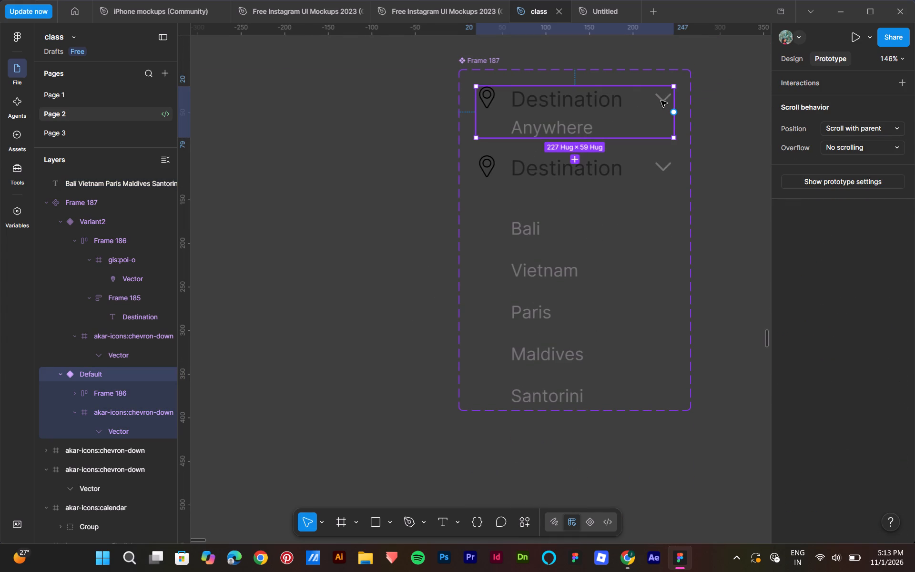
{"action": "left_click", "coordinate": [660, 99]}
{"action": "left_click", "coordinate": [664, 99]}
{"action": "double_click", "coordinate": [664, 99]}
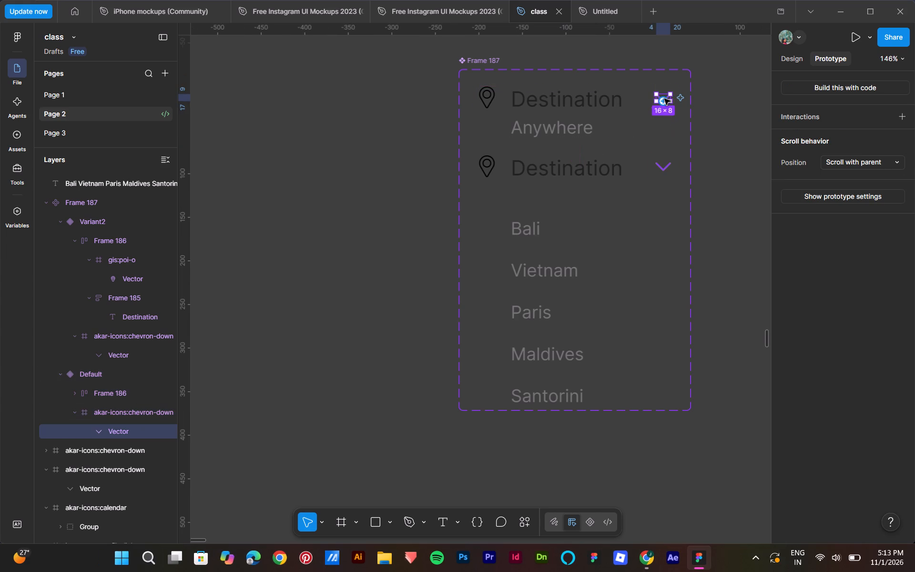
{"action": "left_click_drag", "start_coordinate": [662, 104], "coordinate": [614, 167]}
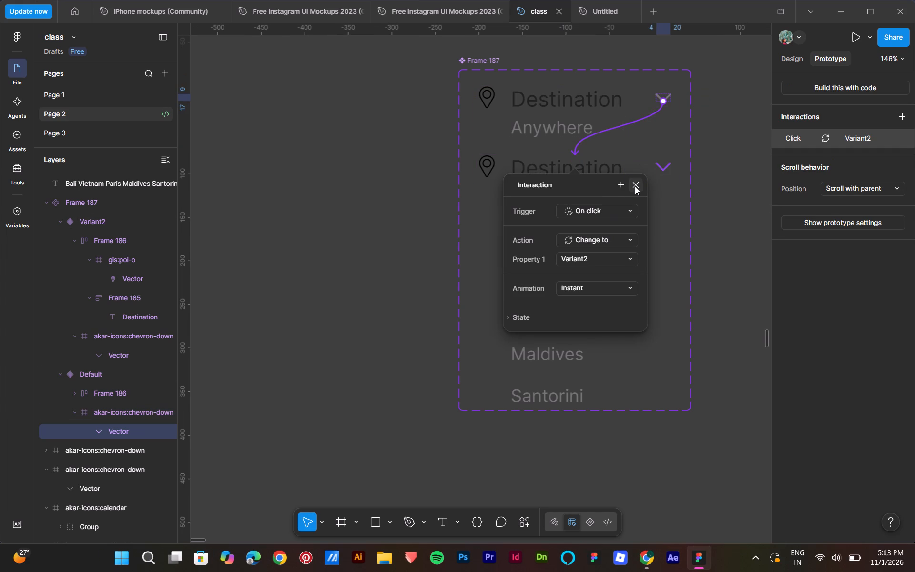
{"action": "left_click", "coordinate": [635, 186]}
Link Variant2's chevron back to the Default variant with an on-click Change to interaction and Instant animation.
{"action": "double_click", "coordinate": [659, 166]}
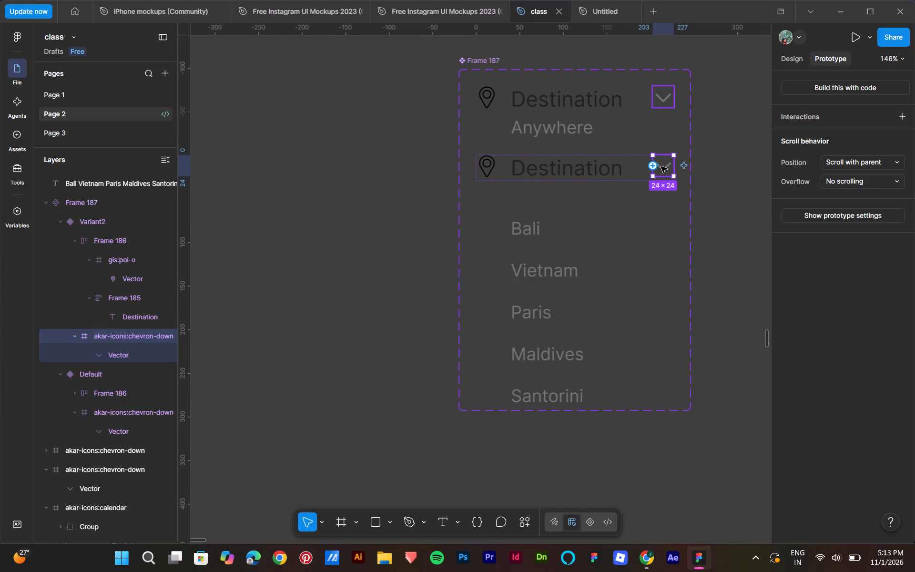
{"action": "left_click_drag", "start_coordinate": [653, 164], "coordinate": [603, 112]}
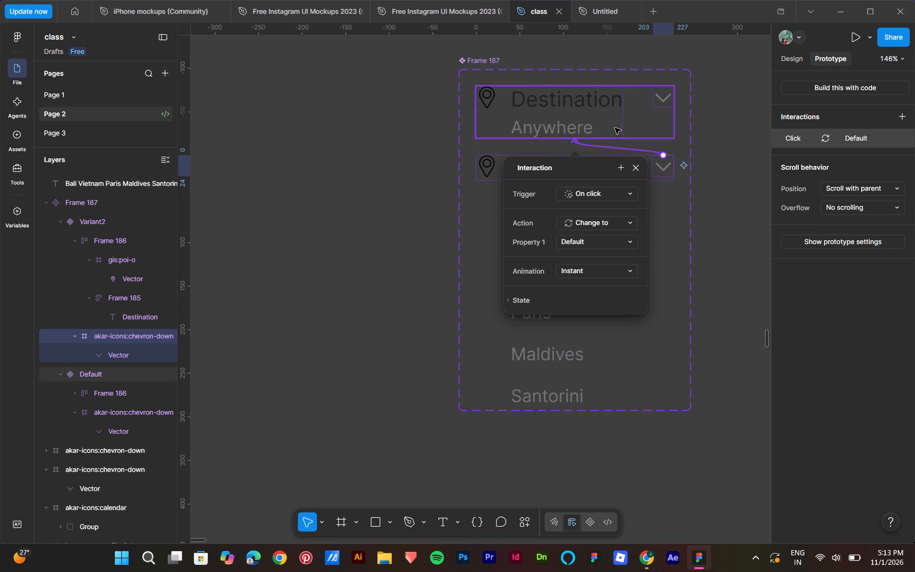
{"action": "left_click", "coordinate": [633, 165]}
{"action": "left_click", "coordinate": [714, 205]}
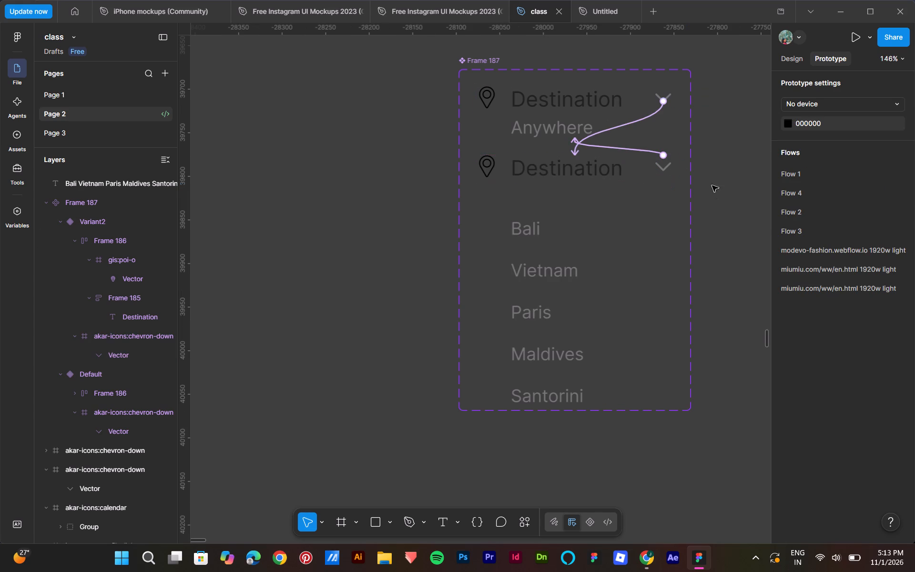
Place an instance of the Default variant in MacBook Air - 13, beside the existing Destination row below the wave.
{"action": "left_click", "coordinate": [789, 63]}
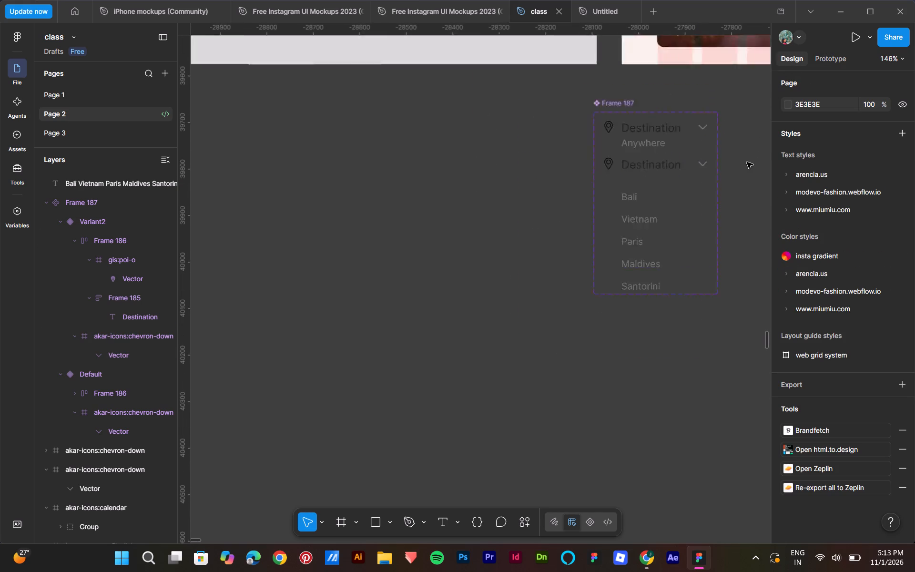
{"action": "left_click", "coordinate": [622, 286]}
{"action": "left_click", "coordinate": [705, 149]}
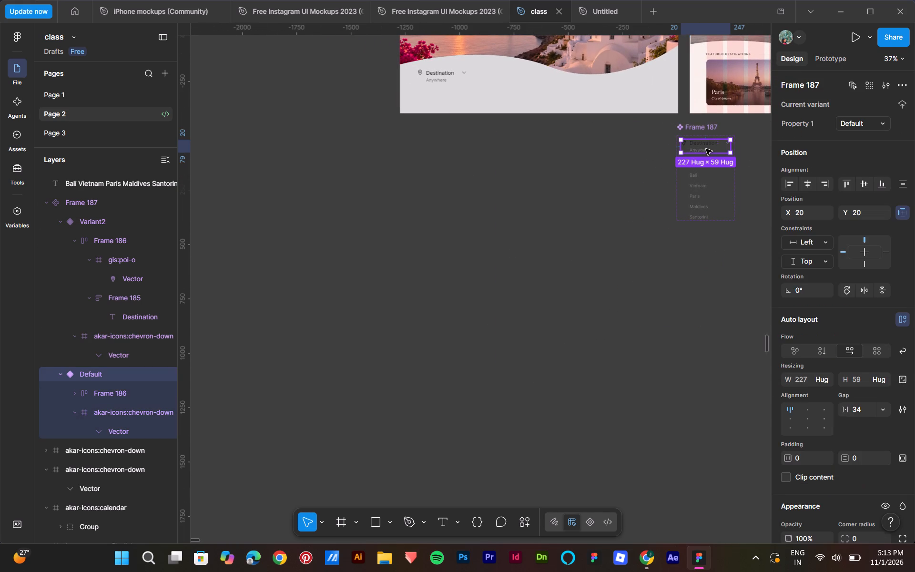
{"action": "left_click_drag", "start_coordinate": [708, 146], "coordinate": [503, 75], "text": "alt"}
{"action": "middle_click_drag", "start_coordinate": [534, 176], "coordinate": [541, 276]}
{"action": "left_click", "coordinate": [498, 288]}
{"action": "scroll", "coordinate": [495, 237], "scroll_direction": "up", "scroll_amount": 4}
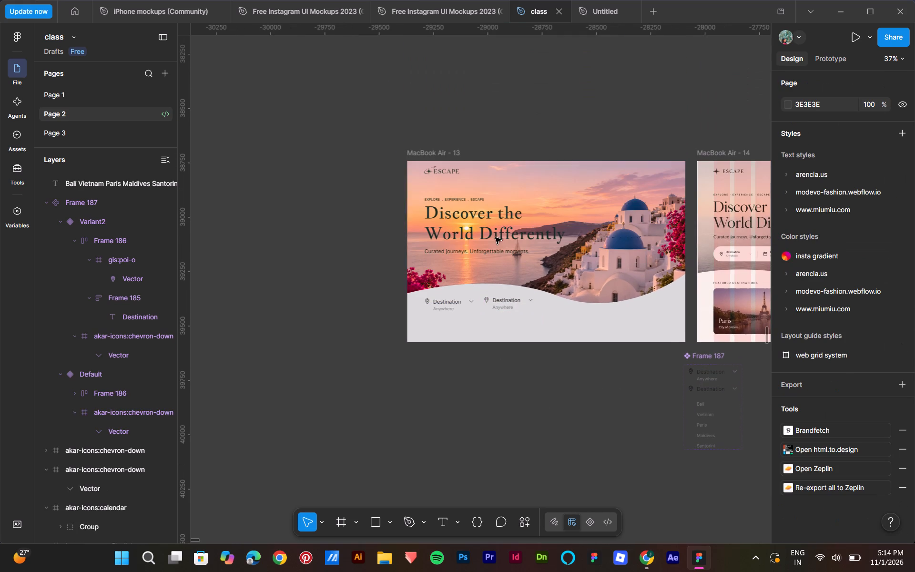
Open an inline preview of MacBook Air - 13 and test the chevron of the new Destination instance.
{"action": "left_click", "coordinate": [441, 152]}
{"action": "key", "text": "shift+space"}
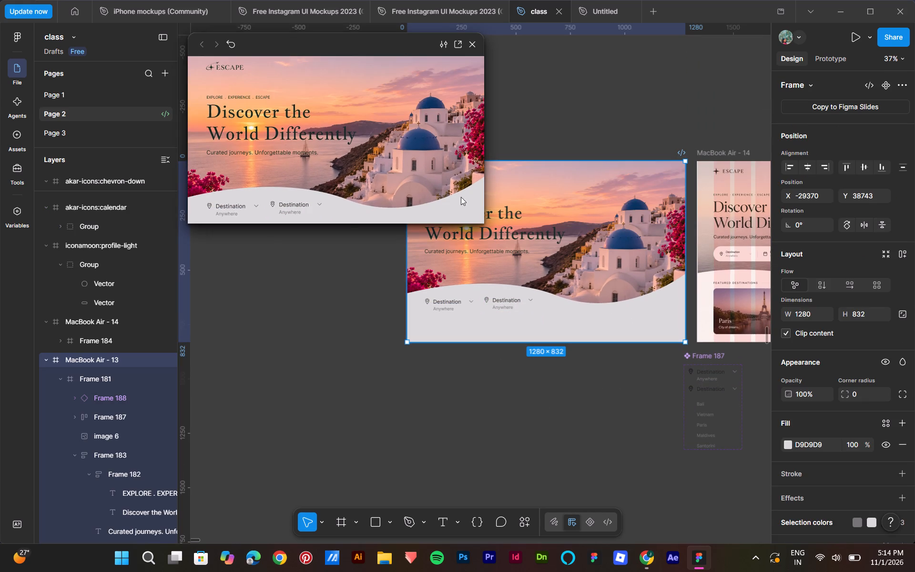
{"action": "scroll", "coordinate": [355, 125], "scroll_direction": "down", "scroll_amount": 1}
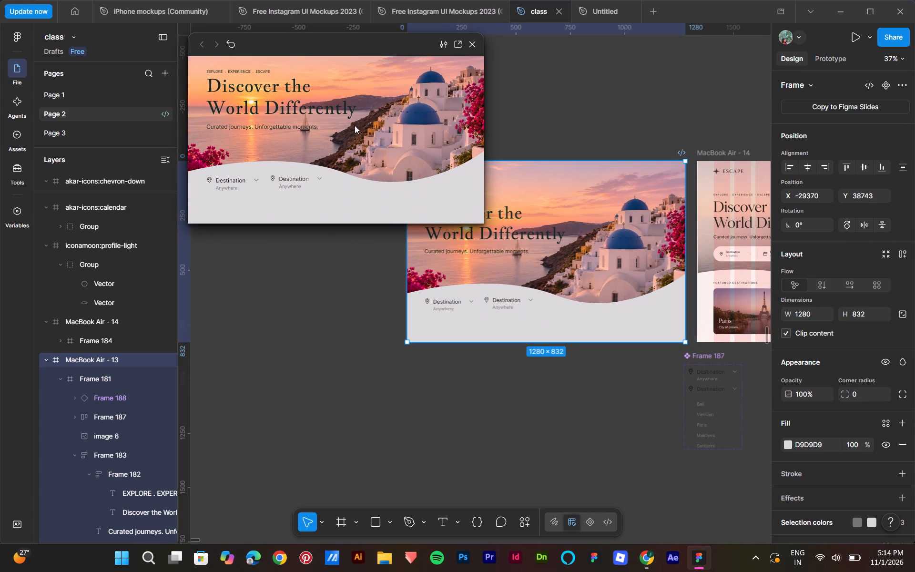
{"action": "left_click", "coordinate": [296, 174]}
{"action": "left_click", "coordinate": [319, 178]}
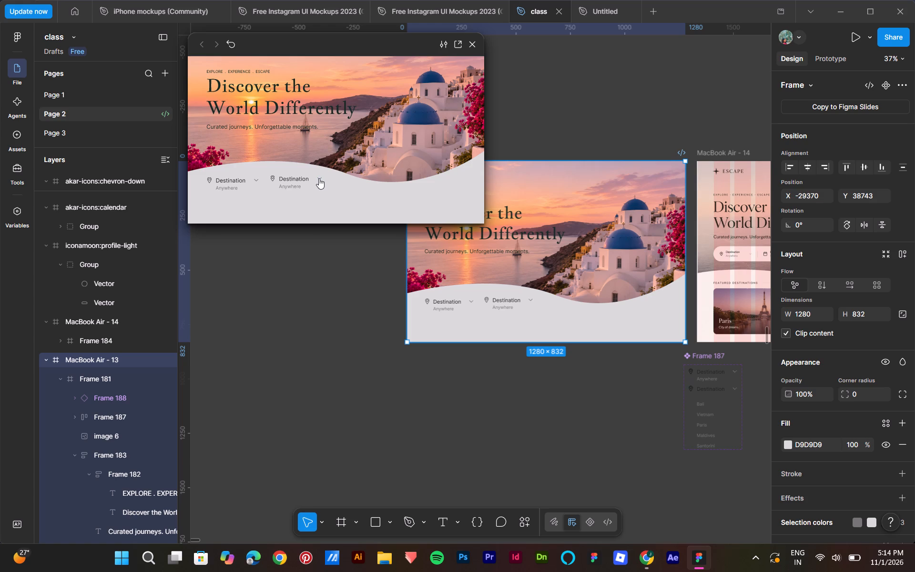
Test the chevron of the new Destination instance repeatedly in the inline preview, switching between its closed and open states.
{"action": "left_click", "coordinate": [319, 178]}
{"action": "left_click", "coordinate": [319, 178]}
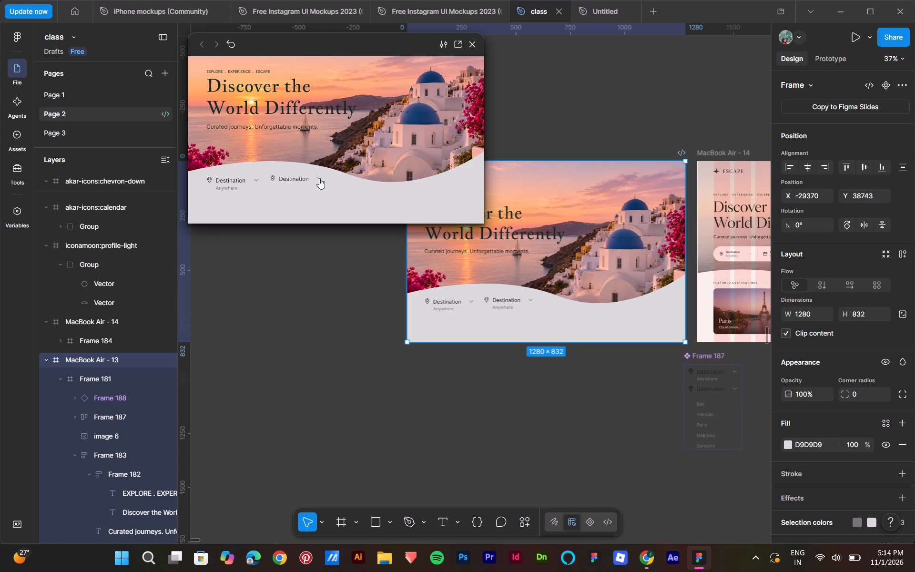
{"action": "left_click", "coordinate": [319, 178]}
{"action": "left_click", "coordinate": [319, 178]}
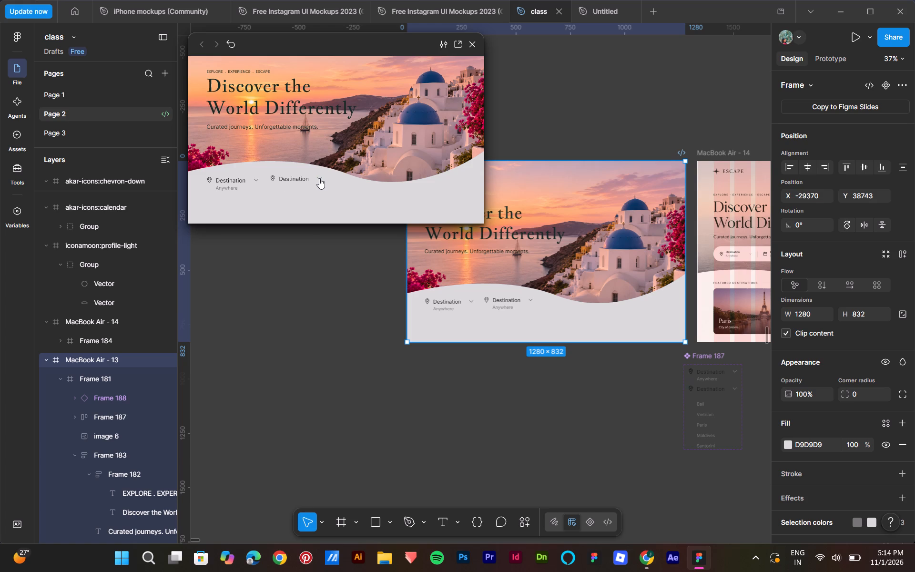
{"action": "left_click", "coordinate": [319, 178]}
{"action": "left_click", "coordinate": [319, 178]}
{"action": "left_click", "coordinate": [319, 178]}
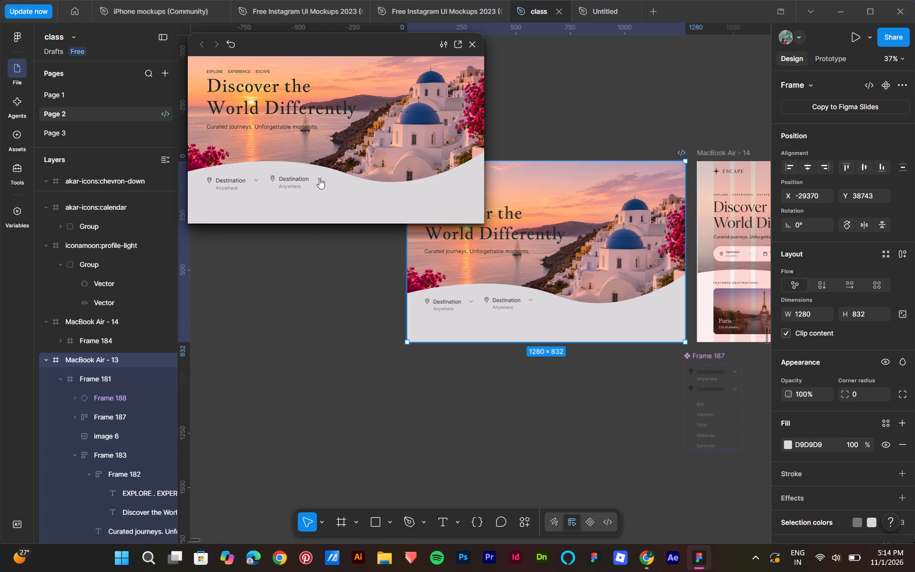
{"action": "left_click", "coordinate": [319, 178]}
{"action": "left_click", "coordinate": [319, 178]}
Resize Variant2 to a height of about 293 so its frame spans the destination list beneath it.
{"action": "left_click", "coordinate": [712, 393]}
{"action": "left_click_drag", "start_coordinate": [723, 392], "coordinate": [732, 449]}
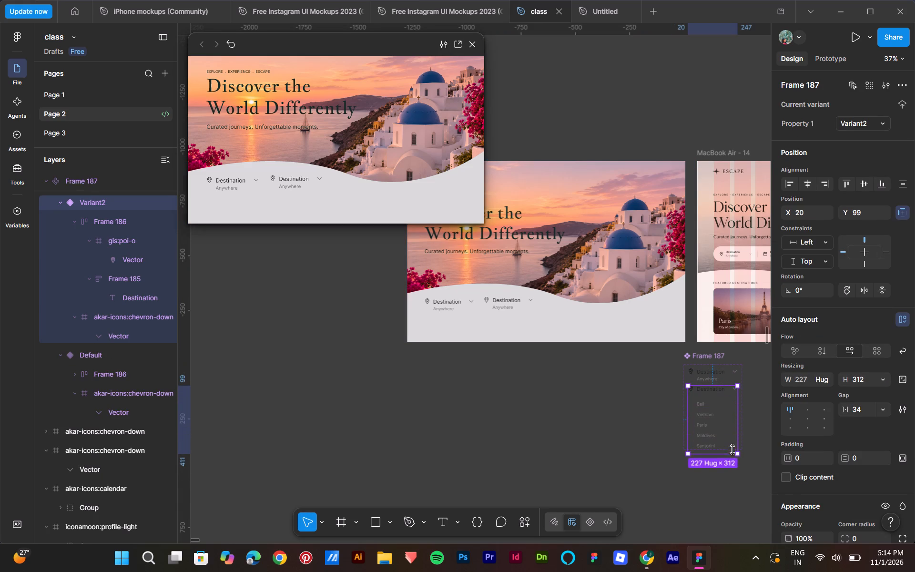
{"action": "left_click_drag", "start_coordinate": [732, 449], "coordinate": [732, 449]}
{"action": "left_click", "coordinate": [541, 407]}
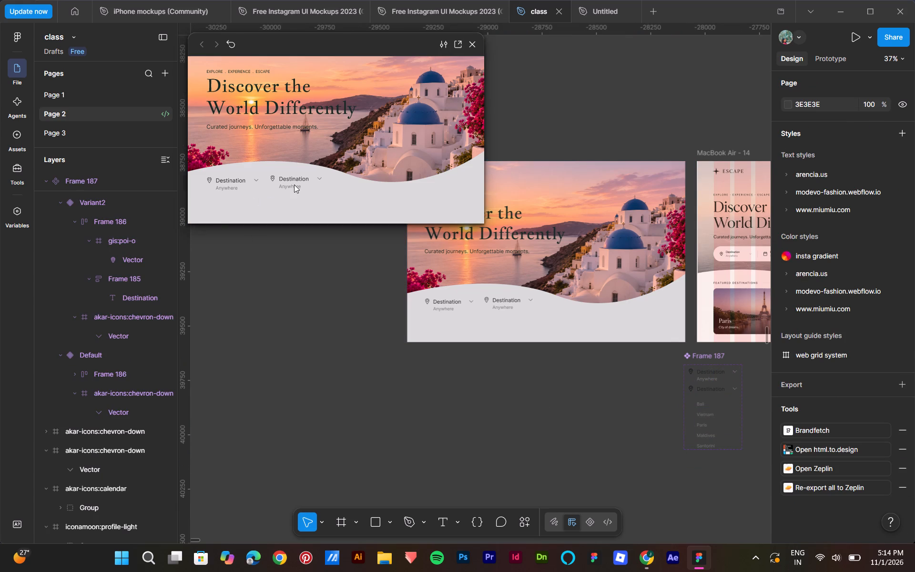
Retest the Destination instance's chevron in the inline preview, and close the preview.
{"action": "left_click", "coordinate": [294, 184]}
{"action": "left_click", "coordinate": [318, 179]}
{"action": "left_click", "coordinate": [318, 179]}
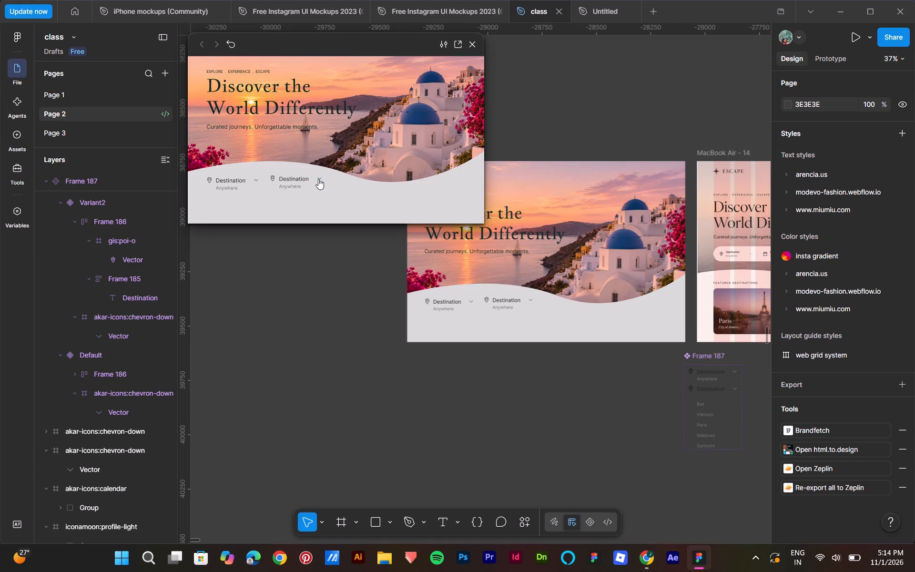
{"action": "triple_click", "coordinate": [318, 179]}
{"action": "triple_click", "coordinate": [318, 179]}
{"action": "triple_click", "coordinate": [318, 179]}
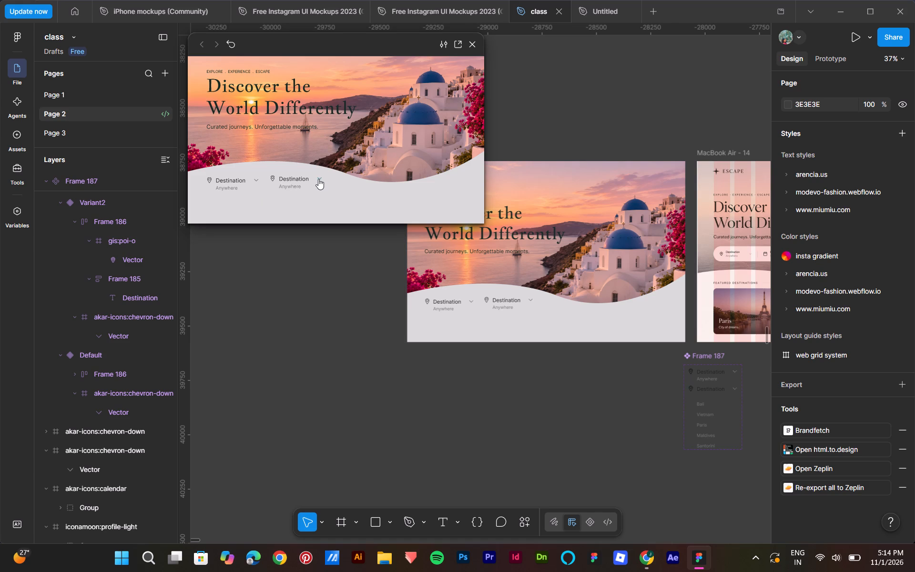
{"action": "triple_click", "coordinate": [318, 179]}
{"action": "double_click", "coordinate": [318, 179]}
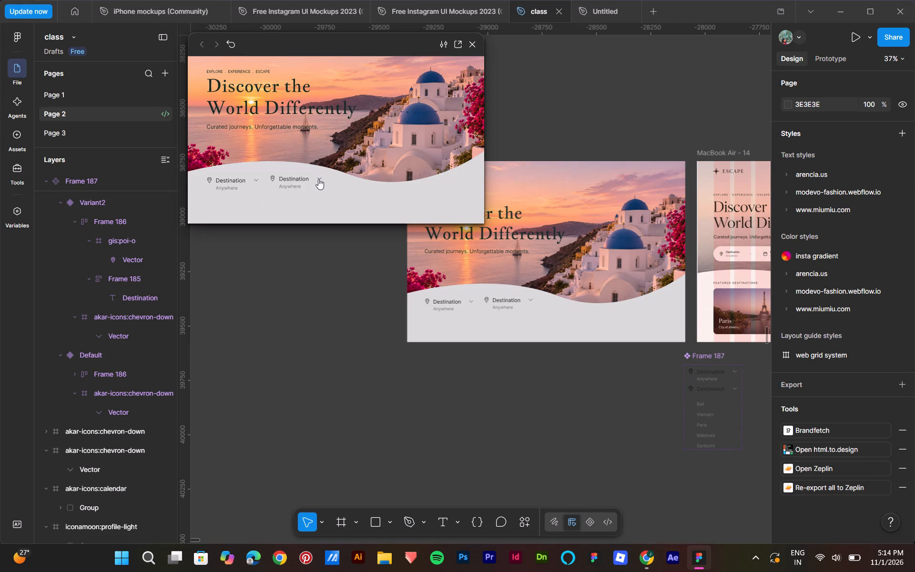
{"action": "left_click", "coordinate": [318, 179]}
{"action": "double_click", "coordinate": [318, 179]}
{"action": "scroll", "coordinate": [675, 388], "scroll_direction": "down", "scroll_amount": 4}
{"action": "scroll", "coordinate": [683, 386], "scroll_direction": "left", "scroll_amount": 2}
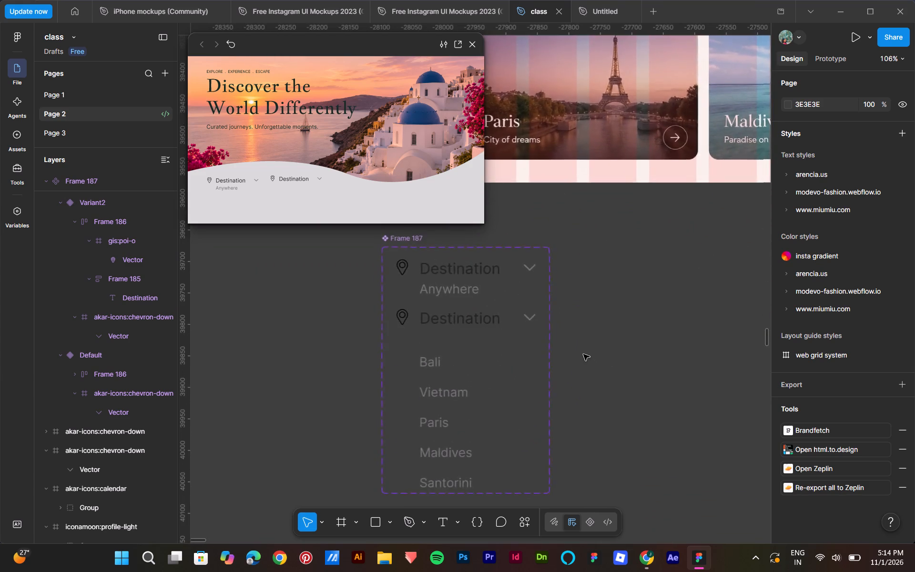
{"action": "scroll", "coordinate": [583, 352], "scroll_direction": "down", "scroll_amount": 5}
{"action": "left_click", "coordinate": [468, 43]}
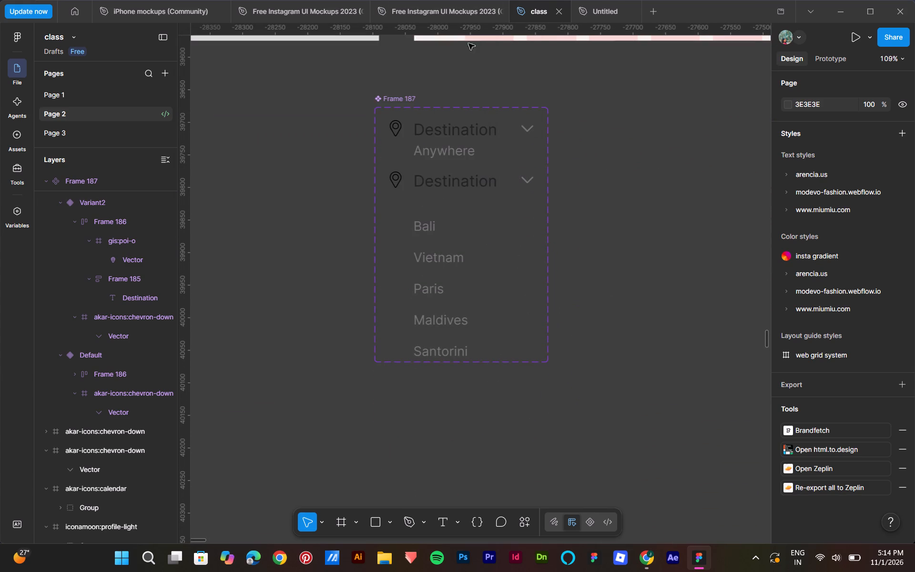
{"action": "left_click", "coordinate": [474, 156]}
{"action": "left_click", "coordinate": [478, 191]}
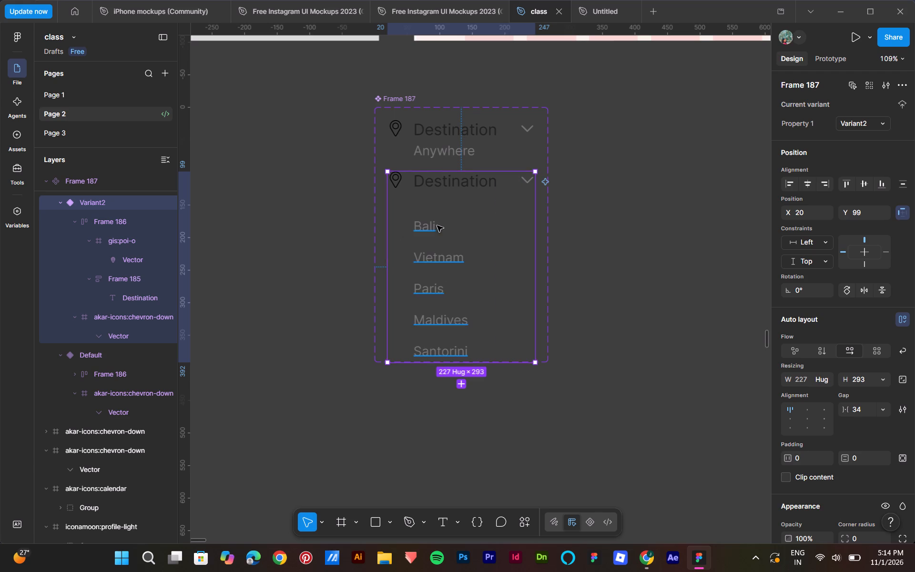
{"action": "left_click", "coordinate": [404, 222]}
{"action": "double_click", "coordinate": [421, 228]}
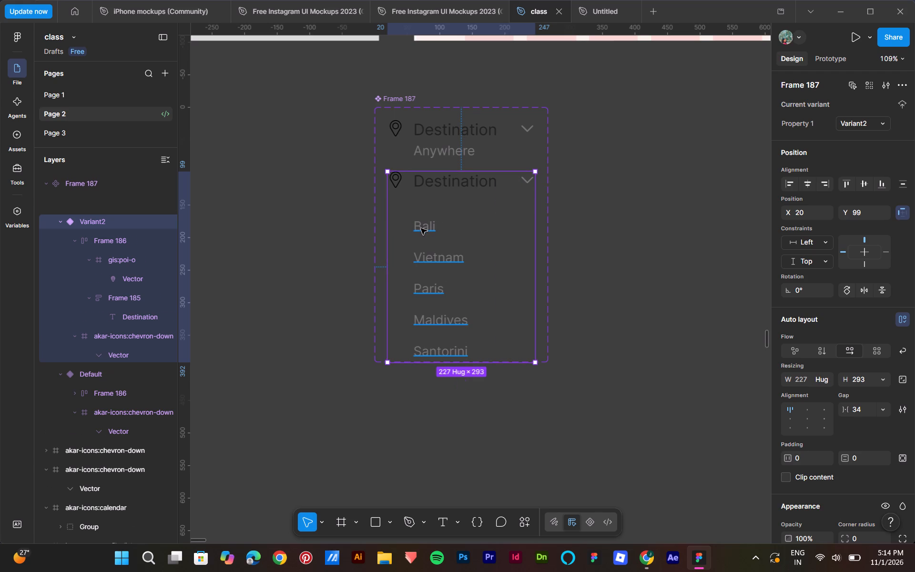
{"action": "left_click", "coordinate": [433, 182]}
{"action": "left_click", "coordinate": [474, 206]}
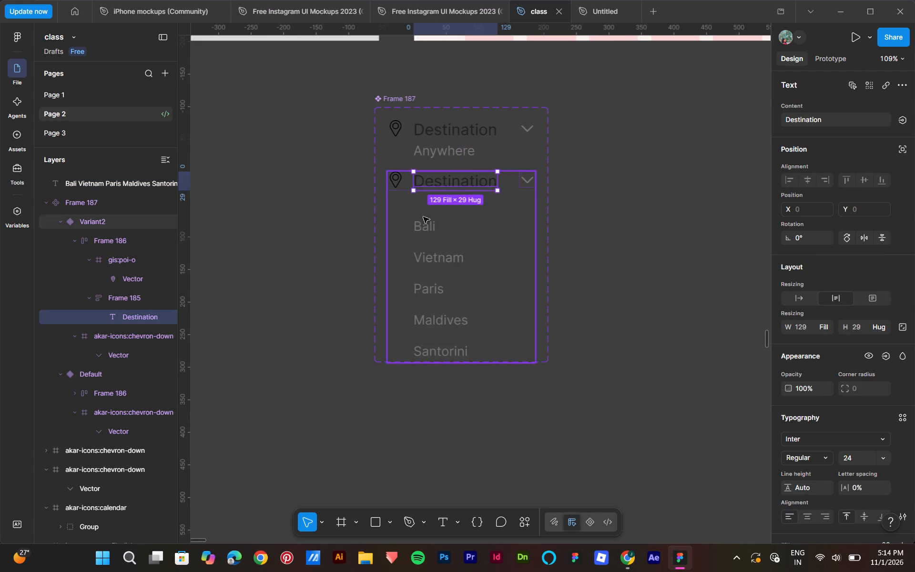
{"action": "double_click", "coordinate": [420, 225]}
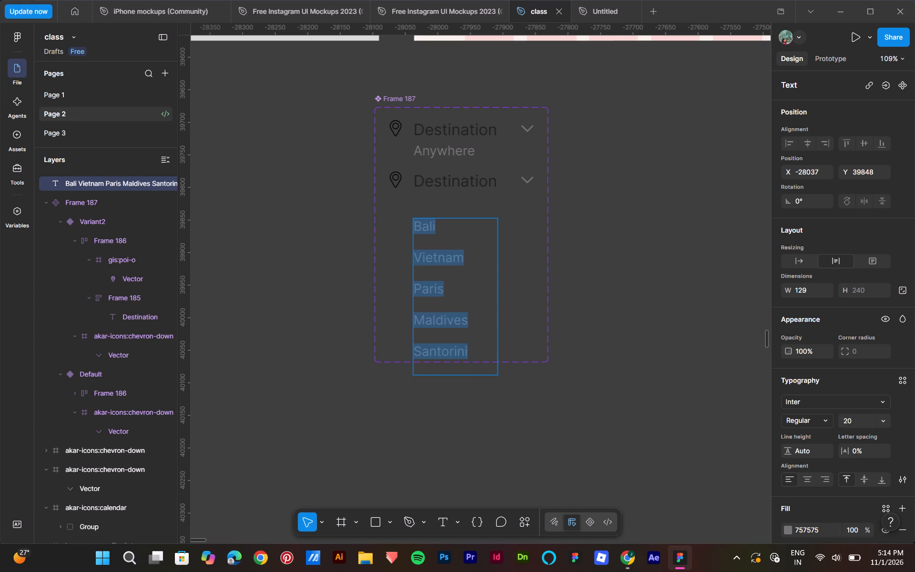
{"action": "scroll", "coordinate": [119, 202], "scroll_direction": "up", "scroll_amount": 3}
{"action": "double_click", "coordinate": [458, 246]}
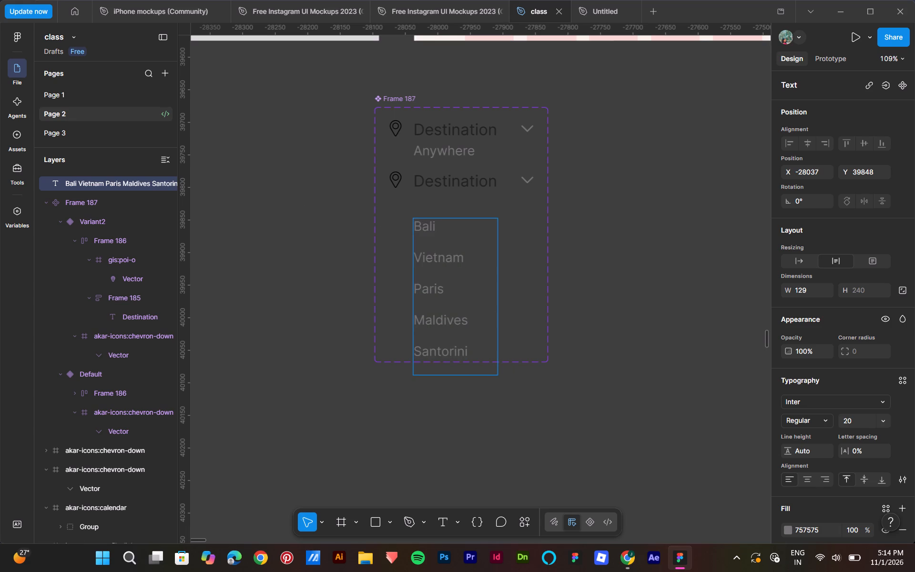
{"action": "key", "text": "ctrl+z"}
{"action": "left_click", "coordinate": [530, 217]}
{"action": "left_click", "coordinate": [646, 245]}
Delete Variant2 and the separate Bali-to-Santorini text list from the Frame 187 component set area.
{"action": "left_click", "coordinate": [491, 194]}
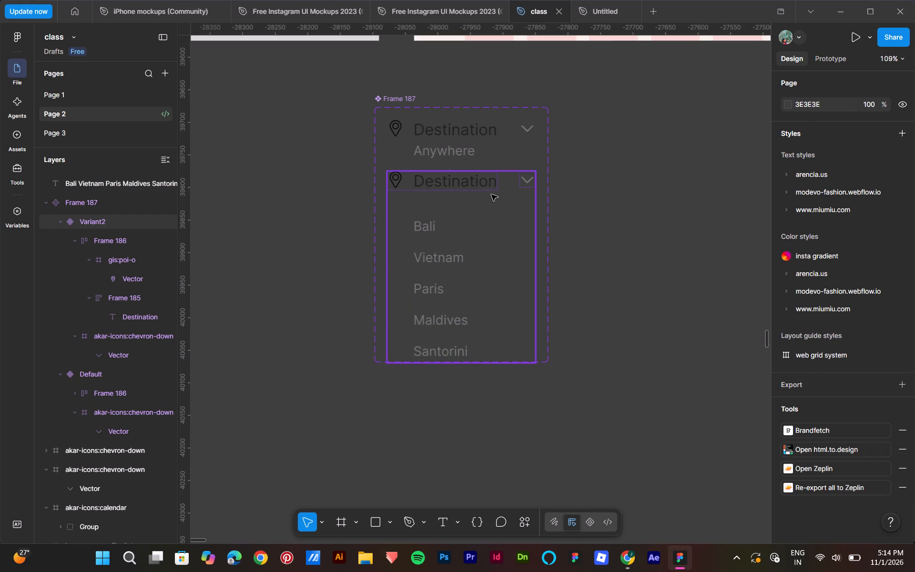
{"action": "key", "text": "Delete"}
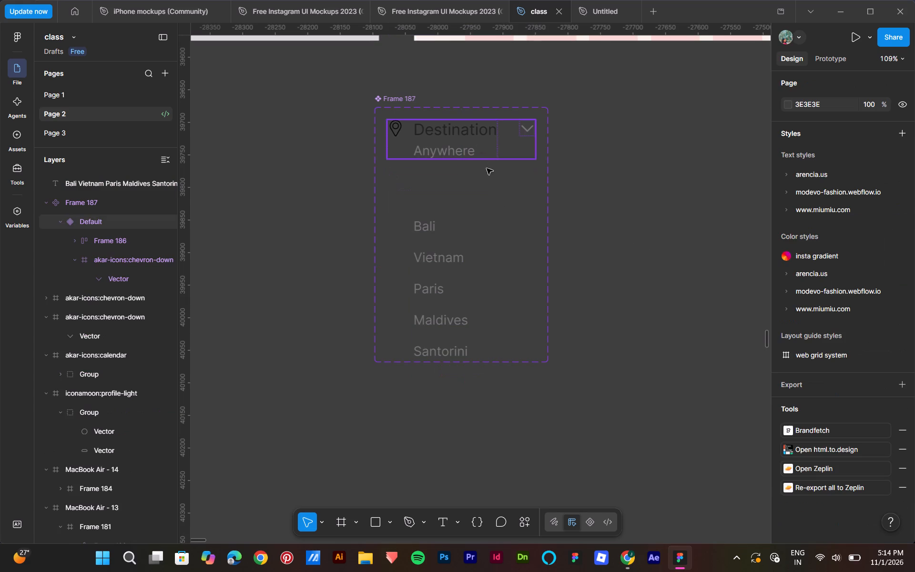
{"action": "left_click", "coordinate": [436, 237]}
{"action": "left_click", "coordinate": [442, 277]}
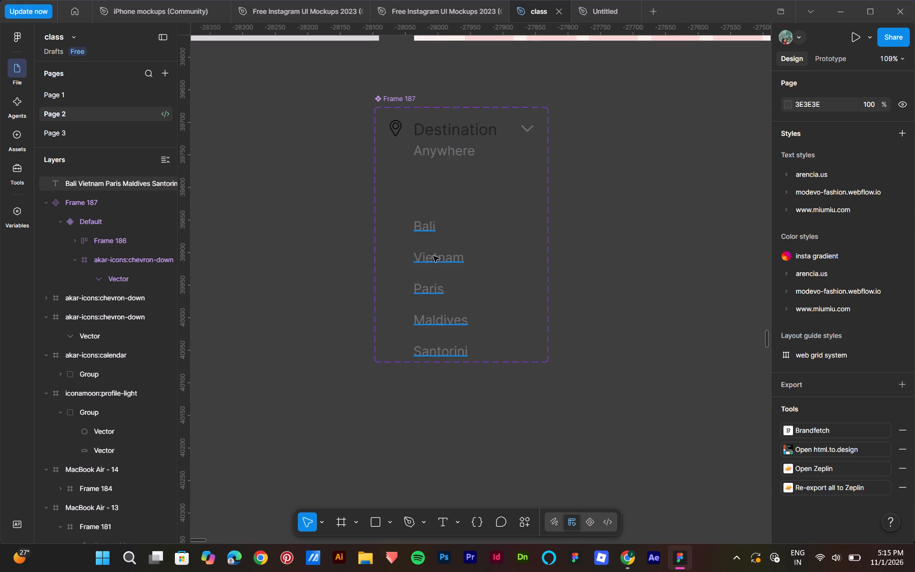
{"action": "left_click", "coordinate": [433, 256]}
{"action": "key", "text": "Delete"}
Add a new variant from the Default variant and place it below it at about X 16, Y 118.
{"action": "left_click", "coordinate": [459, 136]}
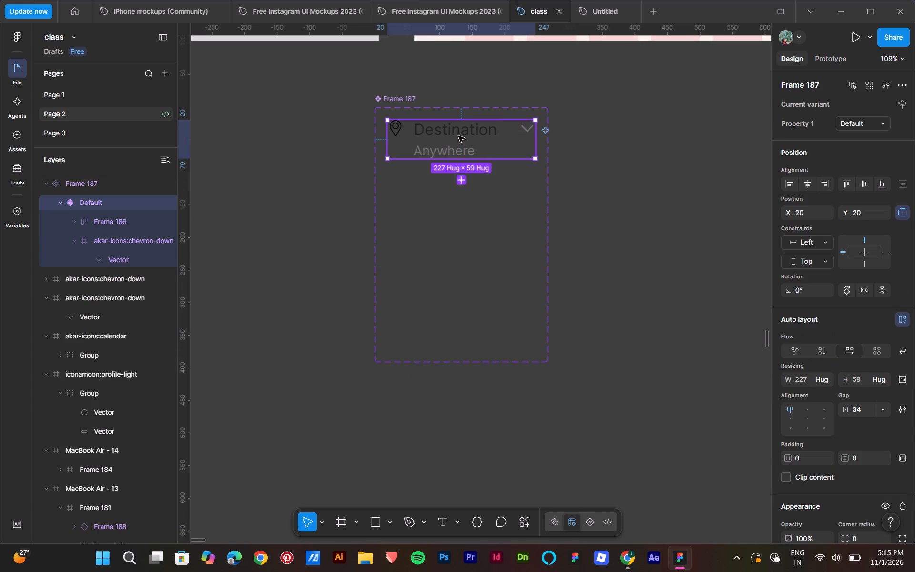
{"action": "left_click", "coordinate": [459, 182]}
{"action": "left_click_drag", "start_coordinate": [488, 143], "coordinate": [475, 194]}
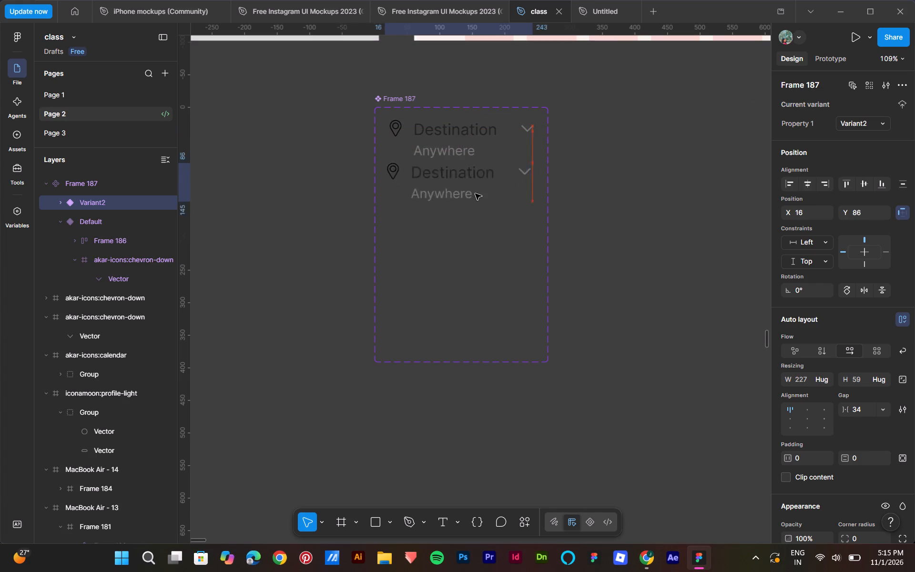
{"action": "left_click_drag", "start_coordinate": [475, 194], "coordinate": [479, 201]}
Replace the new variant's Anywhere text with Bali, Vietnam, Maldives and Santorini, separated by blank lines.
{"action": "double_click", "coordinate": [469, 214]}
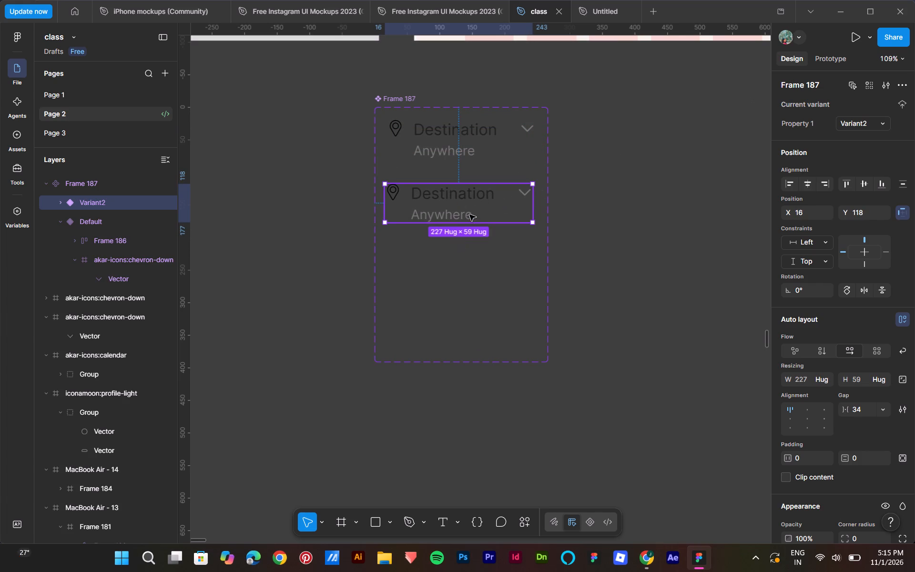
{"action": "triple_click", "coordinate": [472, 217]}
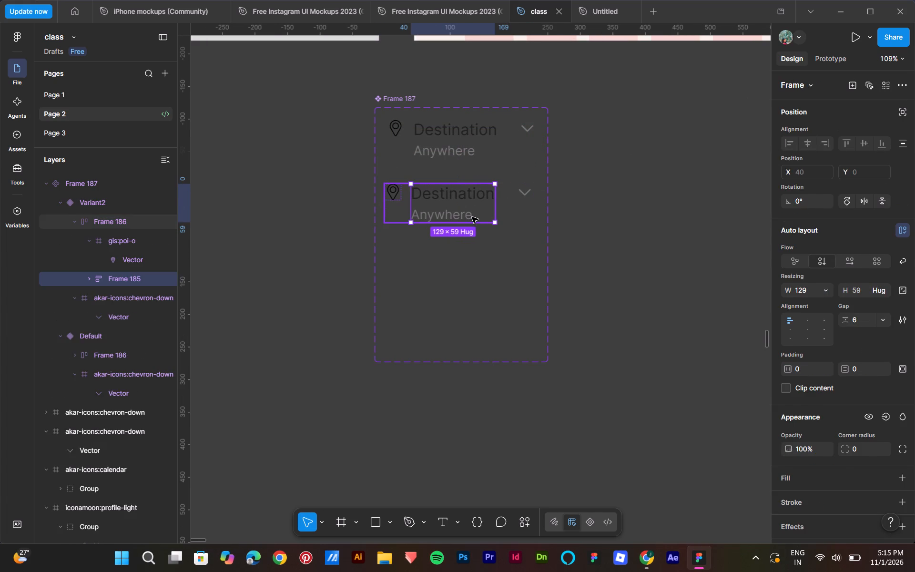
{"action": "double_click", "coordinate": [472, 217]}
{"action": "key", "text": "BackSpace"}
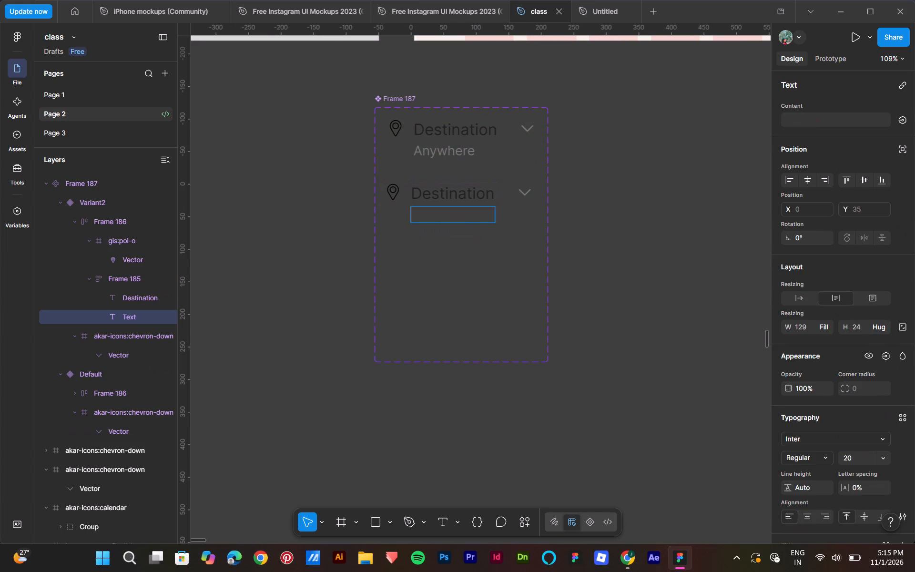
{"action": "type", "text": "Bali"}
{"action": "key", "text": "Return"}
{"action": "key", "text": "Return"}
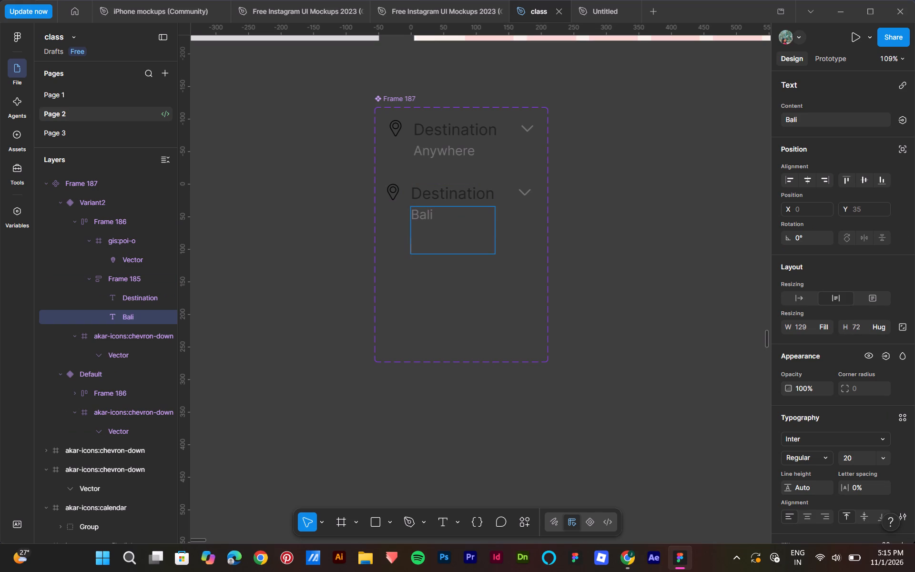
{"action": "type", "text": "Vietnam"}
{"action": "key", "text": "Return"}
{"action": "key", "text": "Return"}
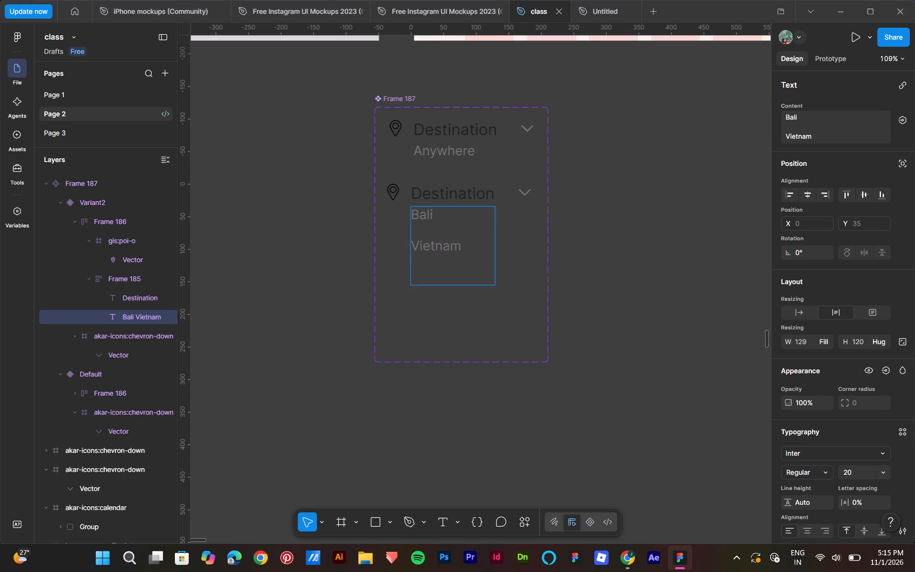
{"action": "type", "text": "Maldives"}
{"action": "key", "text": "Return"}
{"action": "key", "text": "Return"}
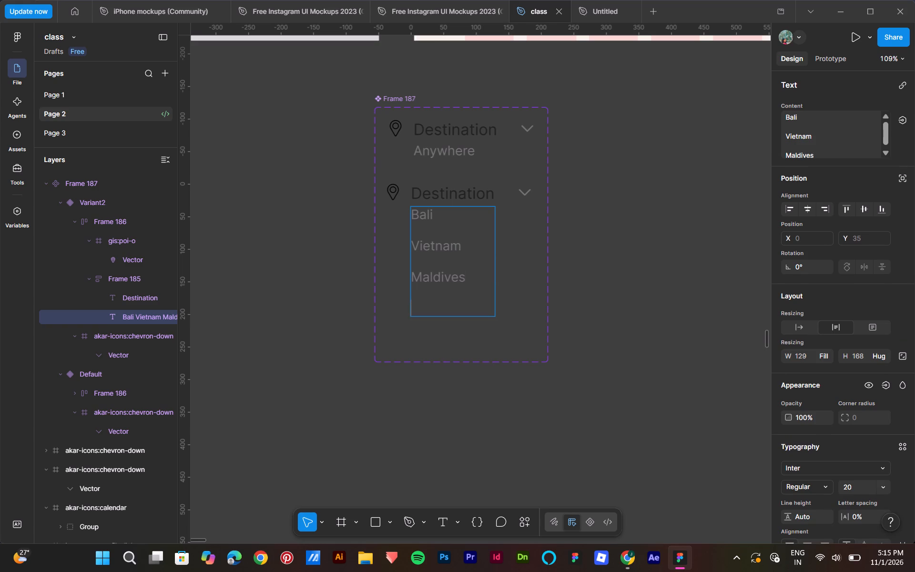
{"action": "type", "text": "Santorini"}
{"action": "left_click", "coordinate": [609, 294]}
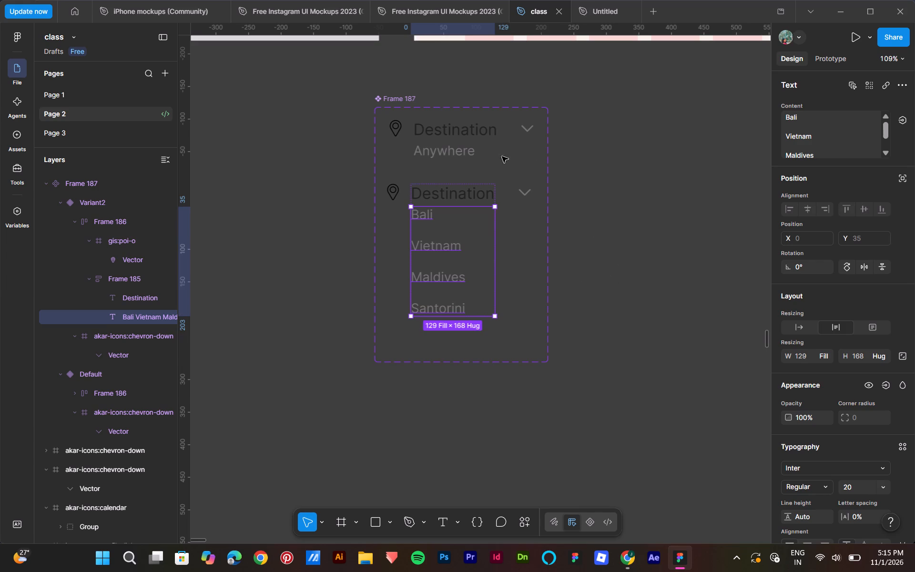
{"action": "left_click", "coordinate": [580, 163]}
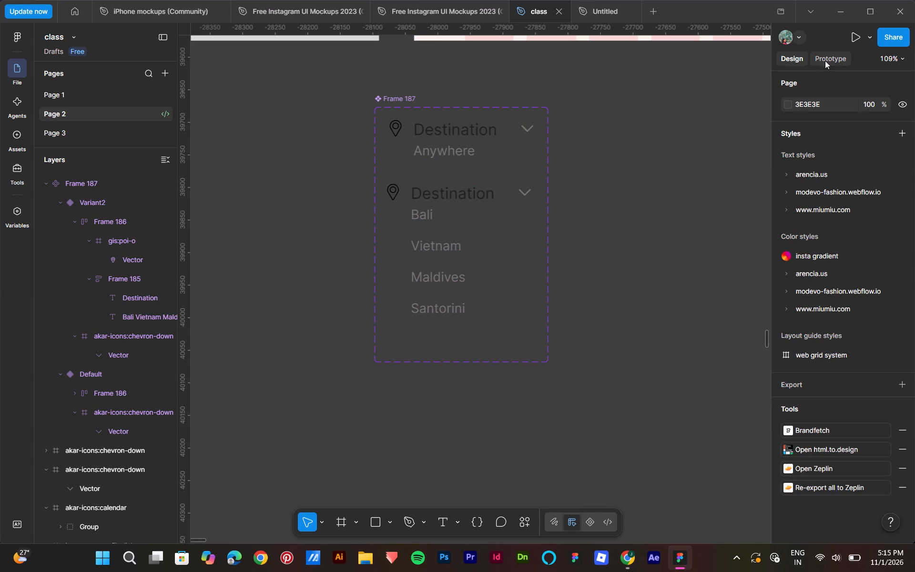
Add an on-click interaction from the Default variant's chevron that changes to Variant2 with Instant animation.
{"action": "left_click", "coordinate": [831, 60]}
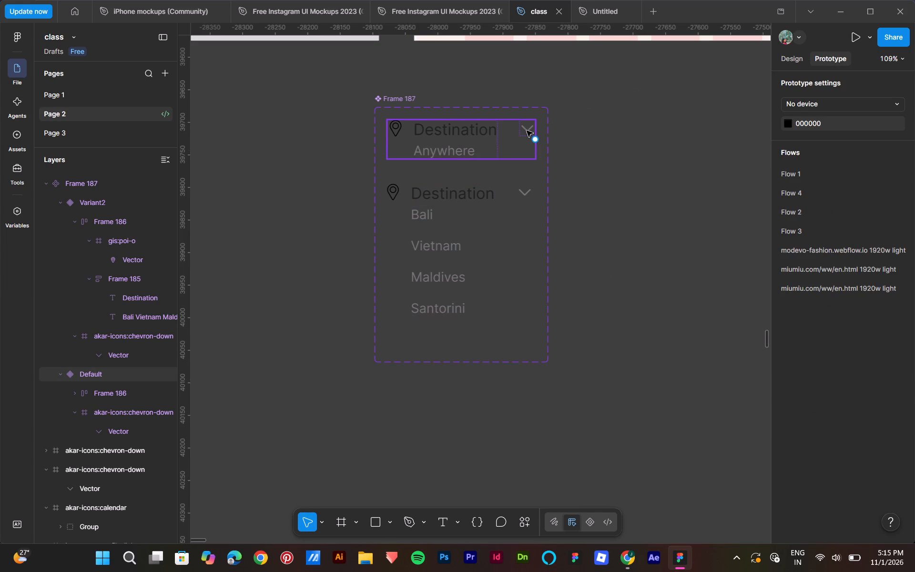
{"action": "left_click", "coordinate": [527, 131]}
{"action": "left_click_drag", "start_coordinate": [356, 82], "coordinate": [558, 251]}
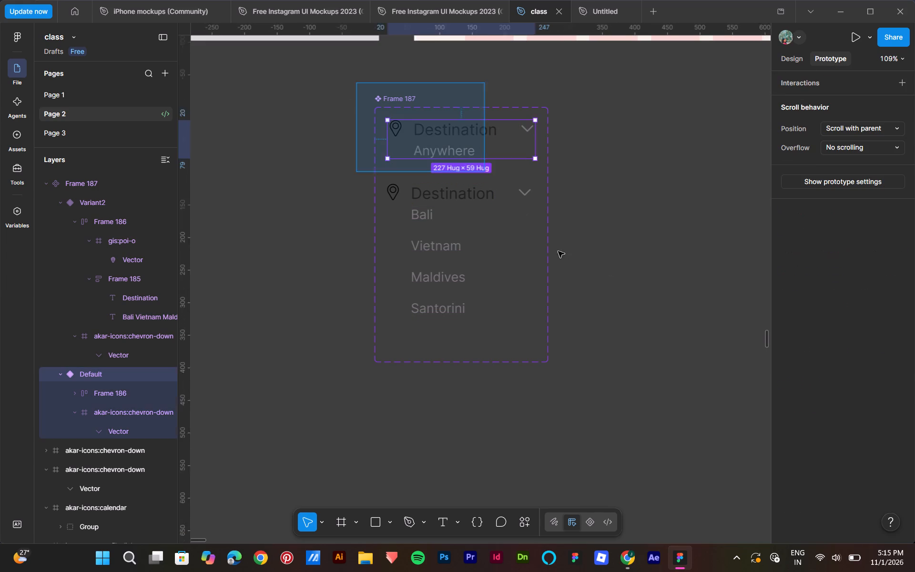
{"action": "left_click_drag", "start_coordinate": [558, 251], "coordinate": [588, 309]}
{"action": "left_click", "coordinate": [684, 152]}
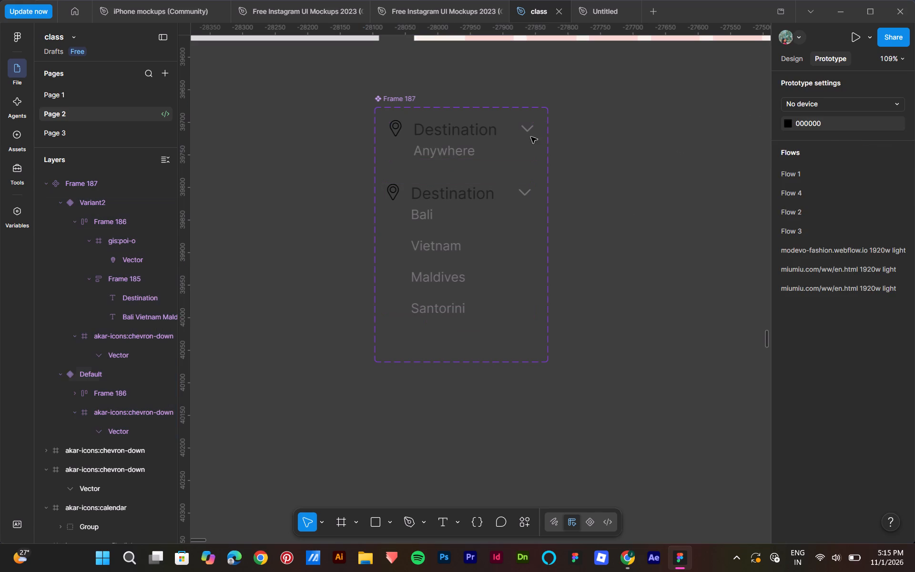
{"action": "left_click", "coordinate": [530, 136]}
{"action": "left_click", "coordinate": [535, 139]}
{"action": "double_click", "coordinate": [526, 126]}
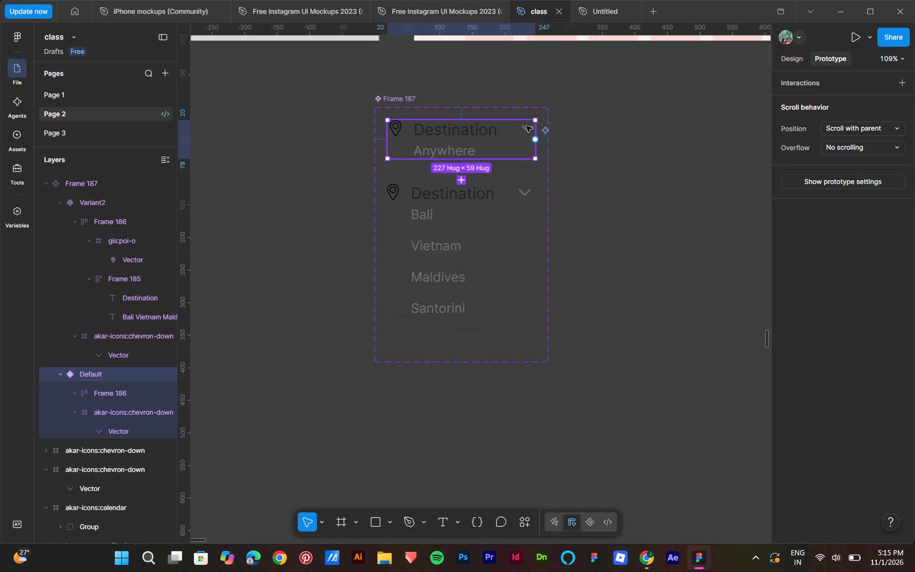
{"action": "left_click_drag", "start_coordinate": [519, 128], "coordinate": [475, 188]}
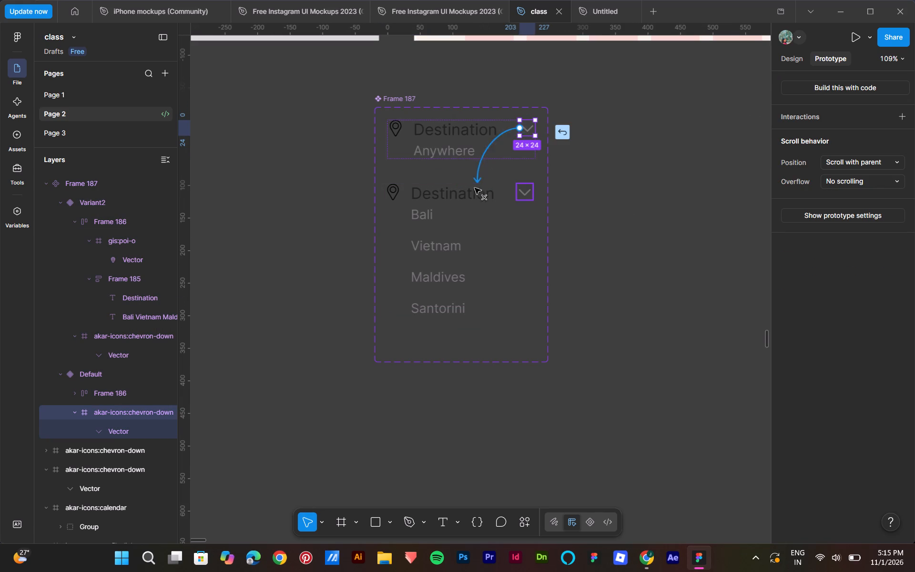
{"action": "left_click_drag", "start_coordinate": [475, 188], "coordinate": [474, 191]}
{"action": "left_click", "coordinate": [520, 214]}
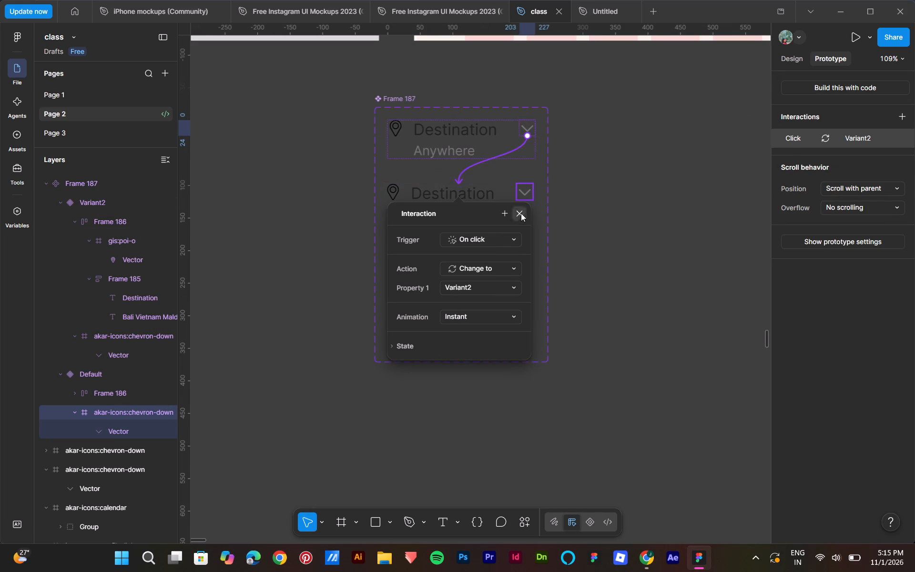
Add an on-click interaction from Variant2's chevron that changes back to Default with Instant animation.
{"action": "left_click", "coordinate": [520, 195]}
{"action": "double_click", "coordinate": [524, 194]}
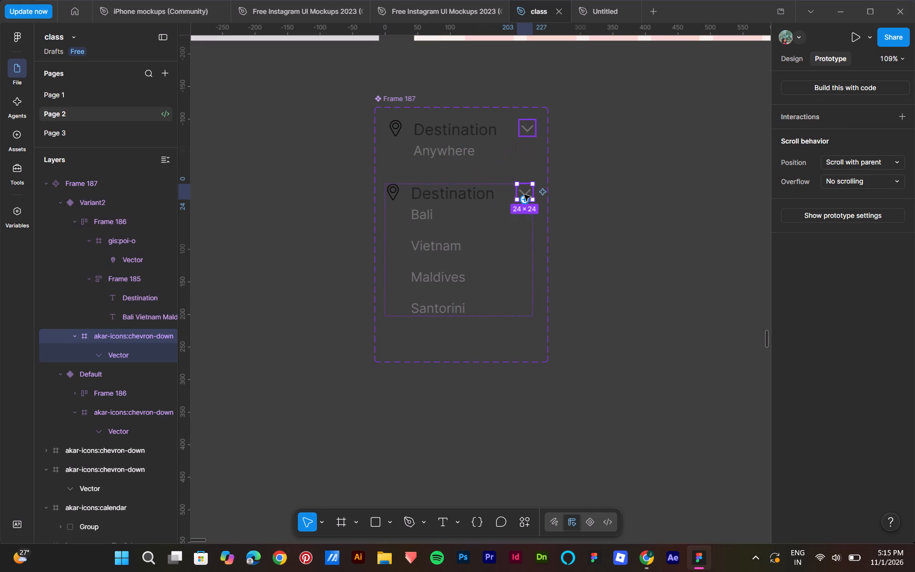
{"action": "left_click_drag", "start_coordinate": [523, 202], "coordinate": [474, 153]}
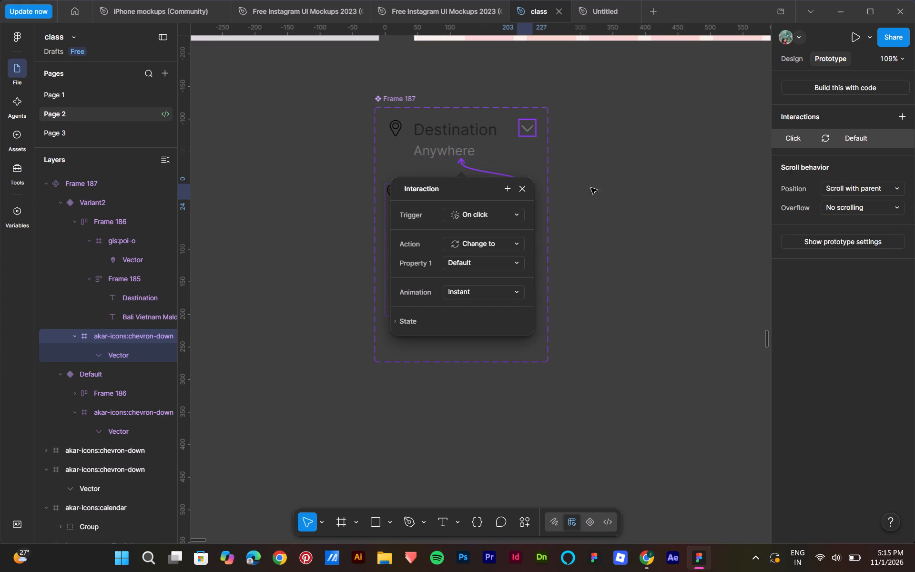
{"action": "left_click", "coordinate": [528, 187]}
{"action": "left_click", "coordinate": [619, 196]}
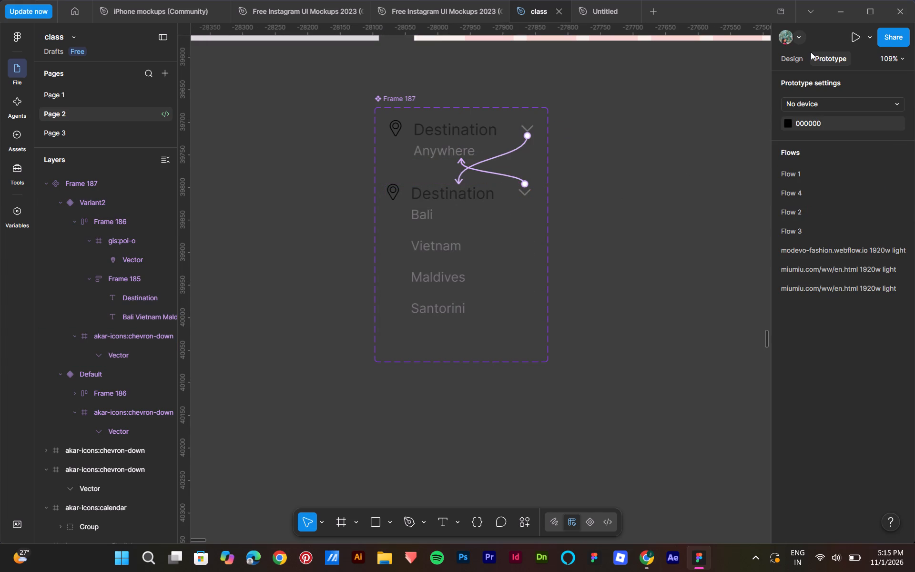
Place an instance of the Default variant on MacBook Air - 13 at X 620, Y 660.
{"action": "left_click", "coordinate": [811, 52]}
{"action": "left_click", "coordinate": [796, 58]}
{"action": "left_click", "coordinate": [659, 139]}
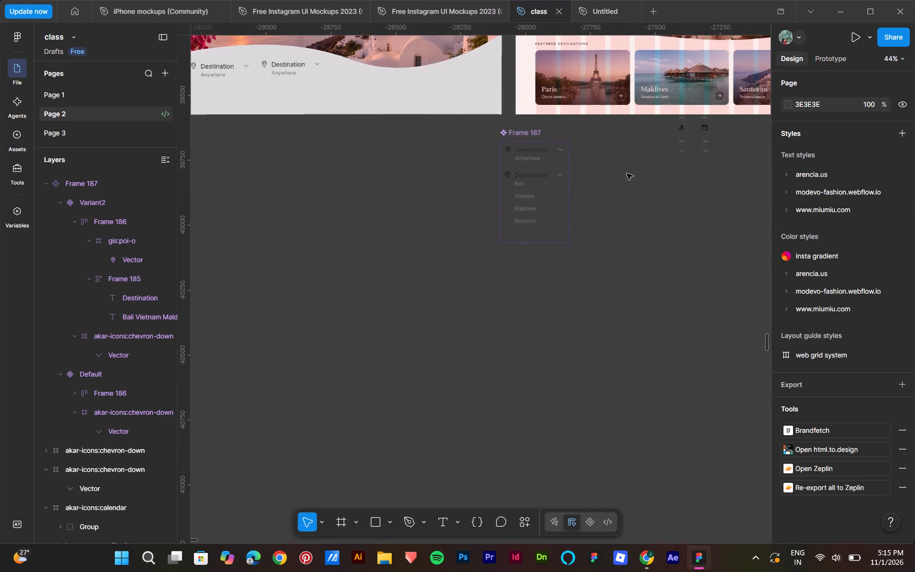
{"action": "left_click", "coordinate": [637, 179]}
{"action": "middle_click_drag", "start_coordinate": [630, 177], "coordinate": [662, 250]}
{"action": "left_click", "coordinate": [568, 222]}
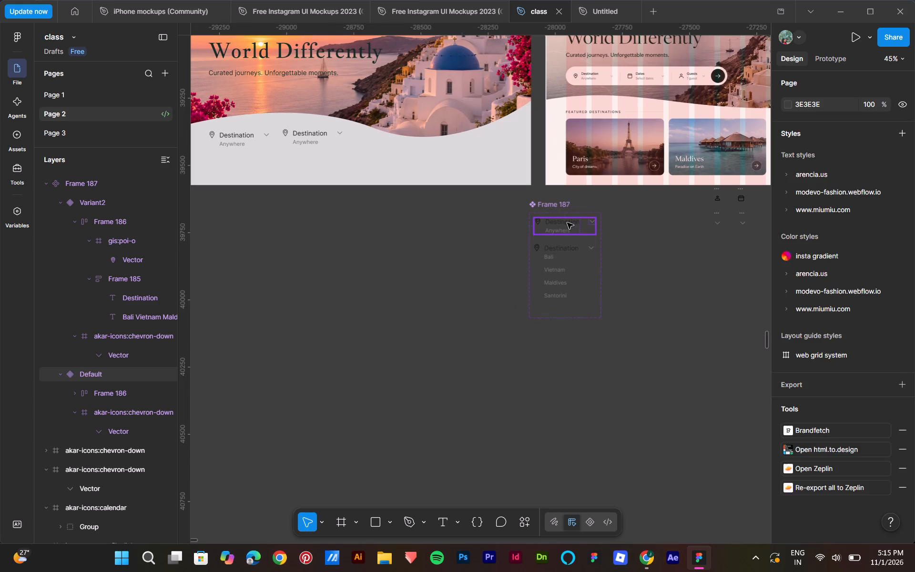
{"action": "left_click_drag", "start_coordinate": [569, 224], "coordinate": [381, 144]}
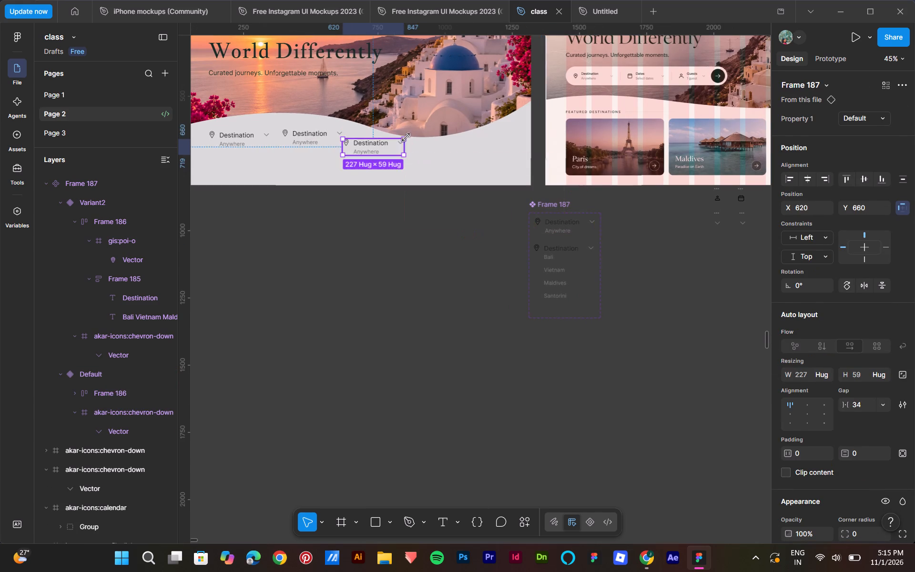
Preview MacBook Air - 13 inline and test the new Destination instance's chevron.
{"action": "scroll", "coordinate": [436, 97], "scroll_direction": "up", "scroll_amount": 1}
{"action": "middle_click_drag", "start_coordinate": [436, 97], "coordinate": [572, 226]}
{"action": "left_click", "coordinate": [358, 88]}
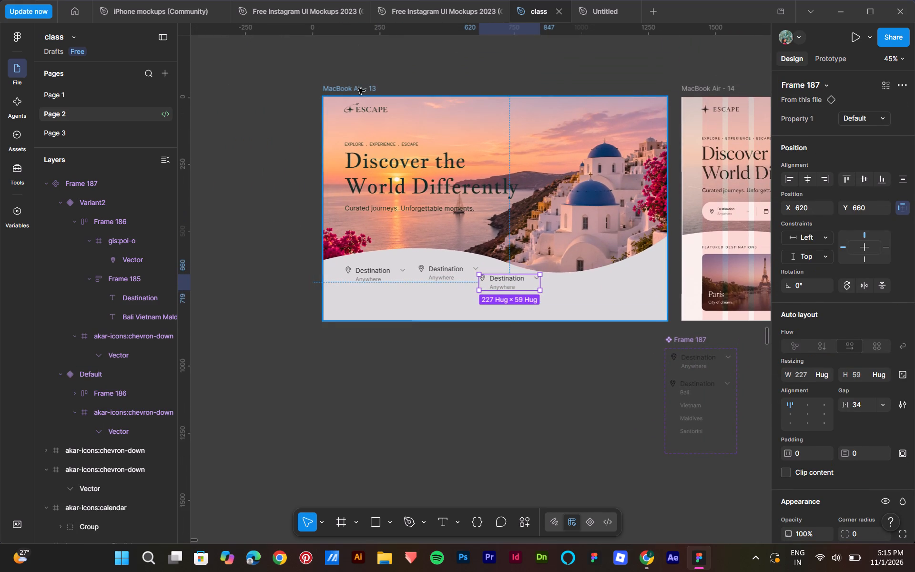
{"action": "key", "text": "shift+space"}
{"action": "scroll", "coordinate": [352, 143], "scroll_direction": "down", "scroll_amount": 3}
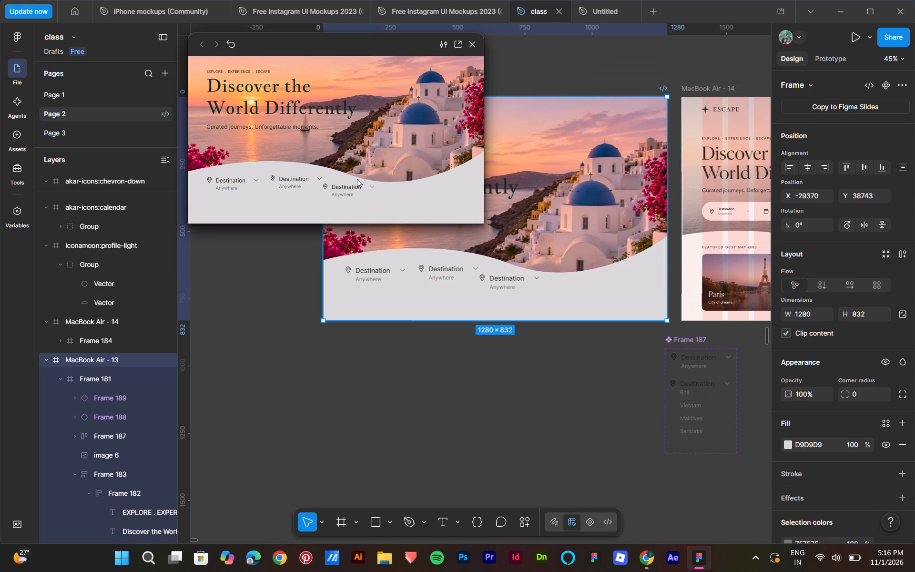
{"action": "left_click", "coordinate": [371, 187]}
{"action": "scroll", "coordinate": [371, 187], "scroll_direction": "down", "scroll_amount": 2}
Open the preview in its own tab, toggle the new Destination dropdown open and closed repeatedly, and close the tab.
{"action": "left_click", "coordinate": [462, 39]}
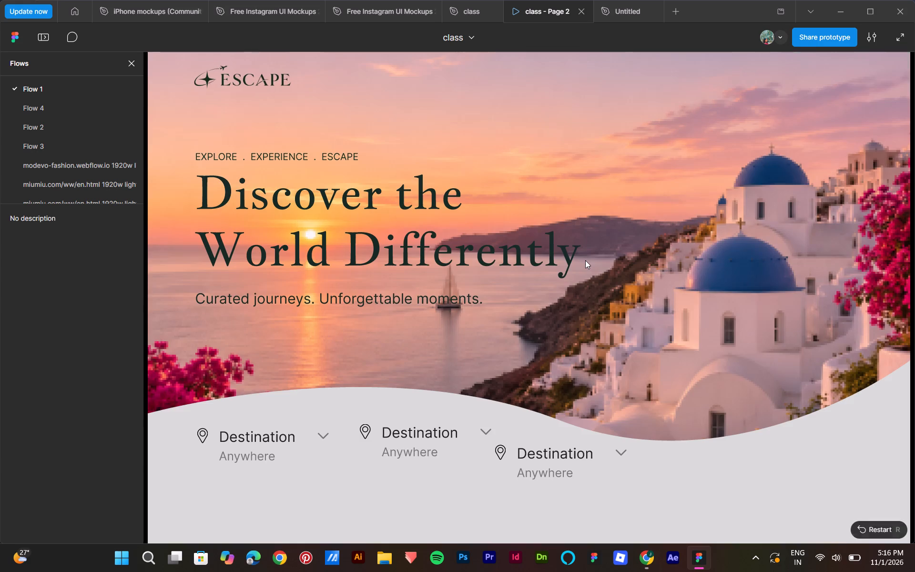
{"action": "scroll", "coordinate": [586, 260], "scroll_direction": "down", "scroll_amount": 7}
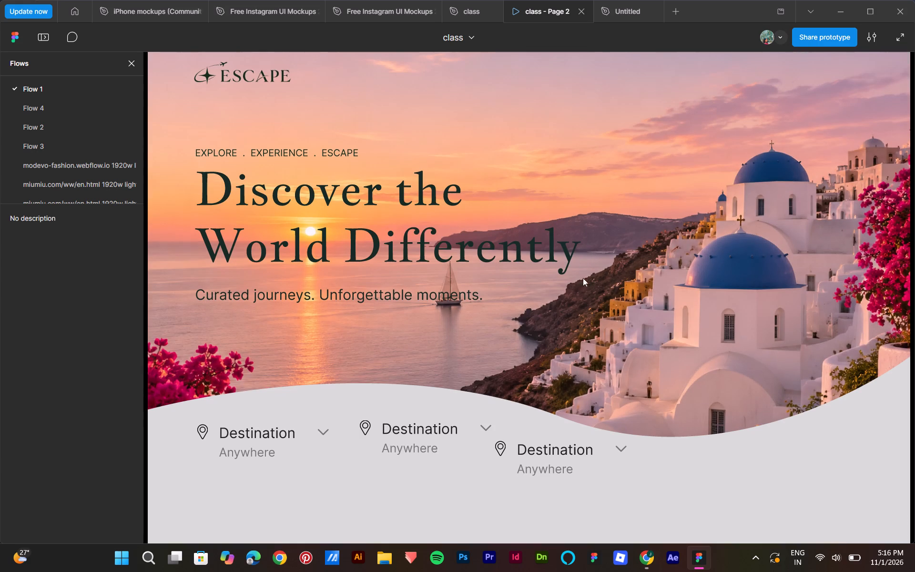
{"action": "left_click", "coordinate": [623, 450]}
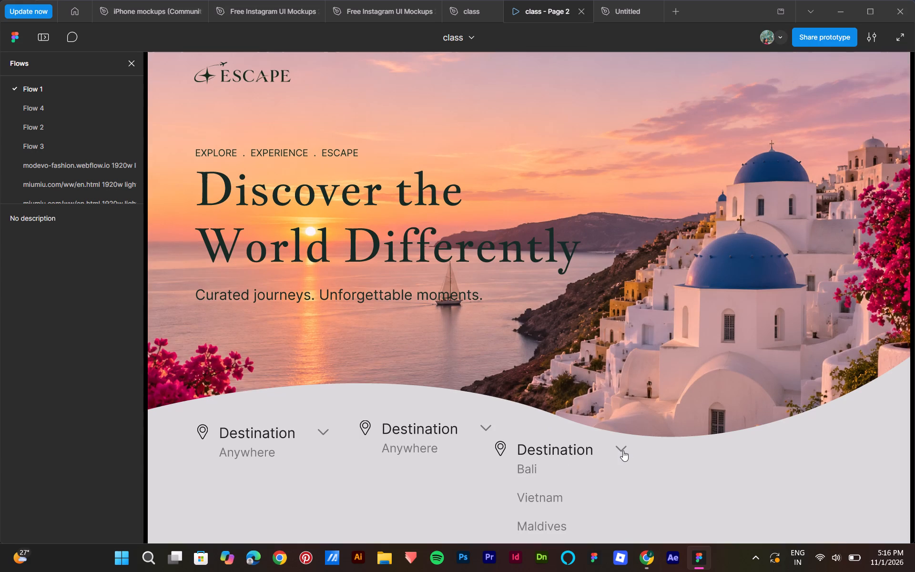
{"action": "scroll", "coordinate": [622, 450], "scroll_direction": "down", "scroll_amount": 5}
{"action": "left_click", "coordinate": [622, 448]}
{"action": "left_click", "coordinate": [622, 448]}
{"action": "scroll", "coordinate": [622, 372], "scroll_direction": "down", "scroll_amount": 5}
{"action": "left_click", "coordinate": [621, 449]}
{"action": "left_click", "coordinate": [621, 449]}
{"action": "left_click", "coordinate": [622, 449]}
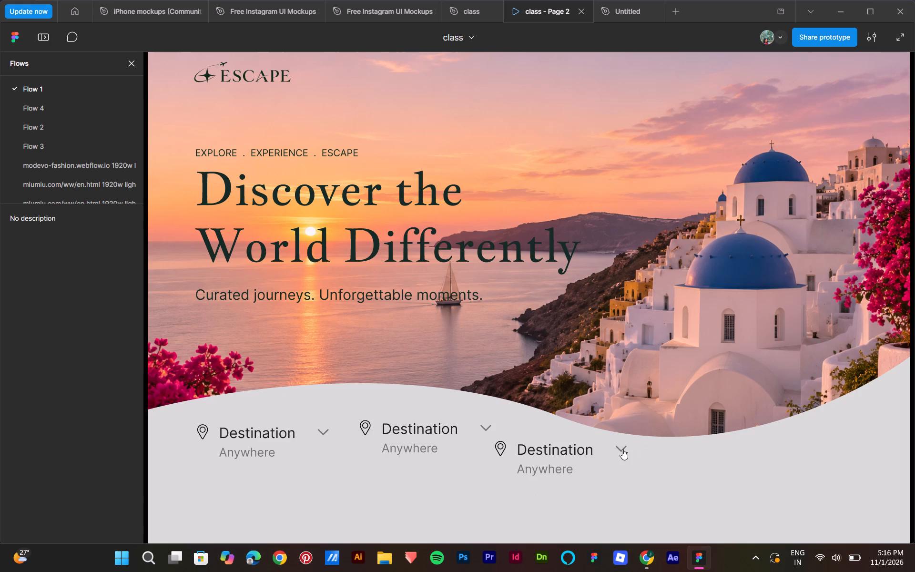
{"action": "left_click", "coordinate": [622, 449]}
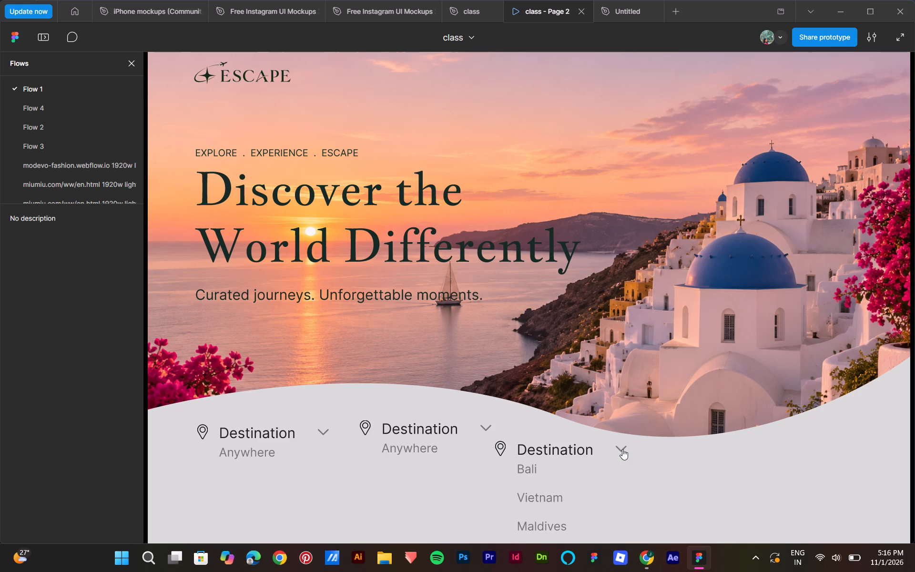
{"action": "left_click", "coordinate": [622, 449]}
{"action": "left_click", "coordinate": [622, 449]}
{"action": "left_click", "coordinate": [581, 11]}
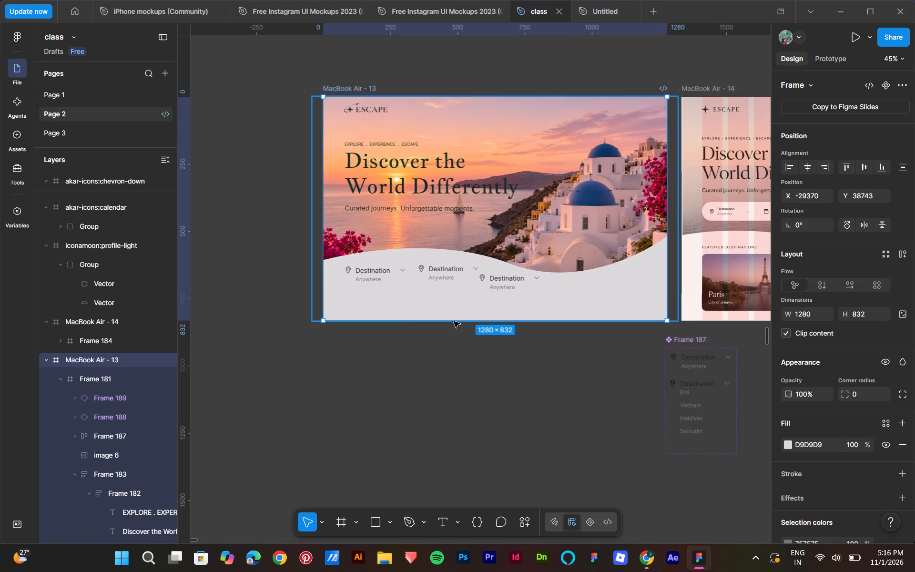
Delete the two older Destination blocks from MacBook Air - 13, leaving only the newly placed instance.
{"action": "left_click", "coordinate": [411, 276]}
{"action": "triple_click", "coordinate": [436, 272]}
{"action": "left_click", "coordinate": [436, 272]}
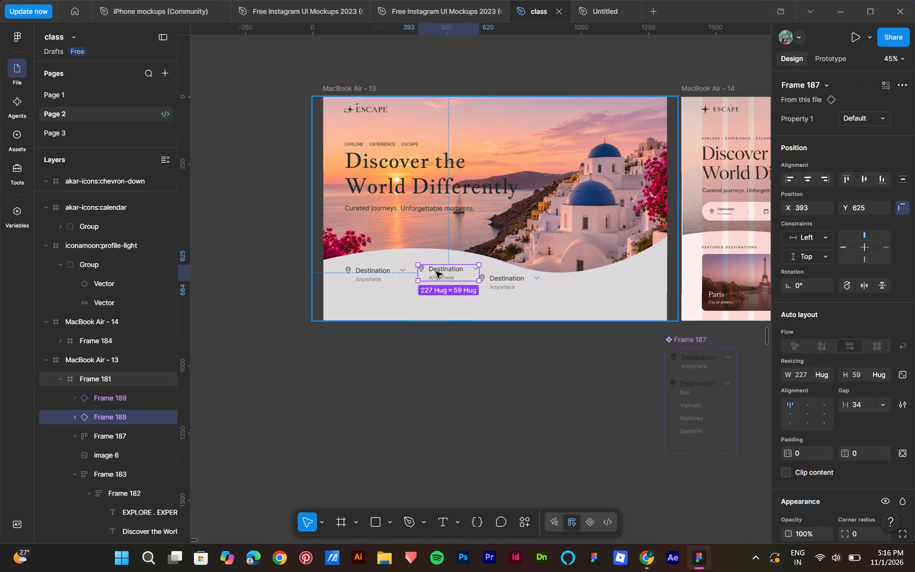
{"action": "left_click", "coordinate": [455, 301]}
{"action": "left_click", "coordinate": [437, 272]}
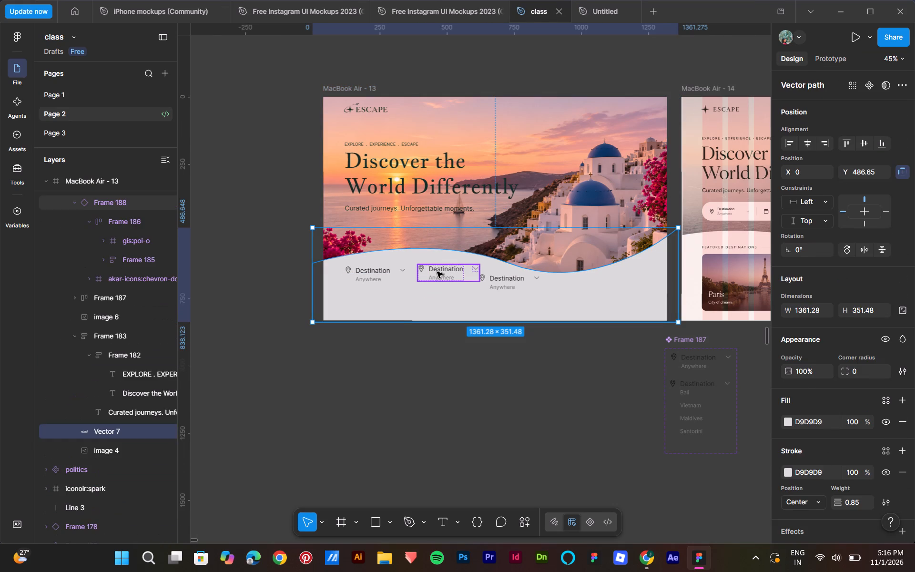
{"action": "left_click", "coordinate": [437, 271]}
{"action": "key", "text": "Delete"}
{"action": "left_click", "coordinate": [377, 273]}
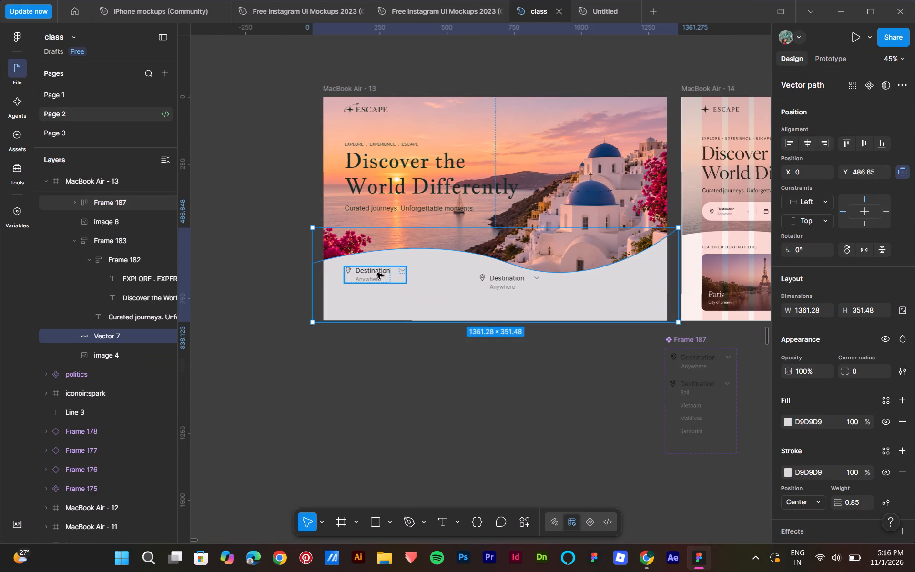
{"action": "key", "text": "Delete"}
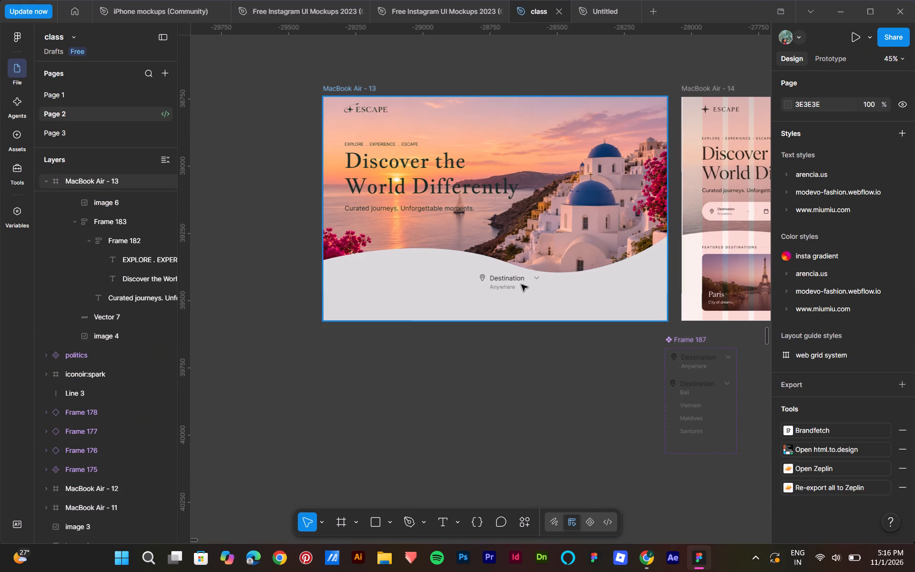
Move the remaining Destination instance out of MacBook Air - 13 and place it below MacBook Air - 14 at X -27112, Y 39647.
{"action": "left_click", "coordinate": [521, 285]}
{"action": "double_click", "coordinate": [517, 281]}
{"action": "left_click_drag", "start_coordinate": [518, 281], "coordinate": [408, 388]}
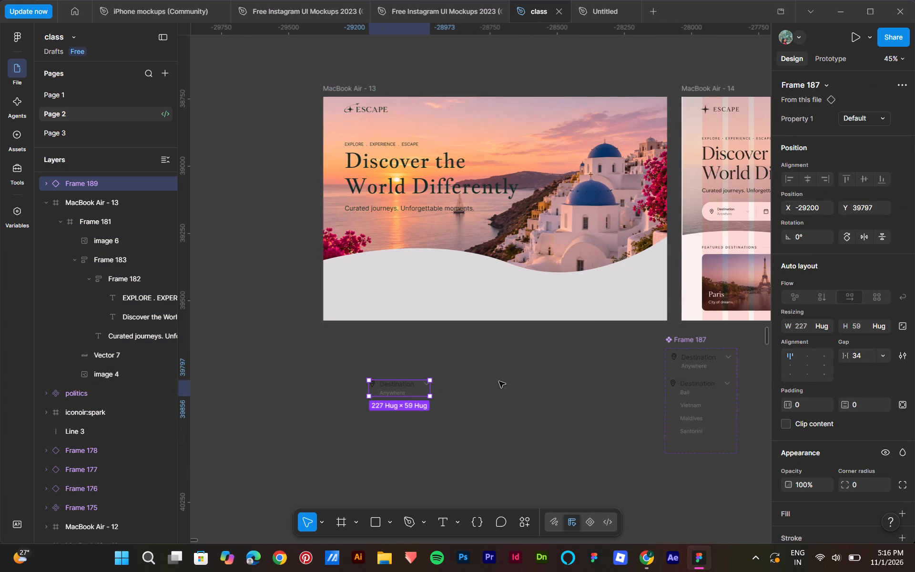
{"action": "left_click_drag", "start_coordinate": [396, 389], "coordinate": [794, 378]}
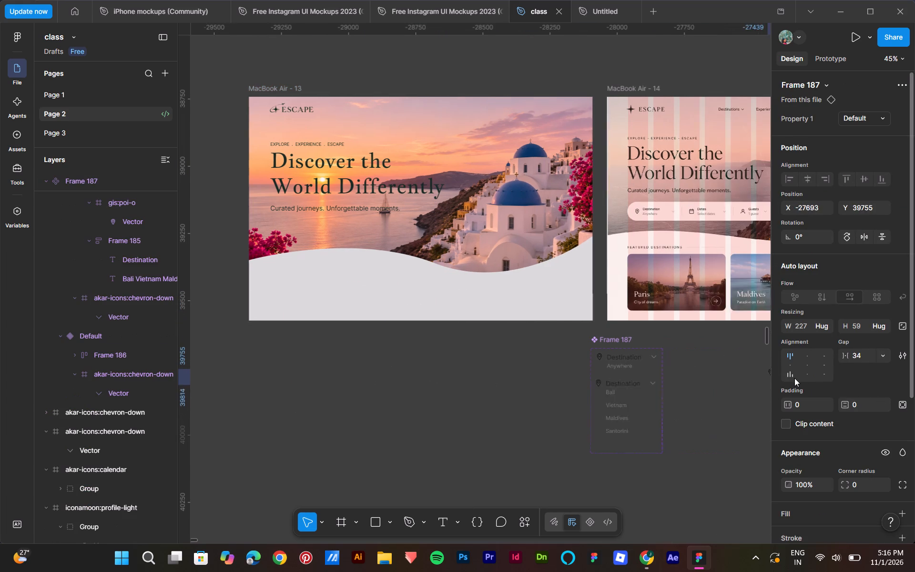
{"action": "left_click_drag", "start_coordinate": [794, 378], "coordinate": [695, 407]}
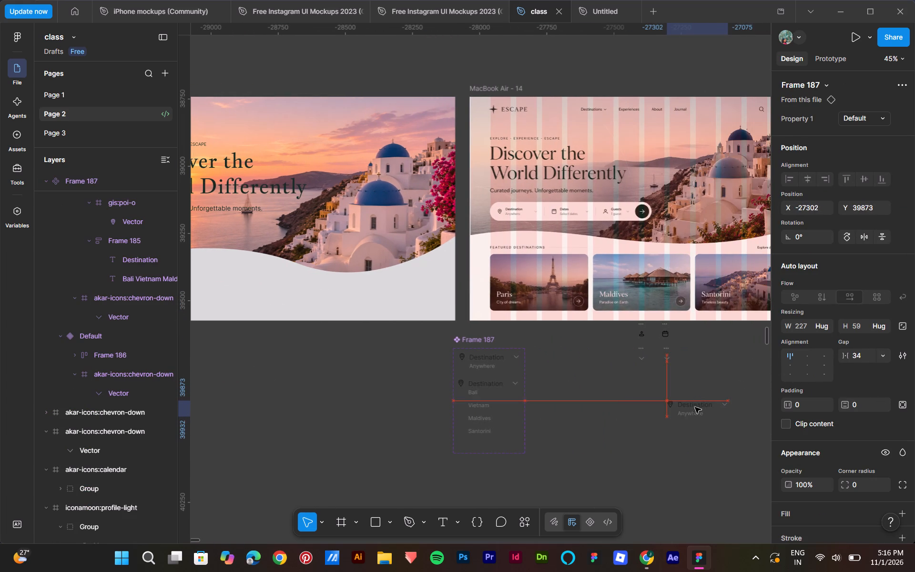
{"action": "left_click_drag", "start_coordinate": [695, 407], "coordinate": [695, 405]}
{"action": "scroll", "coordinate": [692, 398], "scroll_direction": "left", "scroll_amount": 3}
{"action": "left_click_drag", "start_coordinate": [496, 422], "coordinate": [500, 361]}
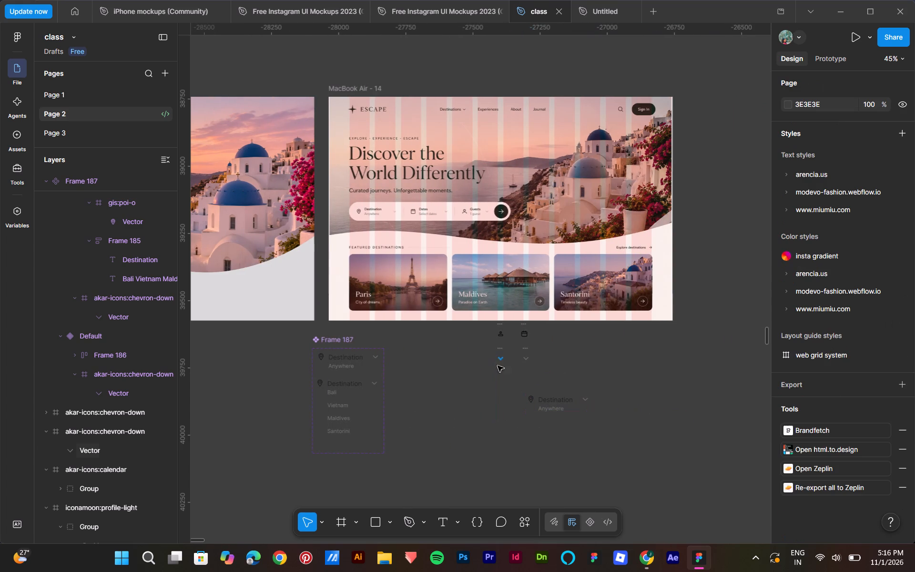
{"action": "scroll", "coordinate": [479, 396], "scroll_direction": "down", "scroll_amount": 4}
{"action": "left_click_drag", "start_coordinate": [565, 276], "coordinate": [588, 209]}
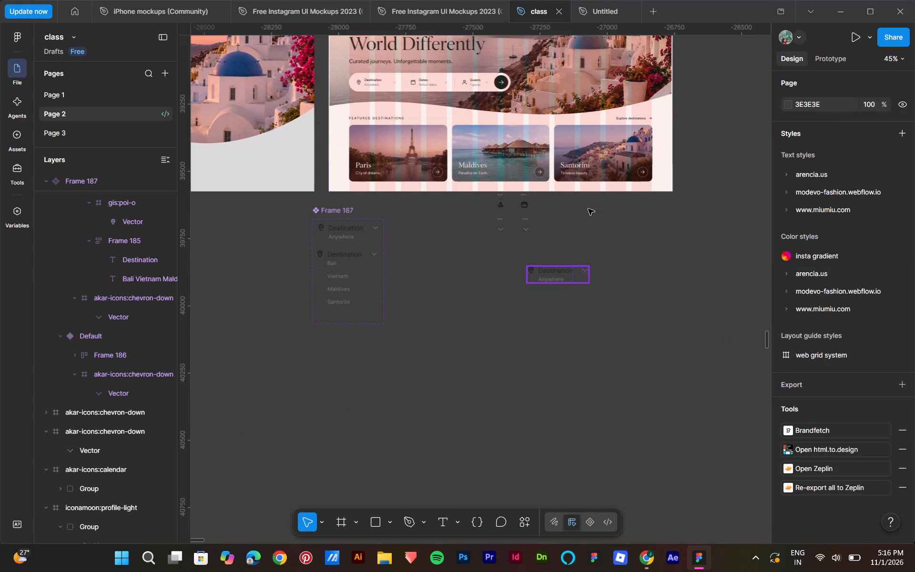
{"action": "left_click_drag", "start_coordinate": [588, 209], "coordinate": [614, 221]}
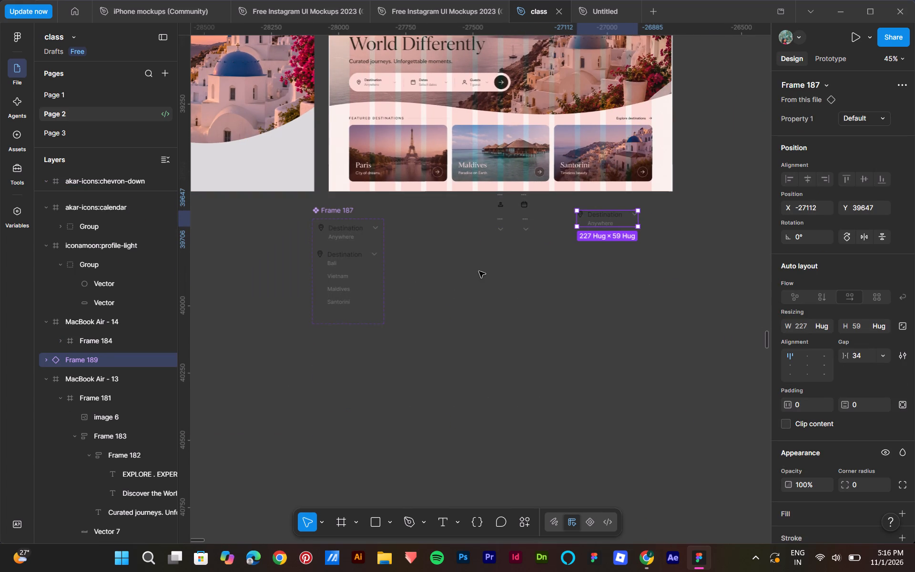
Move the calendar icon away from the other loose icons, placing it beside the Destination component set at X -27604, Y 39803.
{"action": "left_click_drag", "start_coordinate": [525, 194], "coordinate": [518, 228]}
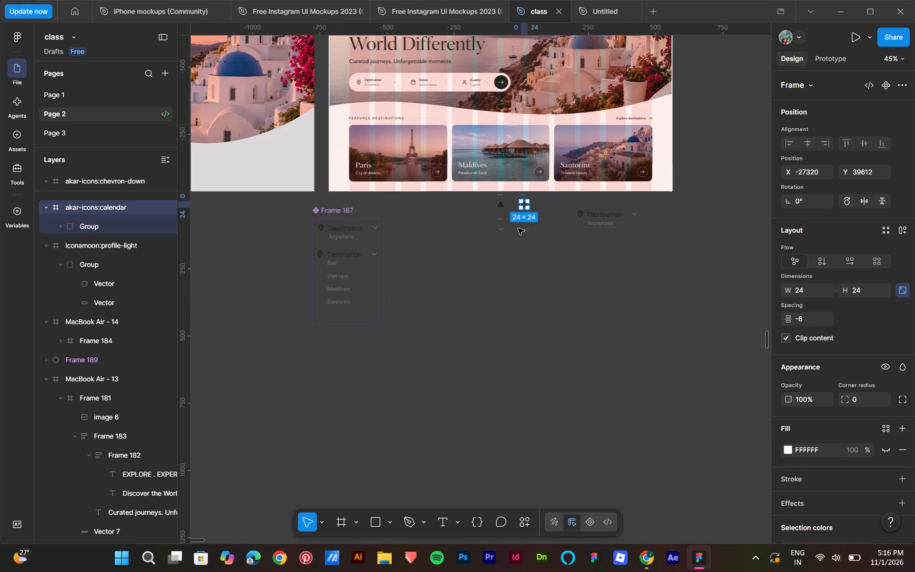
{"action": "left_click_drag", "start_coordinate": [518, 228], "coordinate": [448, 254]}
{"action": "left_click", "coordinate": [482, 275]}
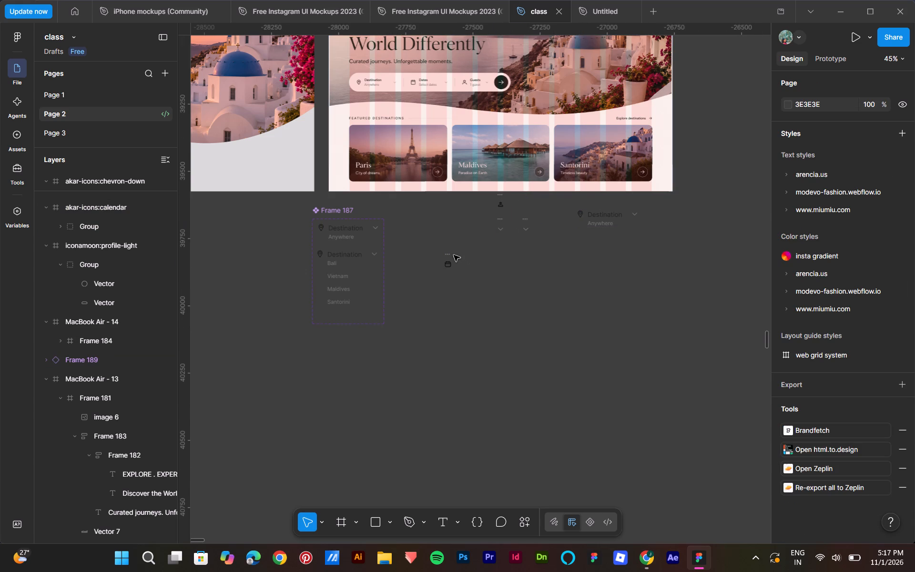
{"action": "left_click_drag", "start_coordinate": [449, 254], "coordinate": [449, 245]}
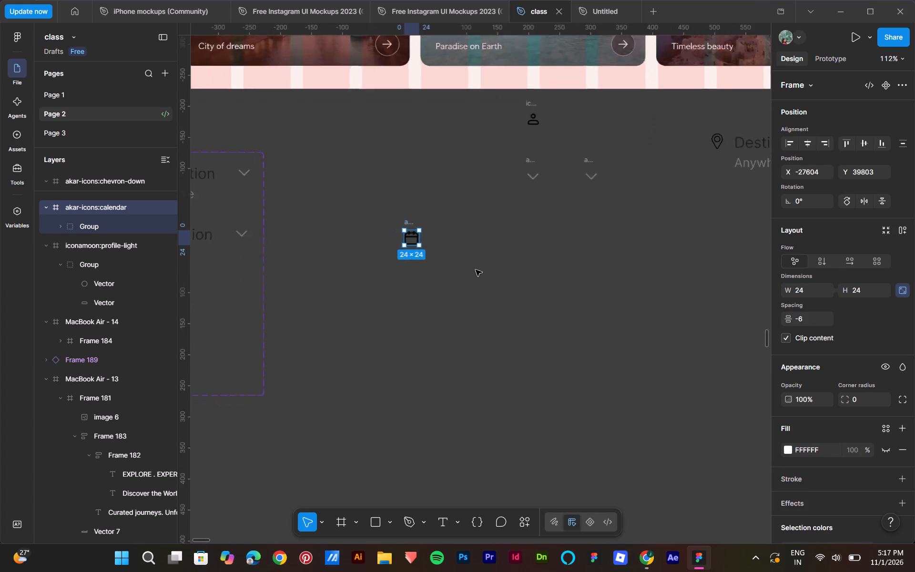
Examine the search bar in MacBook Air - 14 against the Destination component set and loose icons beneath it.
{"action": "scroll", "coordinate": [476, 272], "scroll_direction": "up", "scroll_amount": 8}
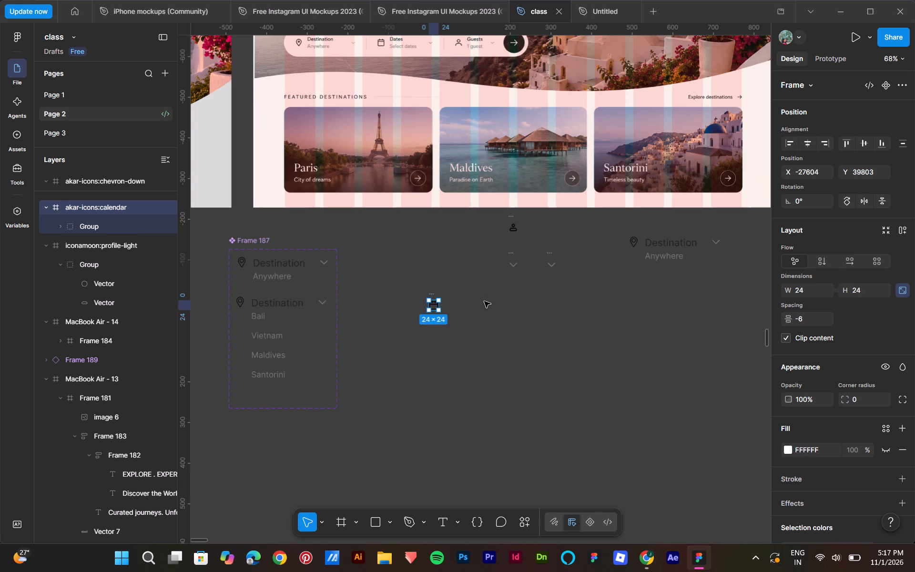
{"action": "scroll", "coordinate": [563, 250], "scroll_direction": "up", "scroll_amount": 5}
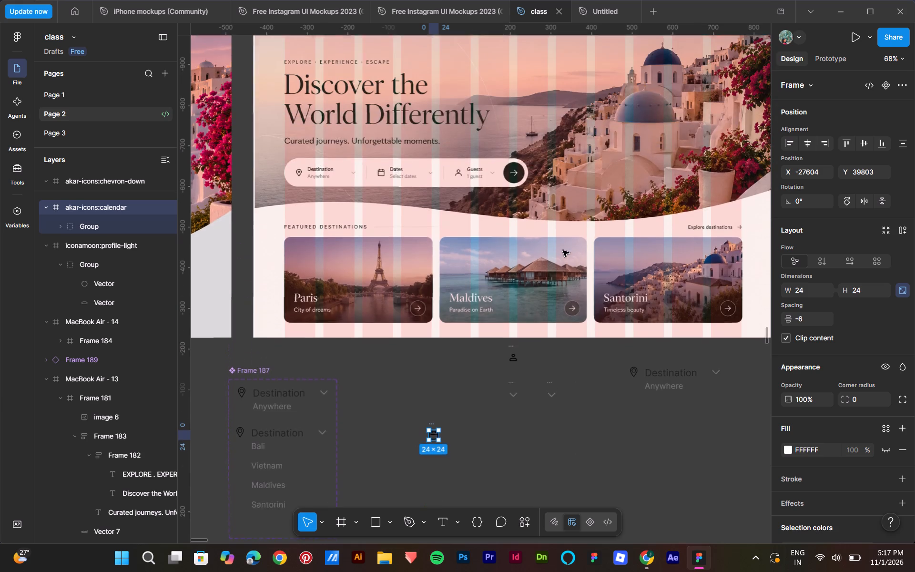
{"action": "scroll", "coordinate": [563, 250], "scroll_direction": "down", "scroll_amount": 6}
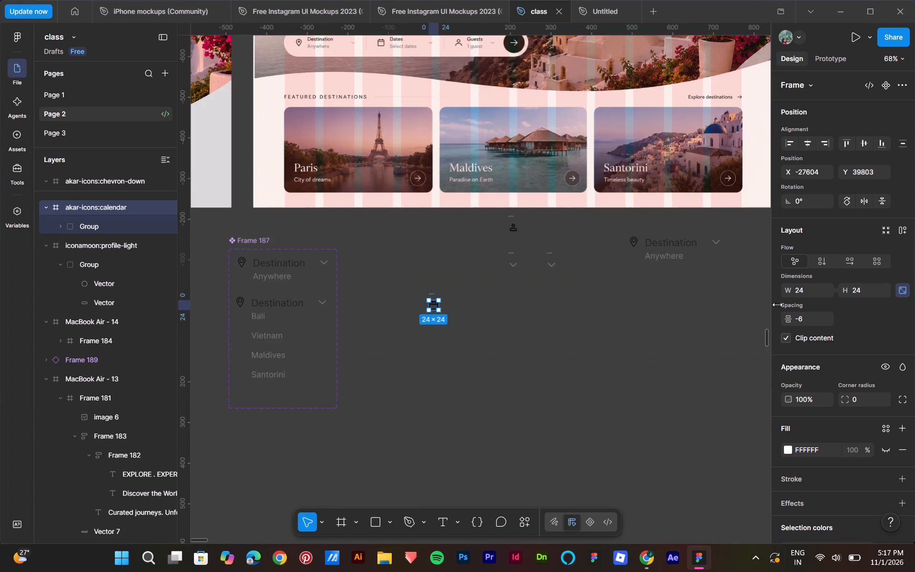
{"action": "scroll", "coordinate": [490, 389], "scroll_direction": "up", "scroll_amount": 3}
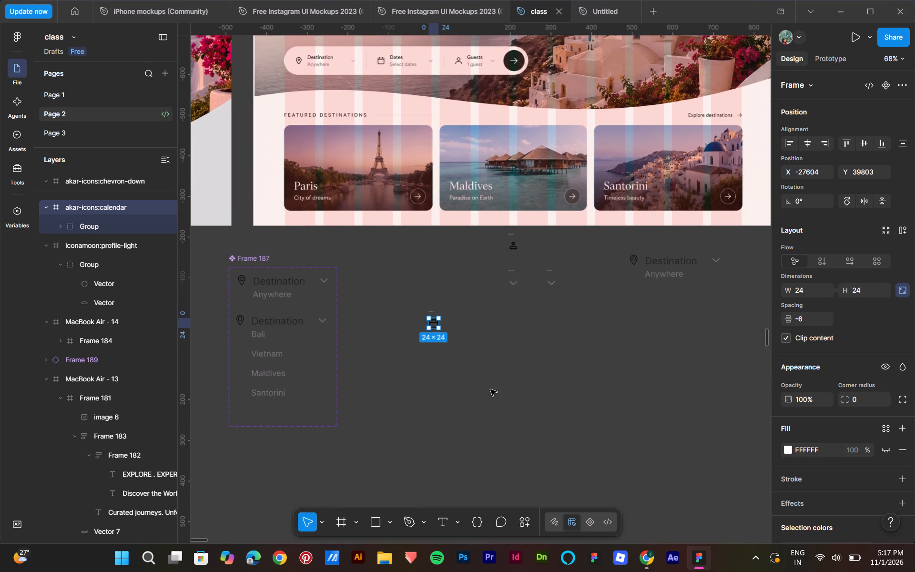
{"action": "scroll", "coordinate": [490, 389], "scroll_direction": "up", "scroll_amount": 7}
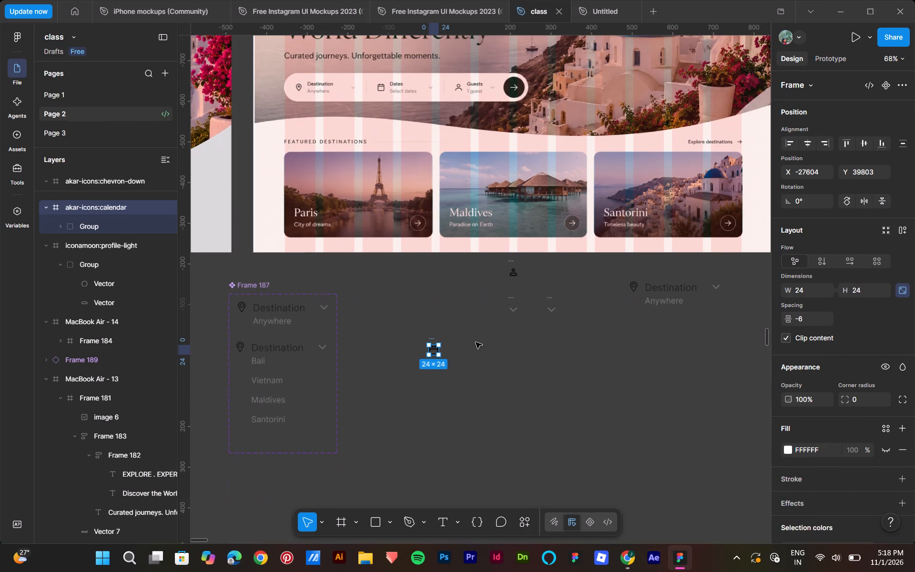
{"action": "scroll", "coordinate": [478, 355], "scroll_direction": "up", "scroll_amount": 1}
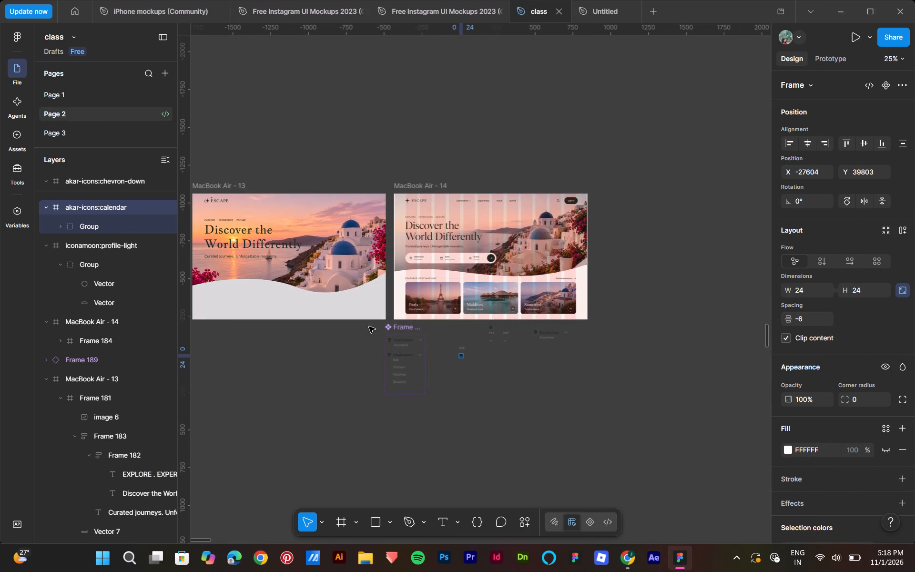
{"action": "left_click", "coordinate": [436, 512]}
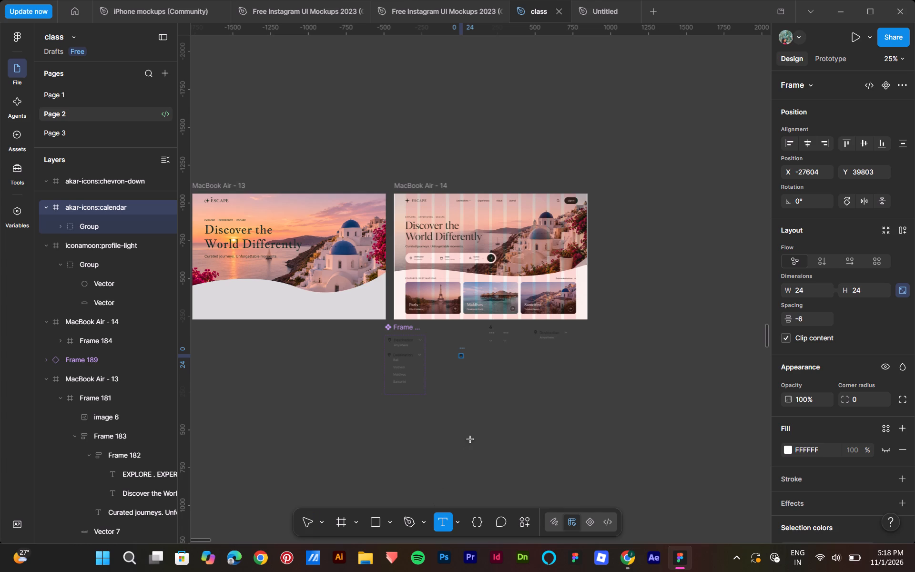
{"action": "left_click_drag", "start_coordinate": [465, 388], "coordinate": [690, 480]}
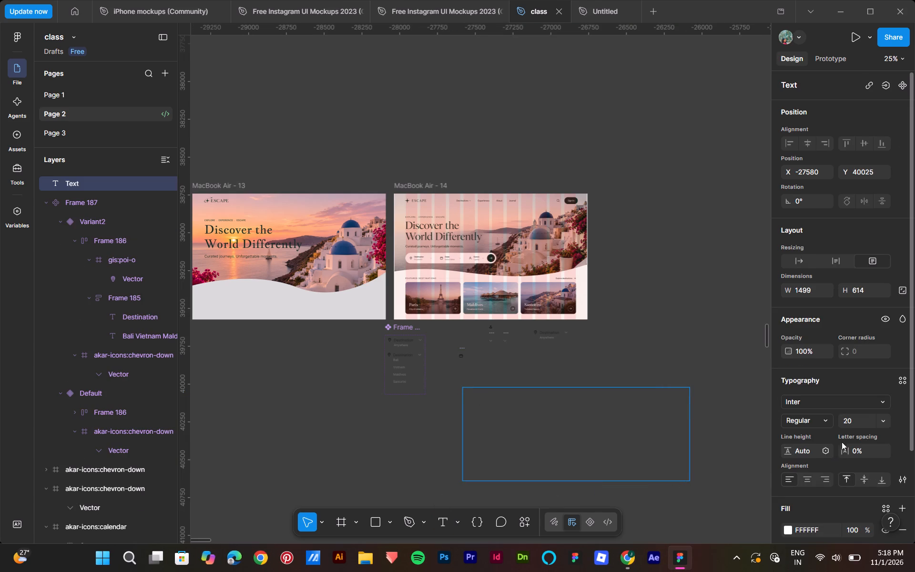
{"action": "left_click", "coordinate": [882, 424]}
{"action": "left_click", "coordinate": [863, 503]}
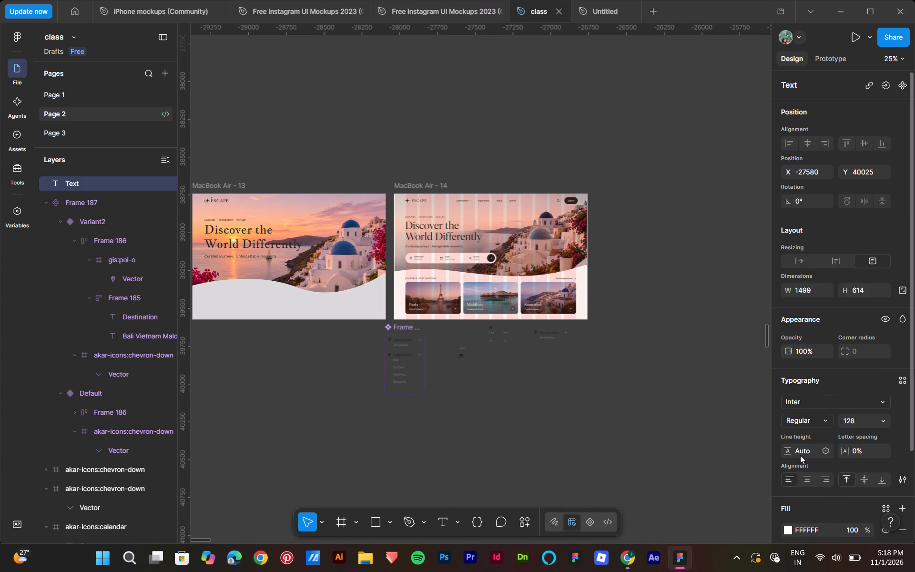
{"action": "type", "text": "dr"}
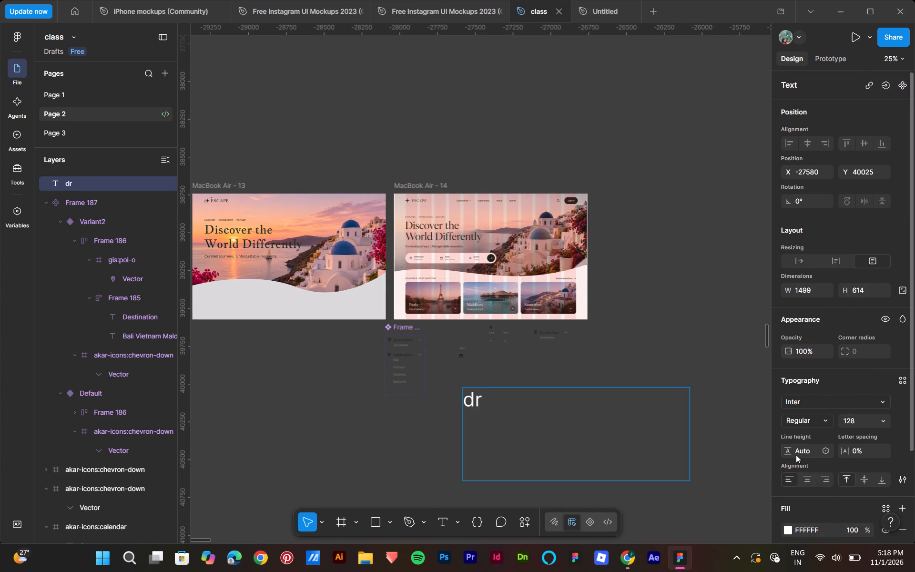
{"action": "type", "text": "opdown"}
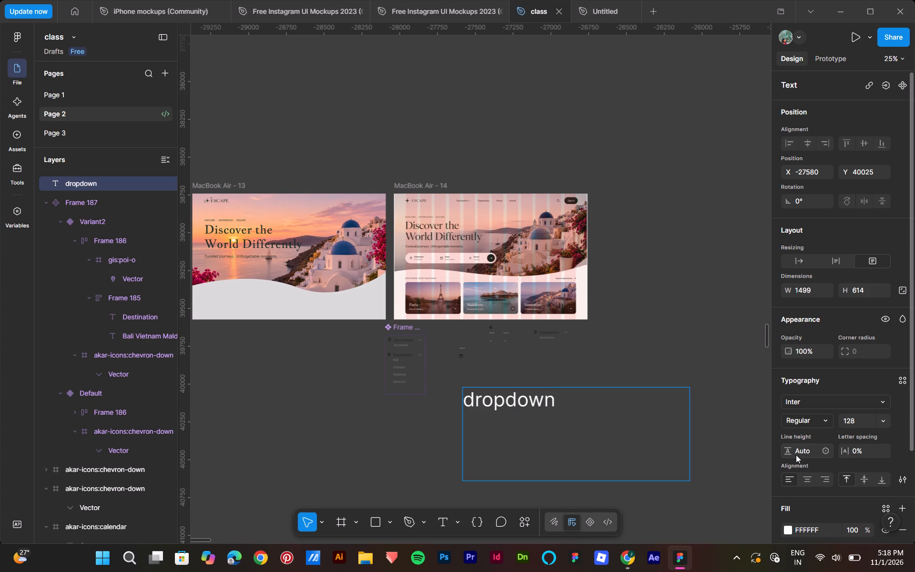
{"action": "left_click", "coordinate": [674, 306]}
{"action": "left_click", "coordinate": [640, 211]}
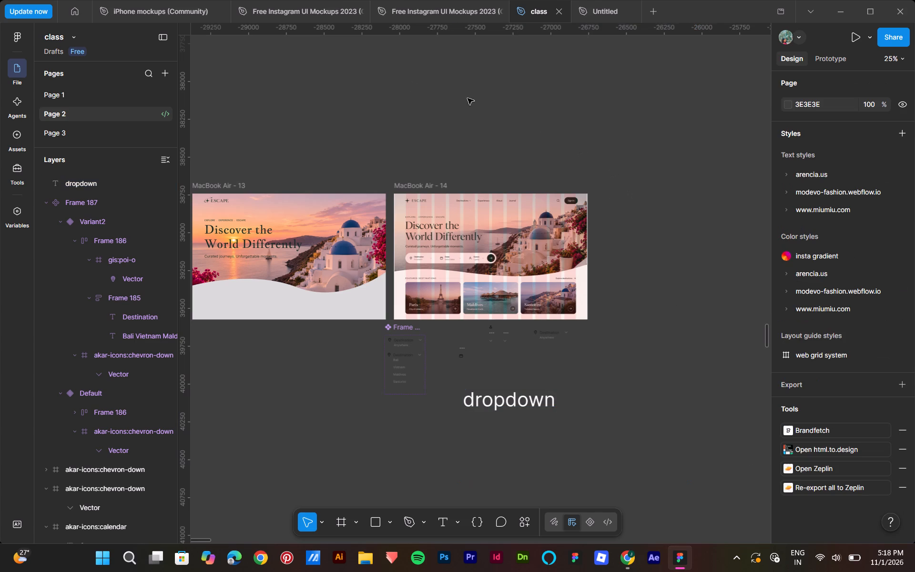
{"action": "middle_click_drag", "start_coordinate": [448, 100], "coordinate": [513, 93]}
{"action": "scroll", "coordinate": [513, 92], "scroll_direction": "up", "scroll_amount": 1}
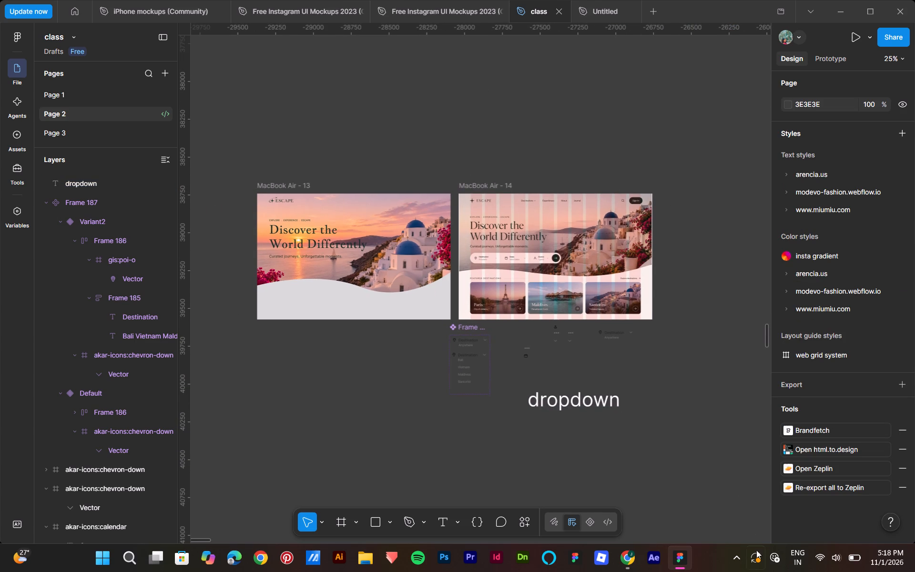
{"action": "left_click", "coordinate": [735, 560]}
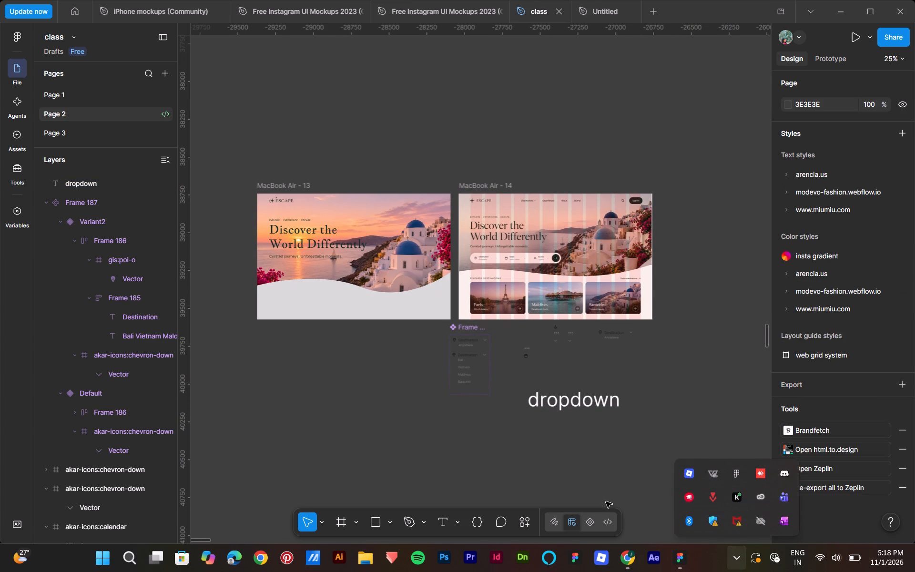